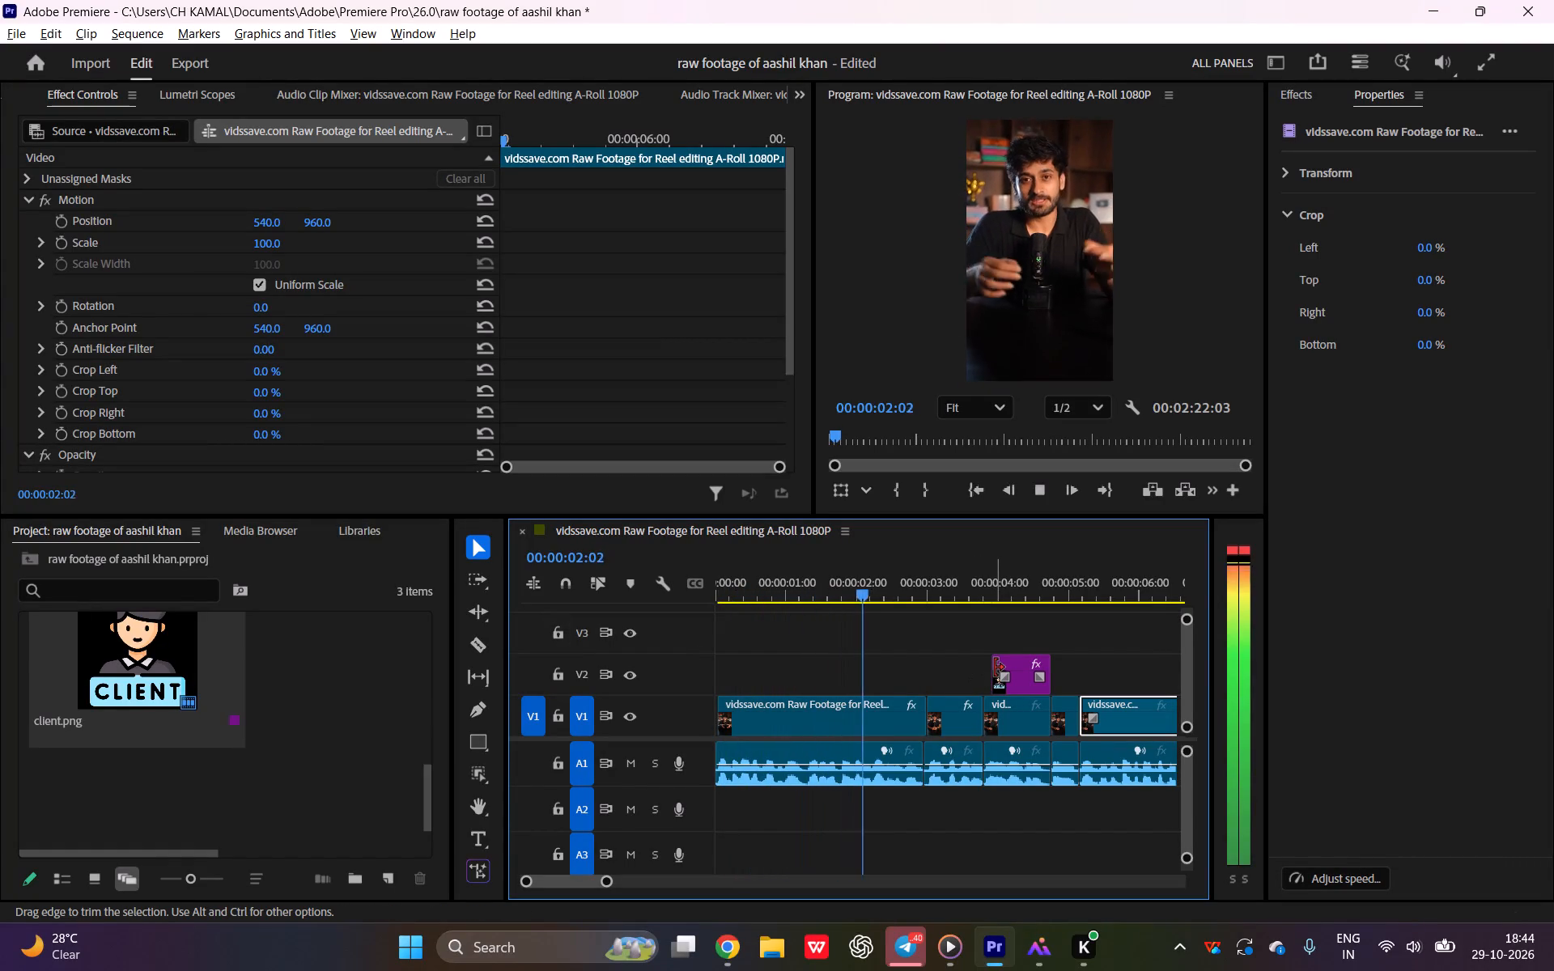
Play back the reel's opening and examine how the client graphic enters around the four-second mark.
key(space)
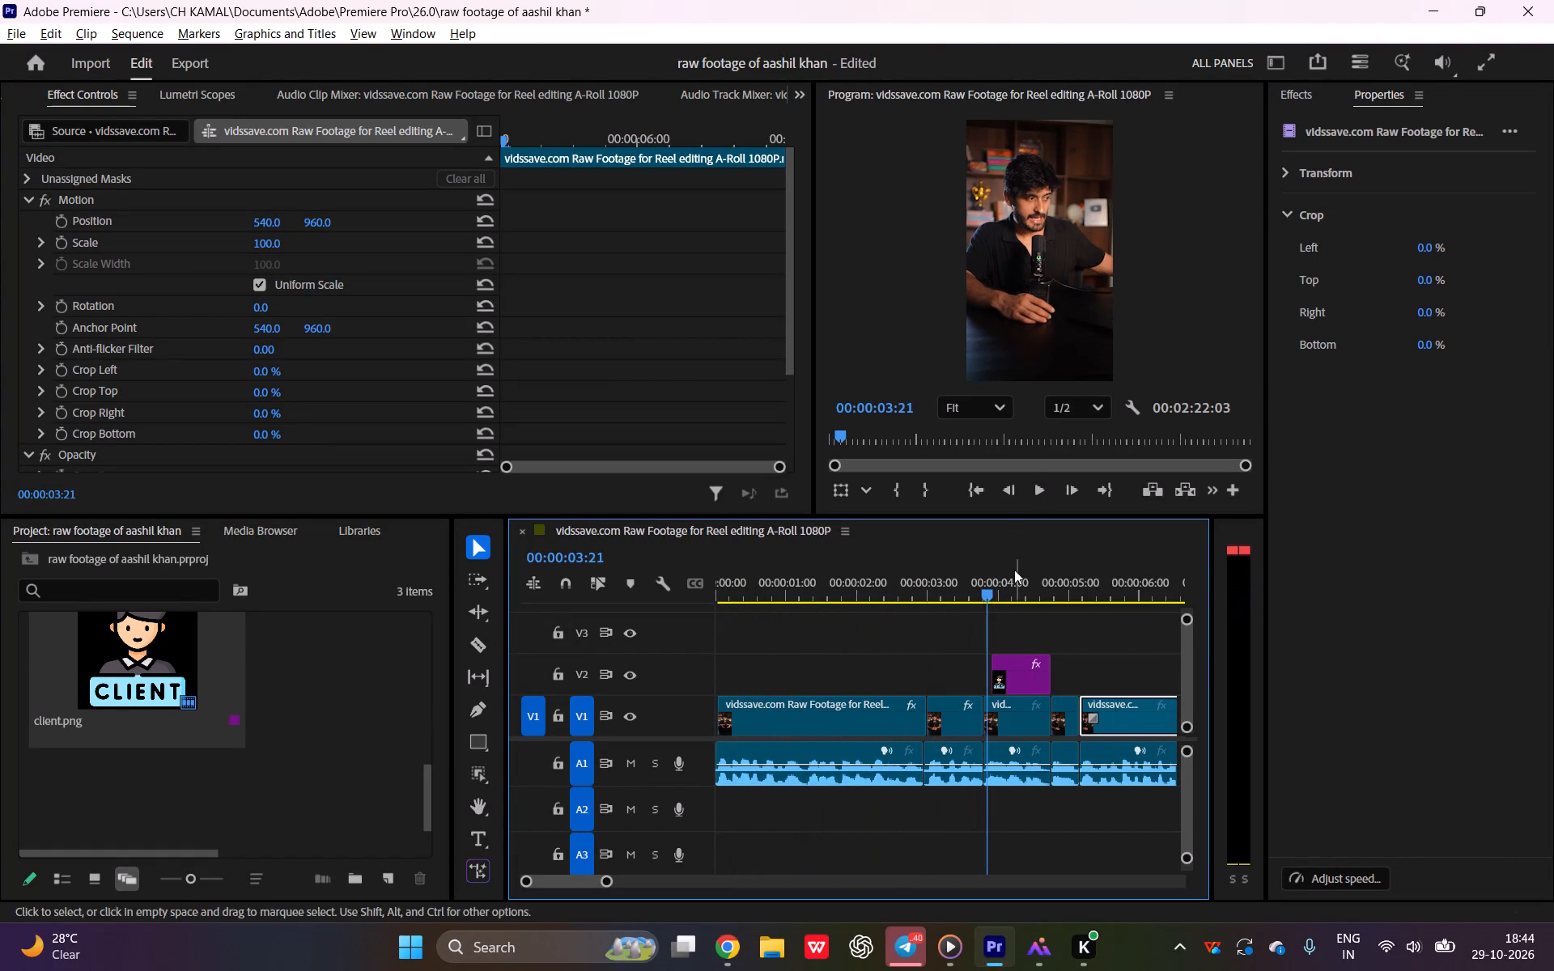
key(space)
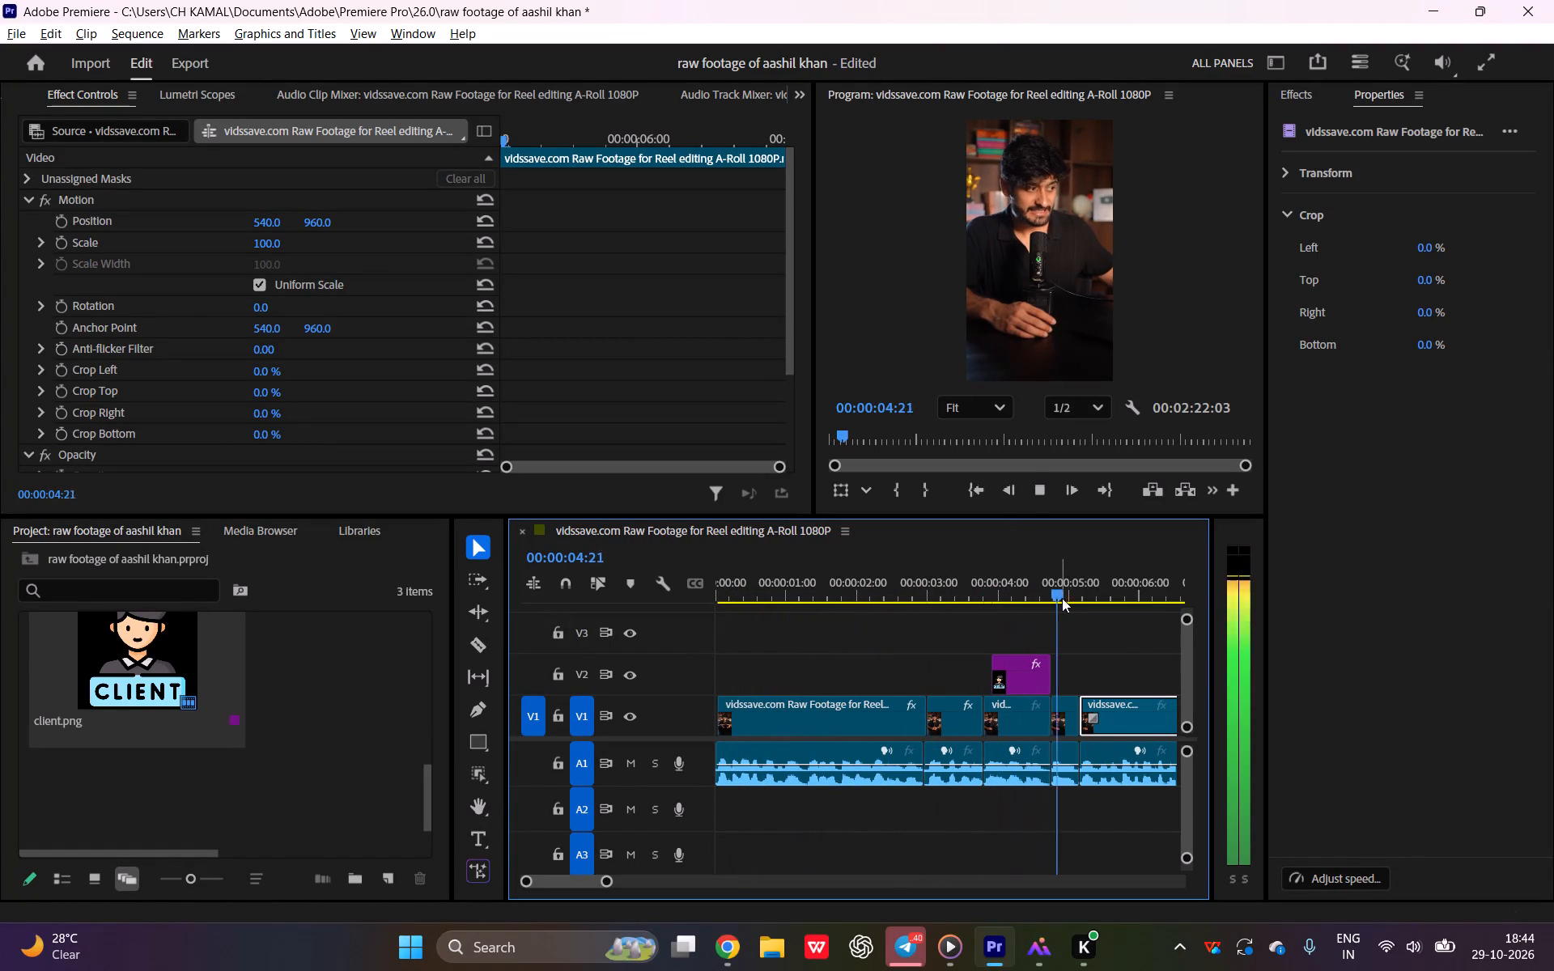
key(space)
drag(1068, 592, 999, 606)
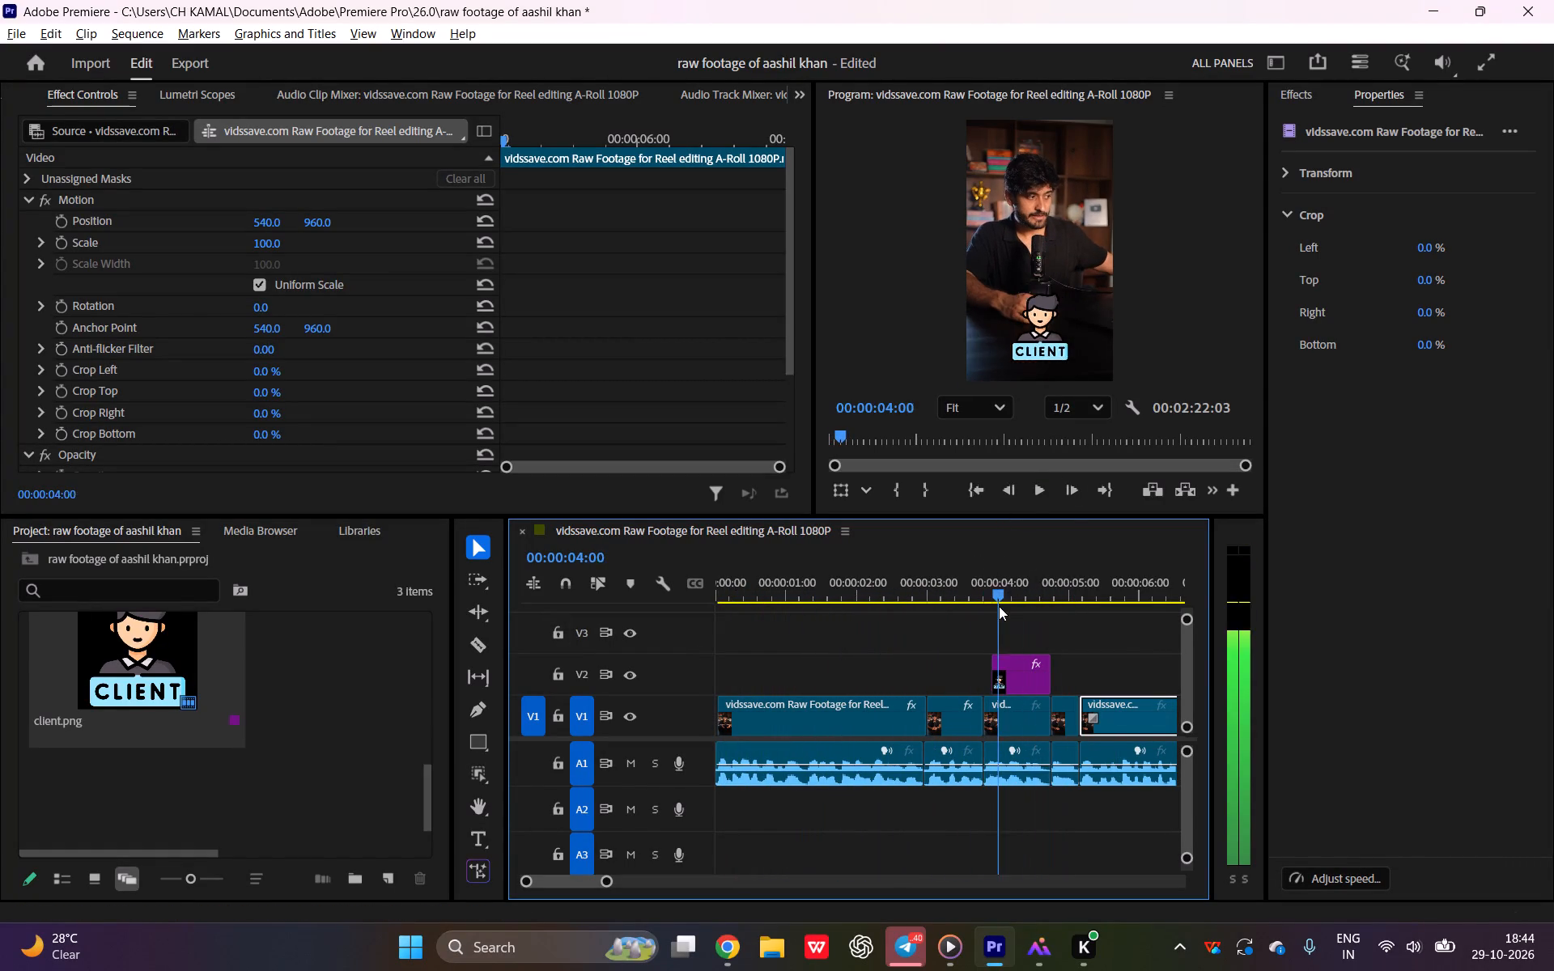
drag(999, 606, 987, 608)
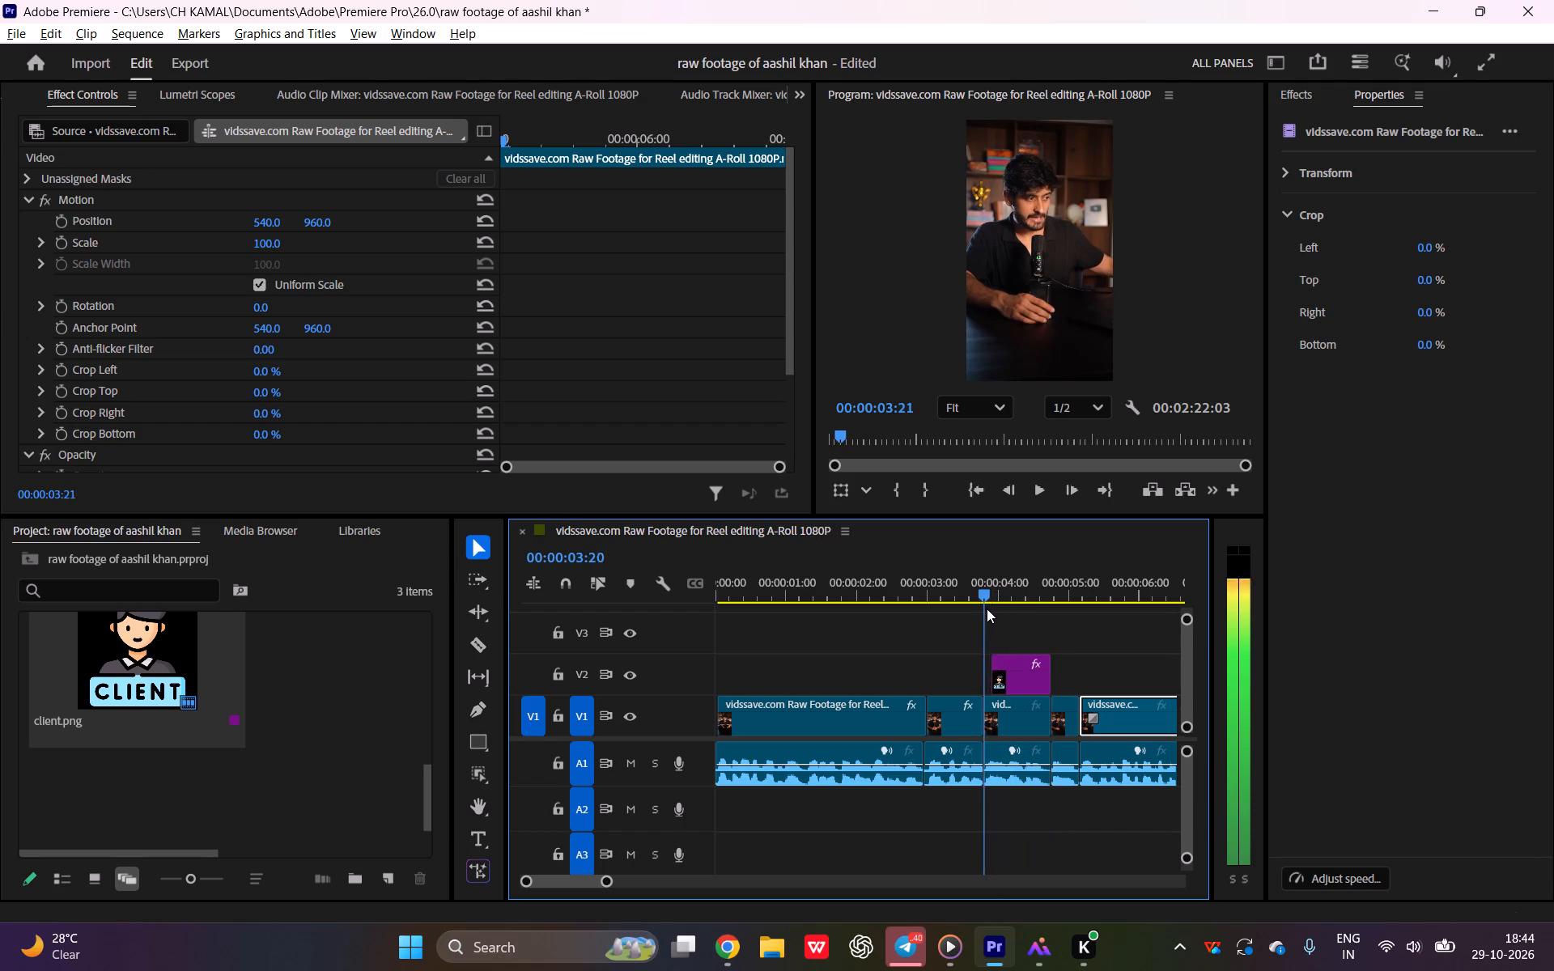
drag(987, 608, 1000, 610)
Examine the Position velocity curve of the client.png clip from its first frame in a widened keyframe area.
click(1034, 701)
click(1031, 677)
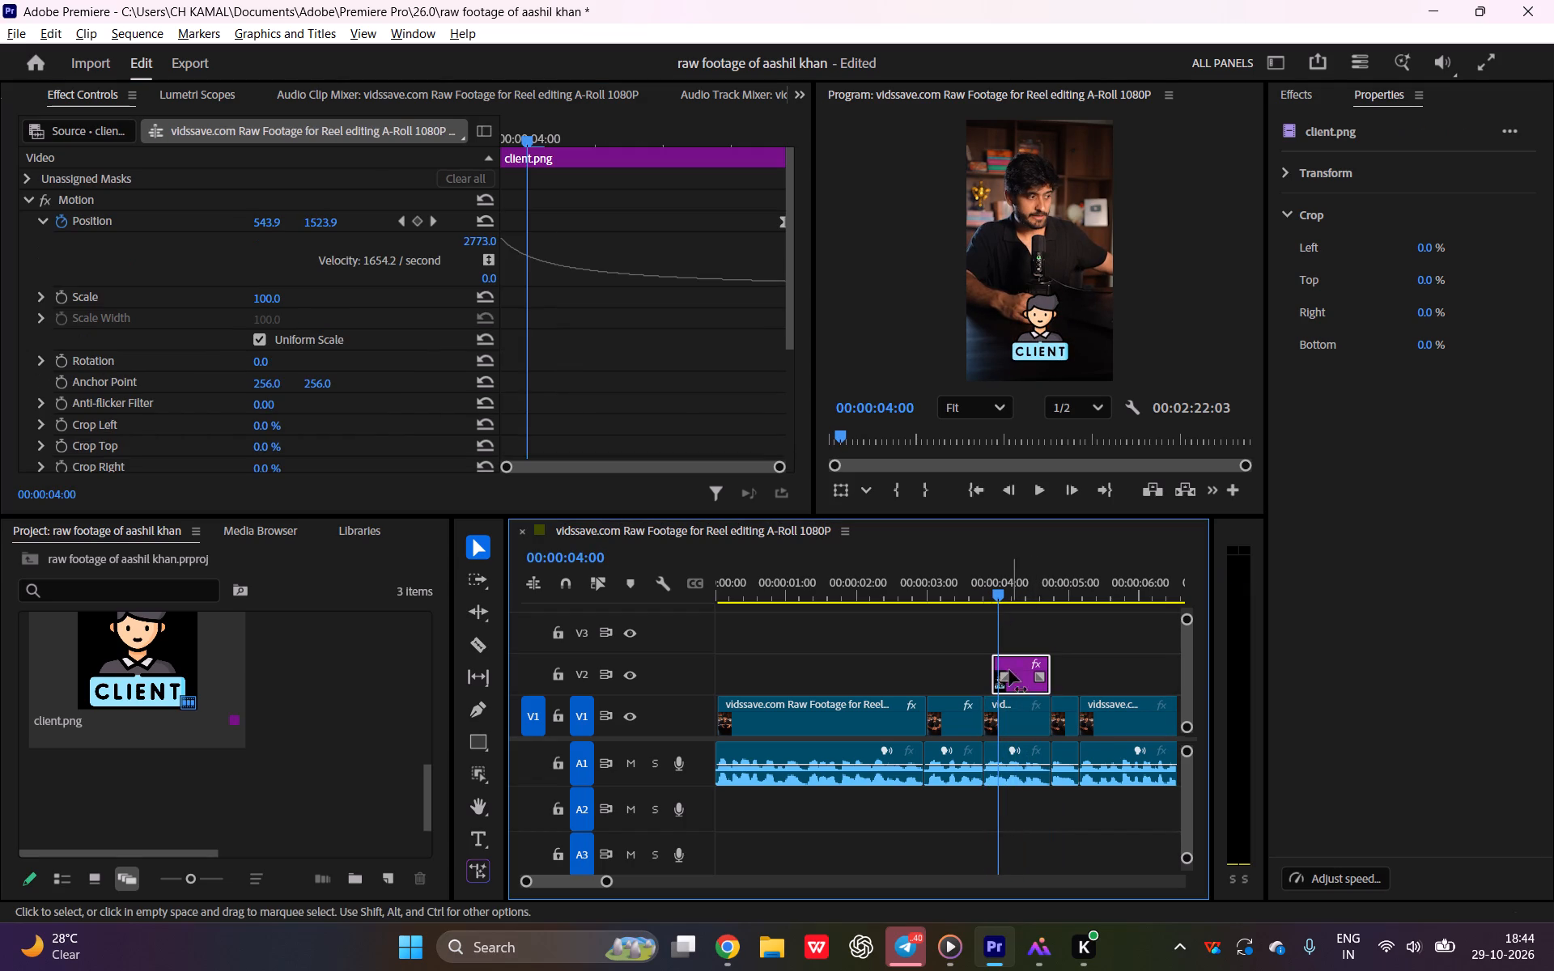
drag(524, 139, 429, 141)
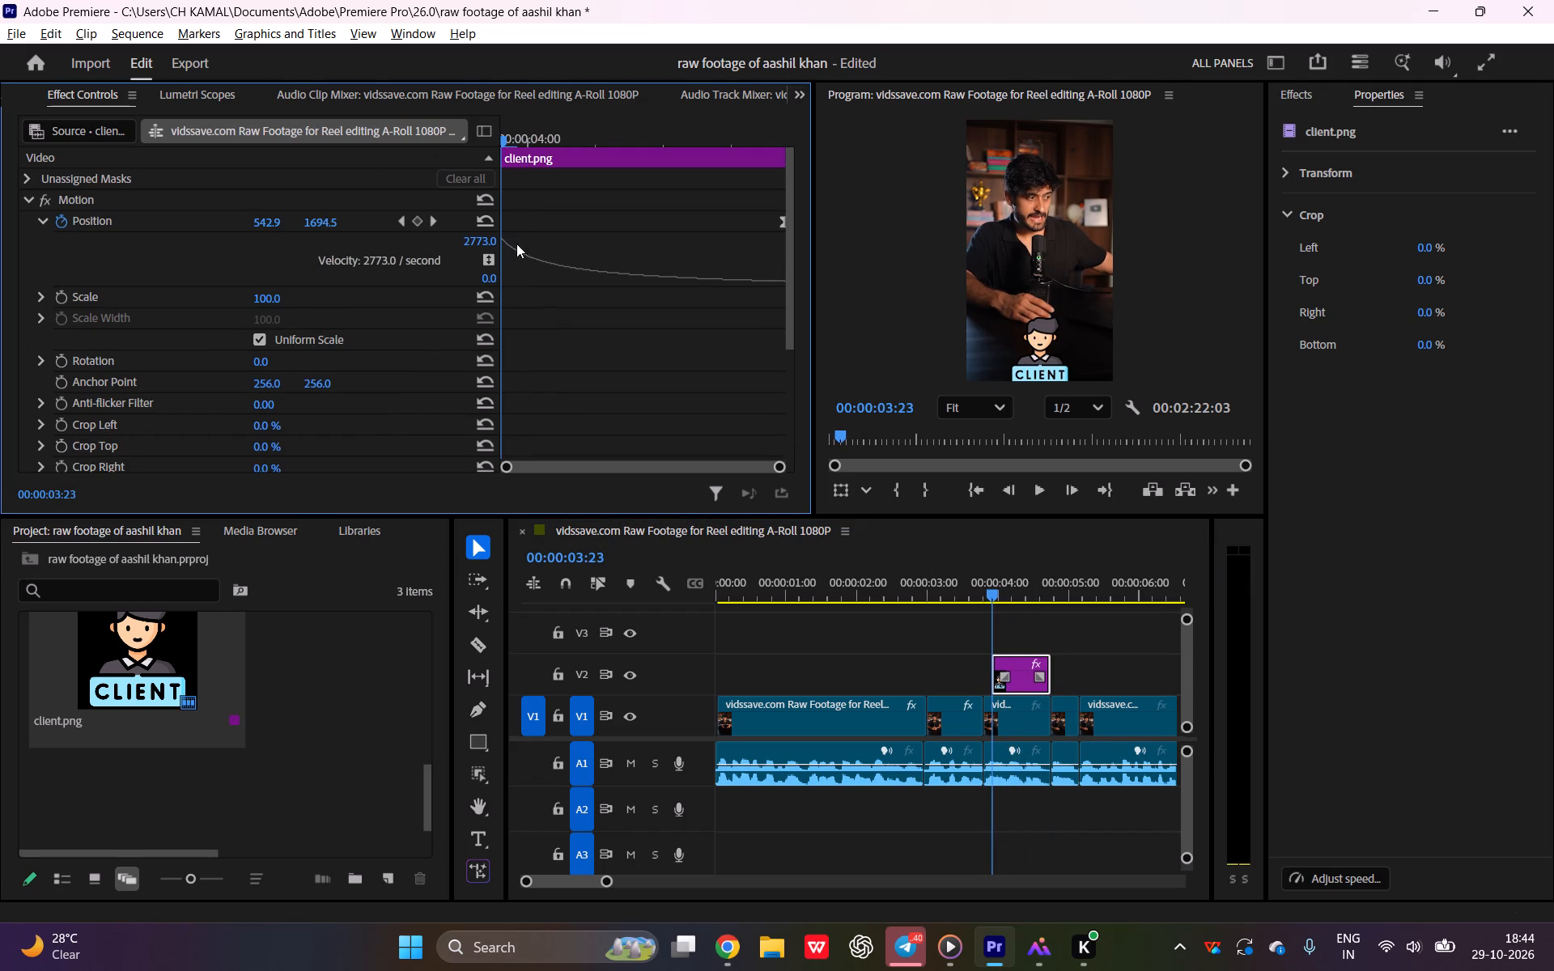
click(687, 278)
click(483, 238)
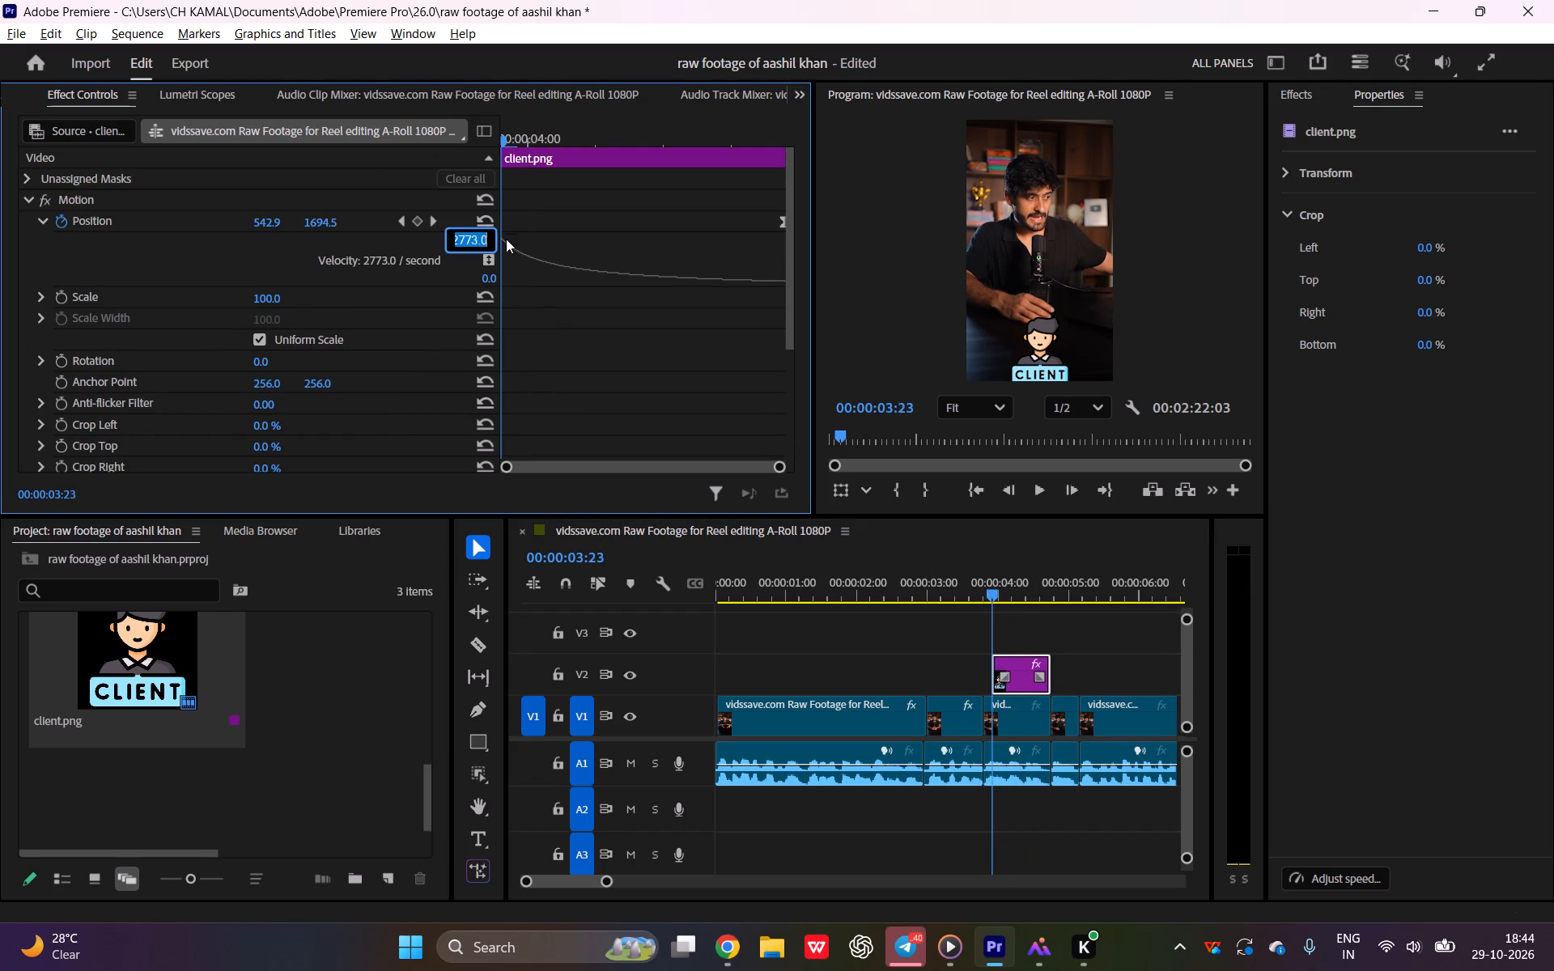
click(513, 246)
drag(513, 246, 550, 266)
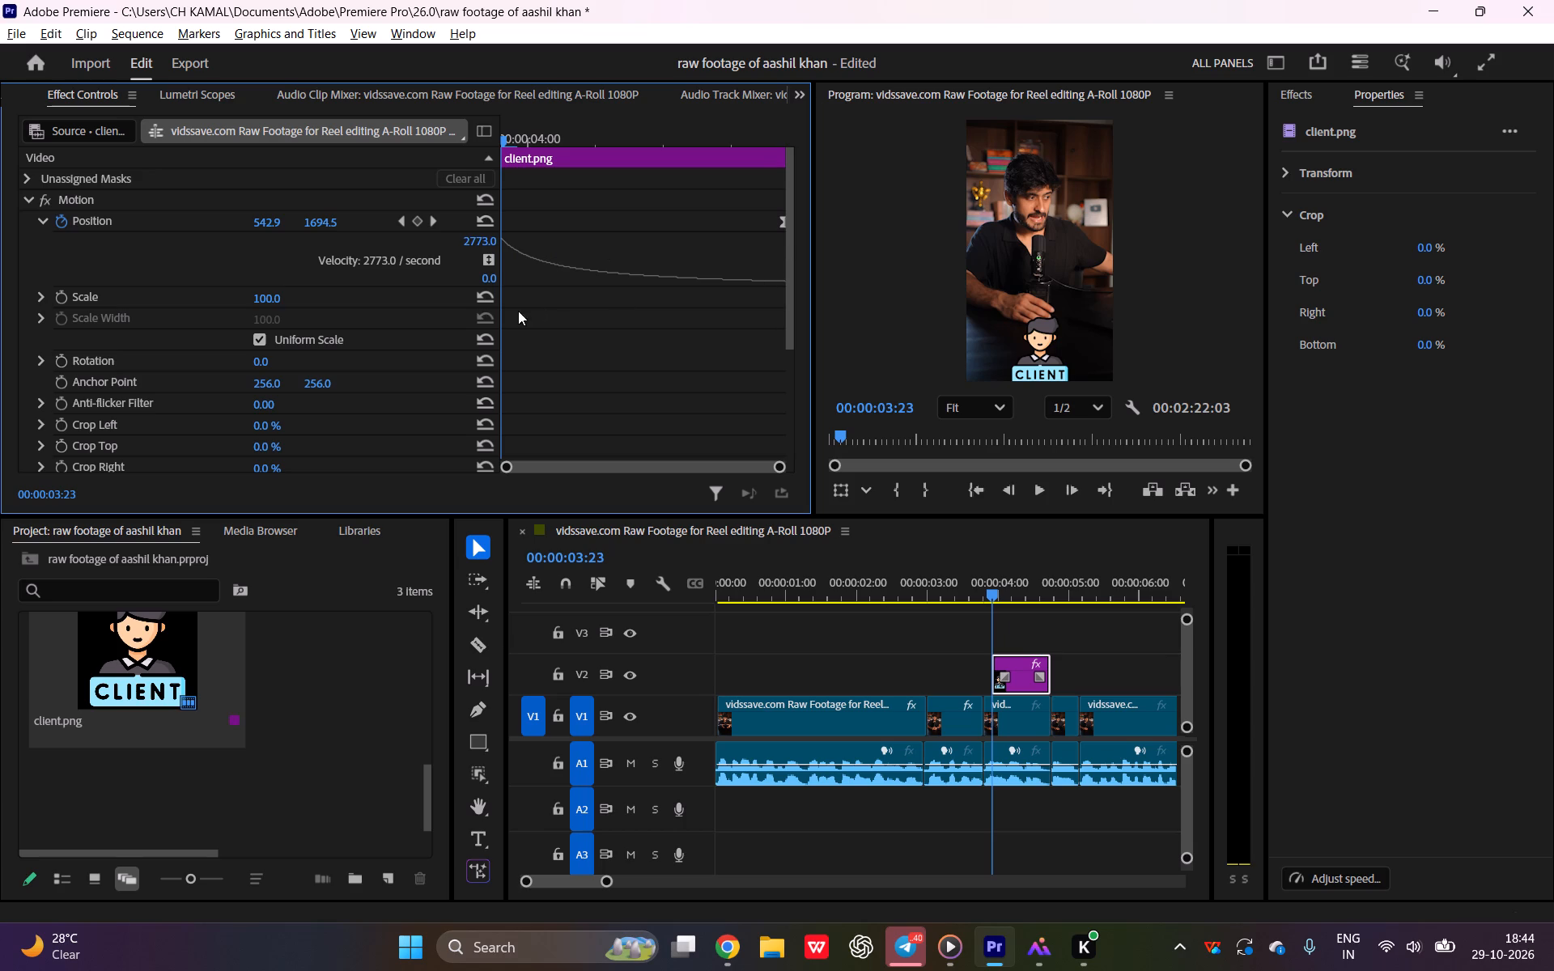
drag(499, 302, 460, 302)
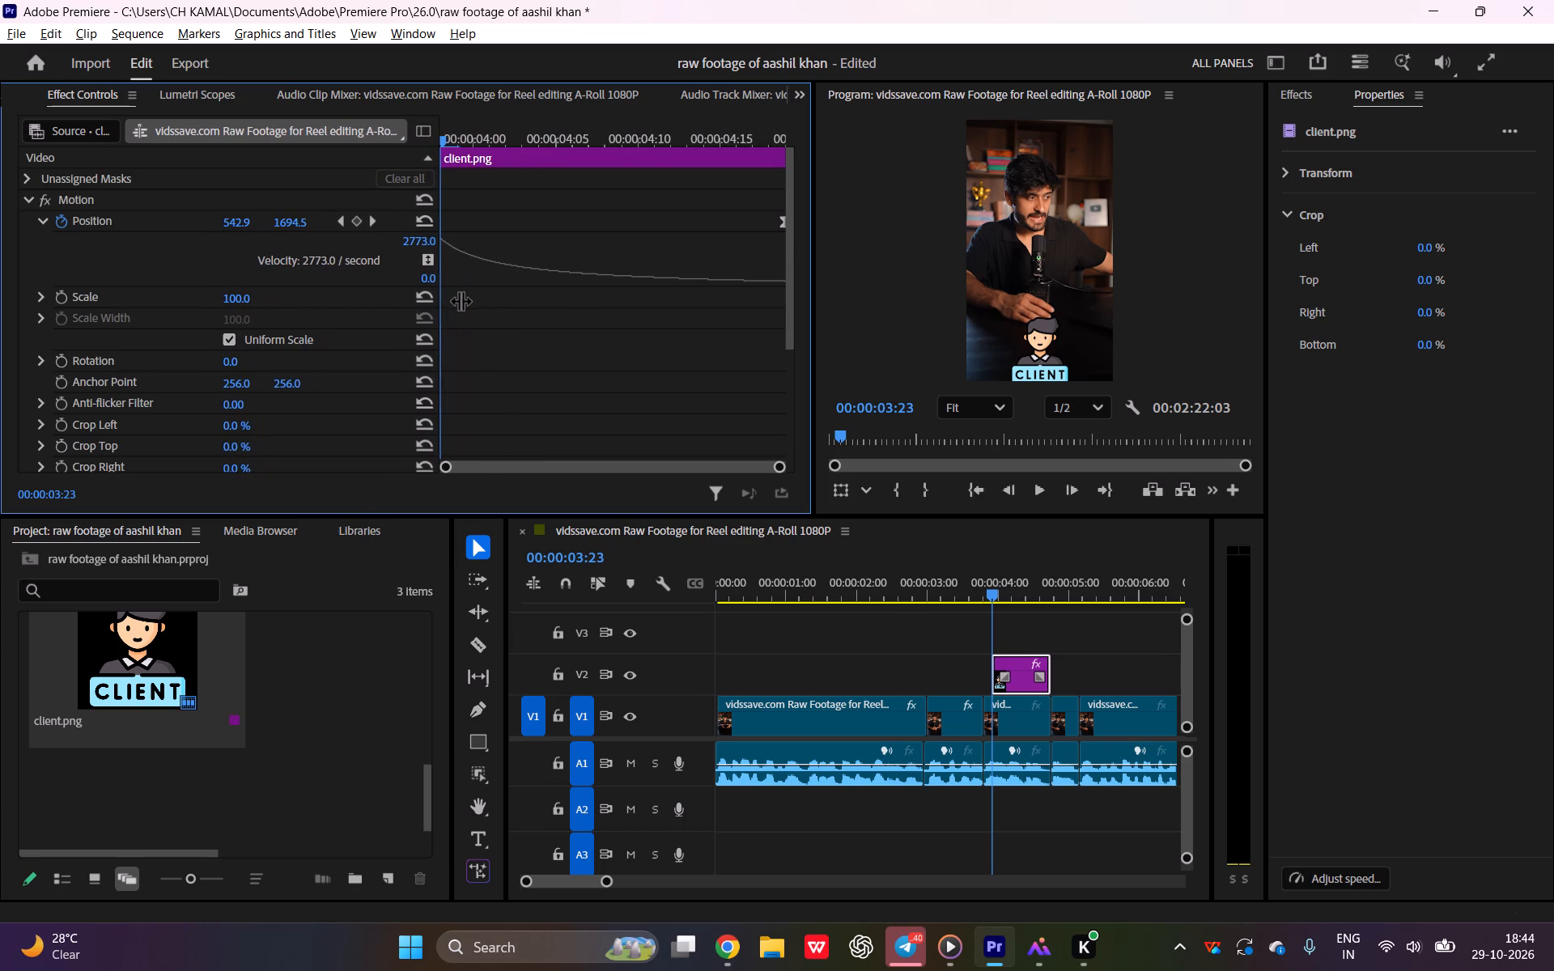
drag(460, 302, 464, 303)
click(461, 253)
click(469, 249)
click(316, 231)
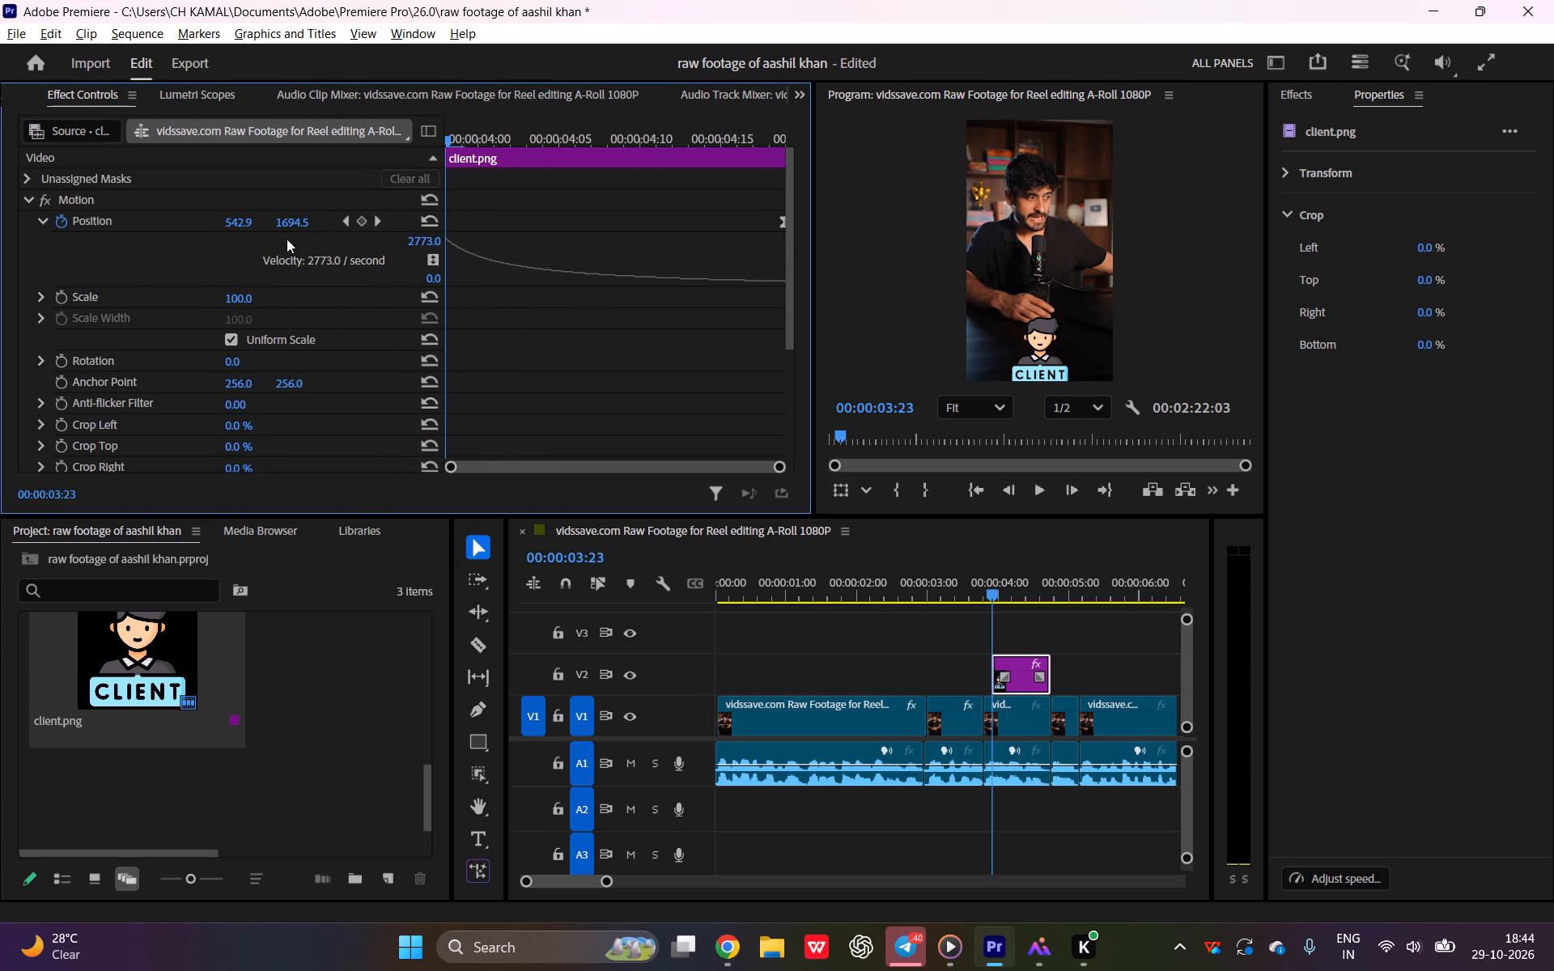
click(287, 239)
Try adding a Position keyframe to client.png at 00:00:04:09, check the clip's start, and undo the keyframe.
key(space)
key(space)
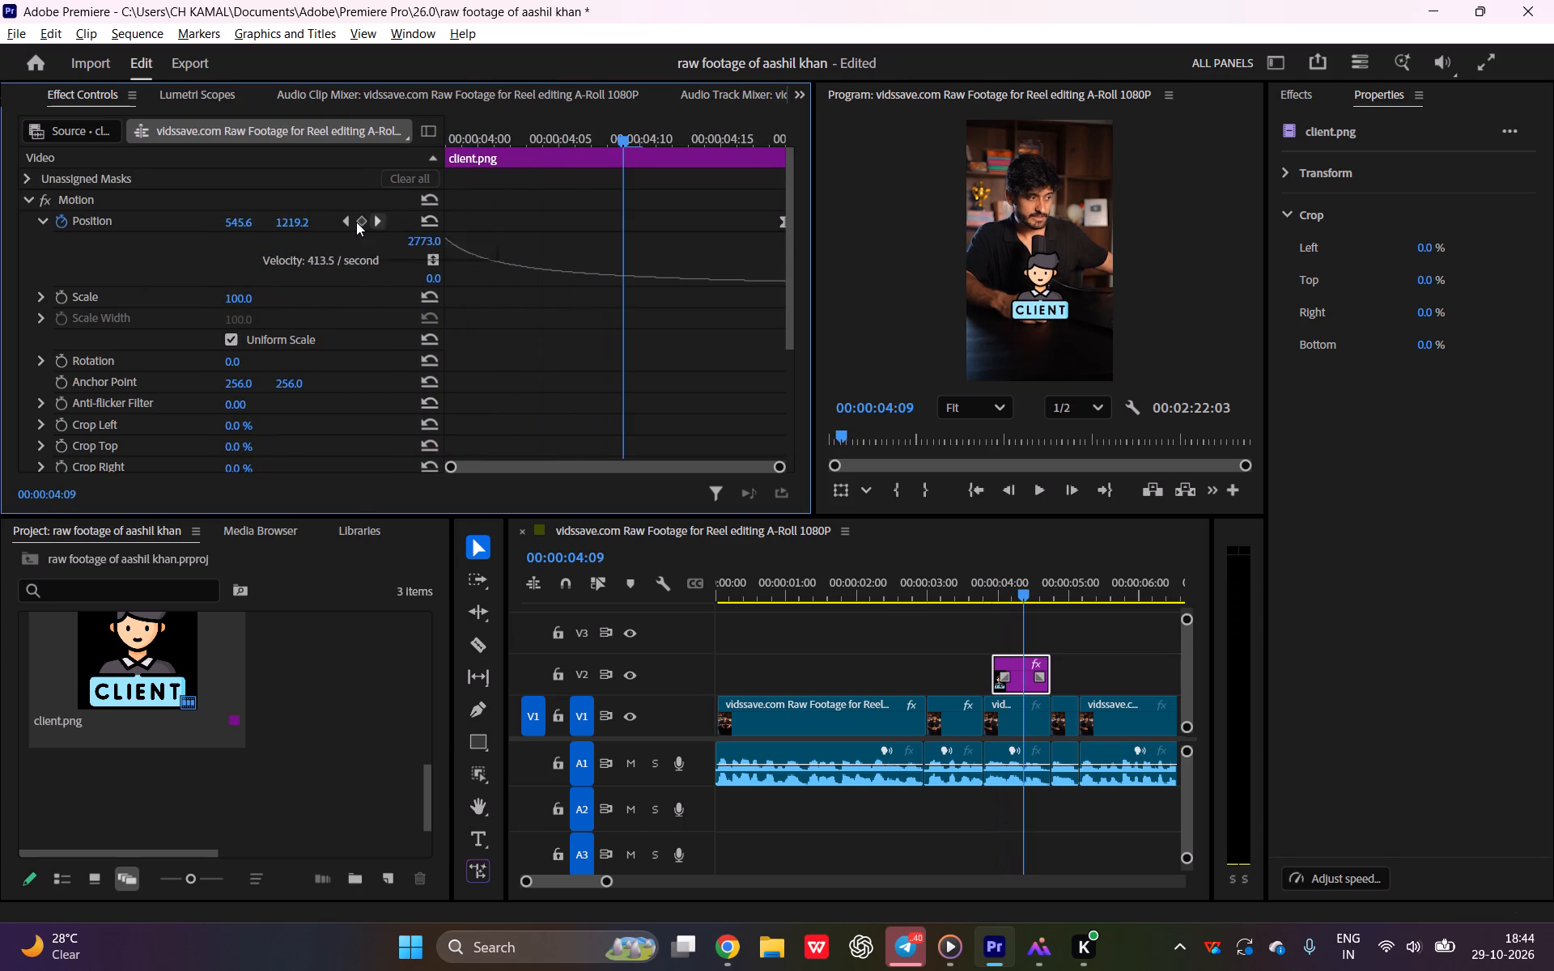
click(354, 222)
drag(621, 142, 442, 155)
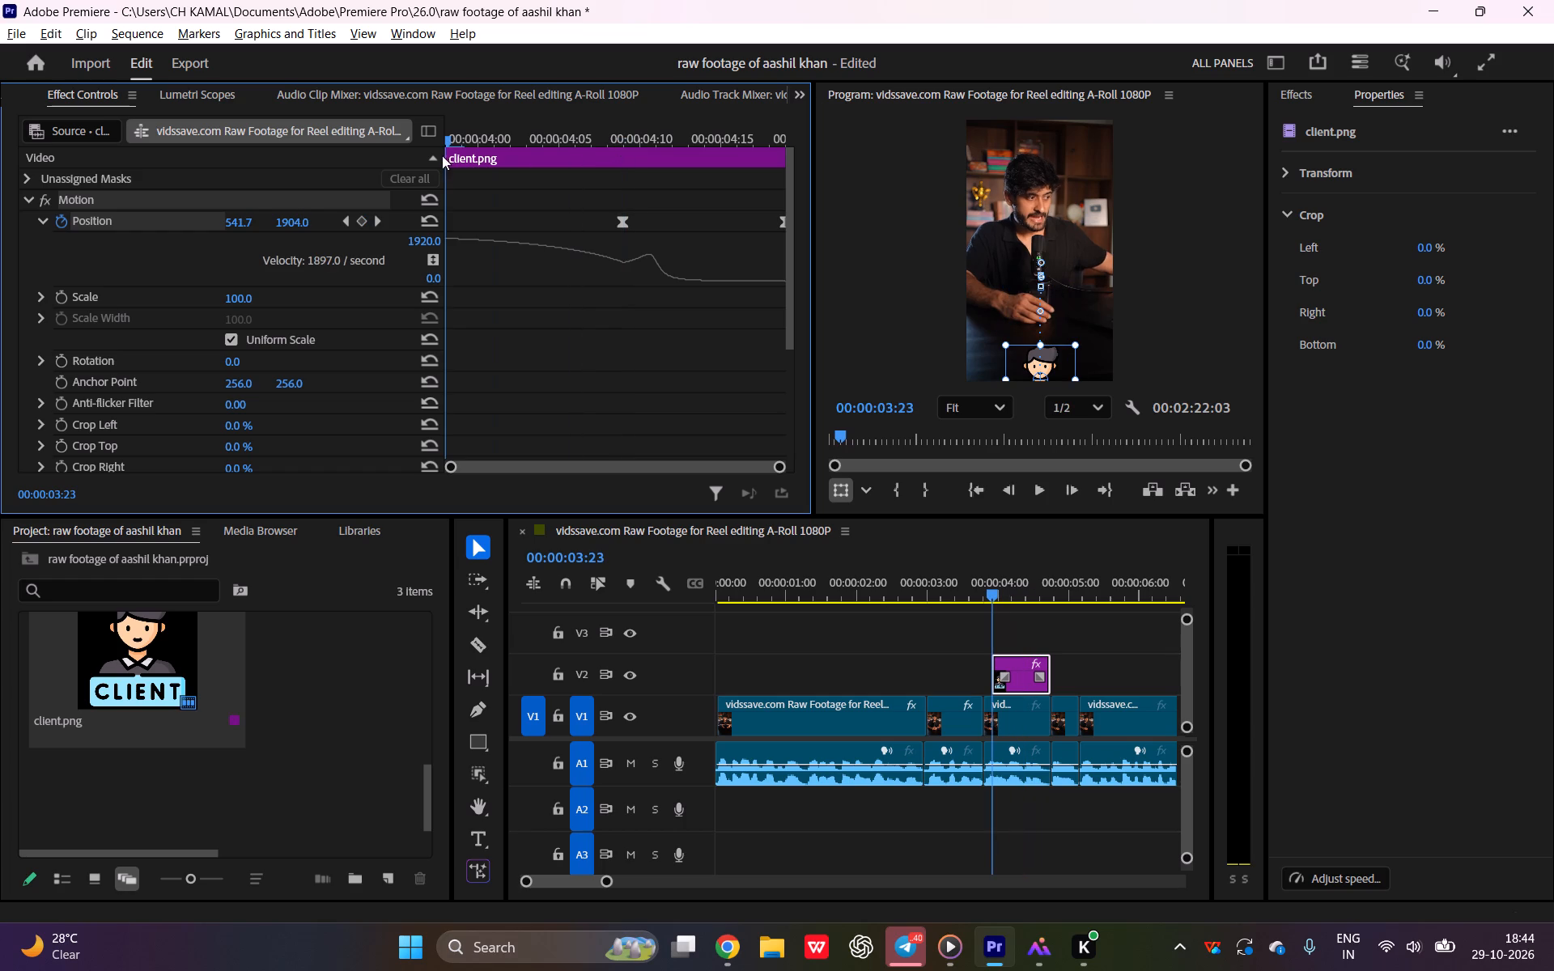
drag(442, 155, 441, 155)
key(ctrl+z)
Shift client.png's ending Position keyframe slightly earlier, just before the clip's end.
drag(777, 224, 766, 224)
drag(780, 222, 771, 223)
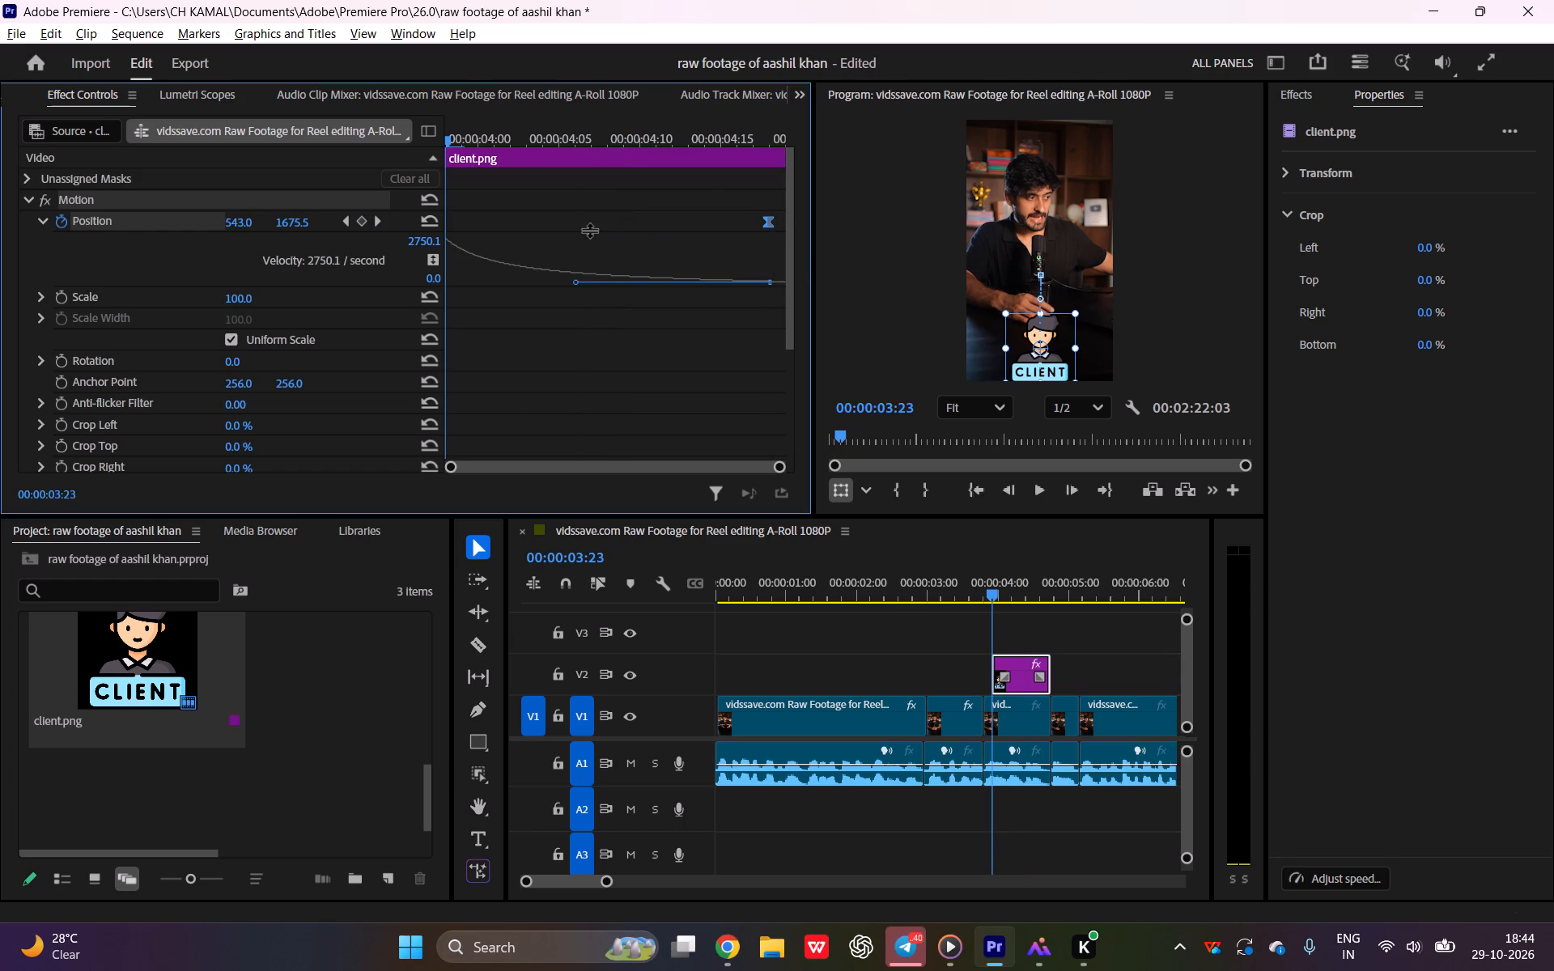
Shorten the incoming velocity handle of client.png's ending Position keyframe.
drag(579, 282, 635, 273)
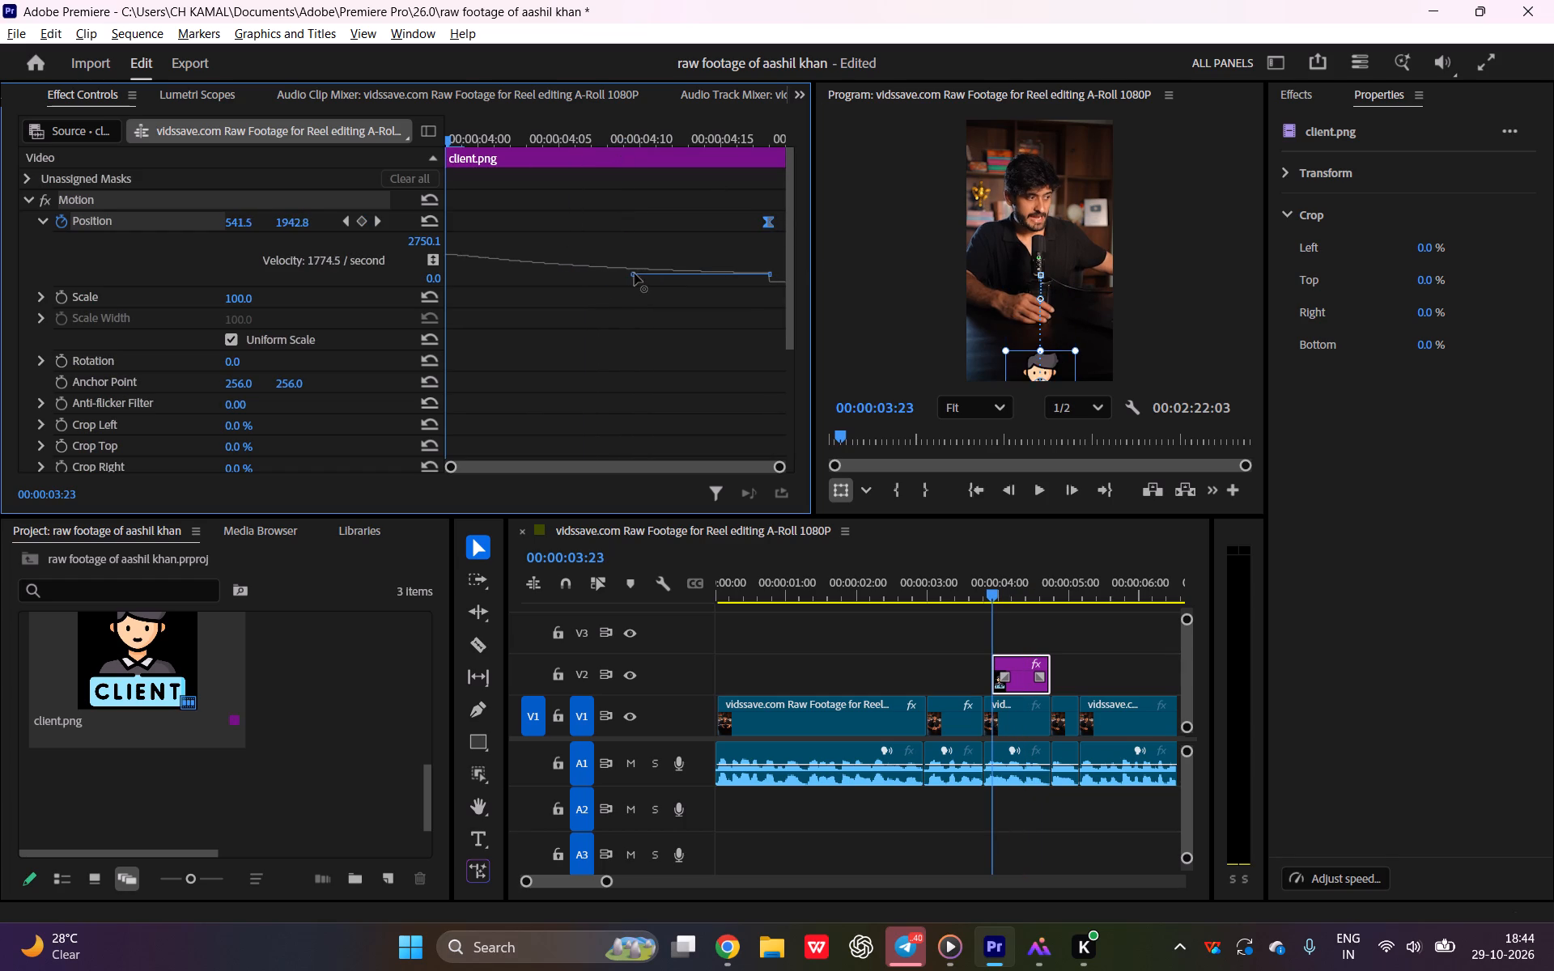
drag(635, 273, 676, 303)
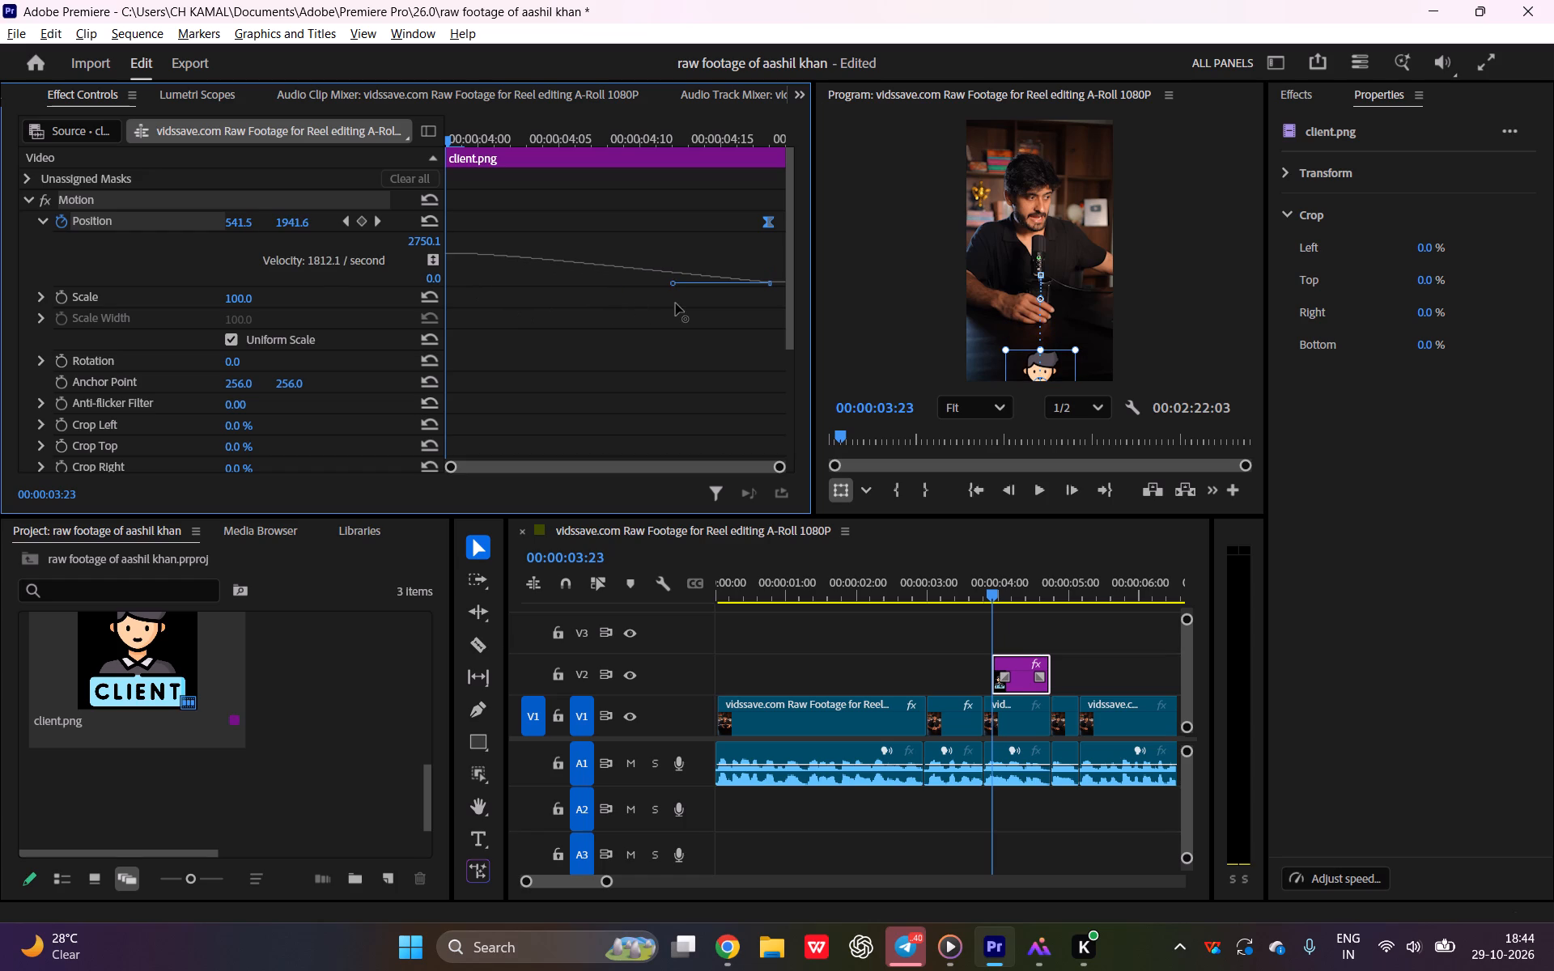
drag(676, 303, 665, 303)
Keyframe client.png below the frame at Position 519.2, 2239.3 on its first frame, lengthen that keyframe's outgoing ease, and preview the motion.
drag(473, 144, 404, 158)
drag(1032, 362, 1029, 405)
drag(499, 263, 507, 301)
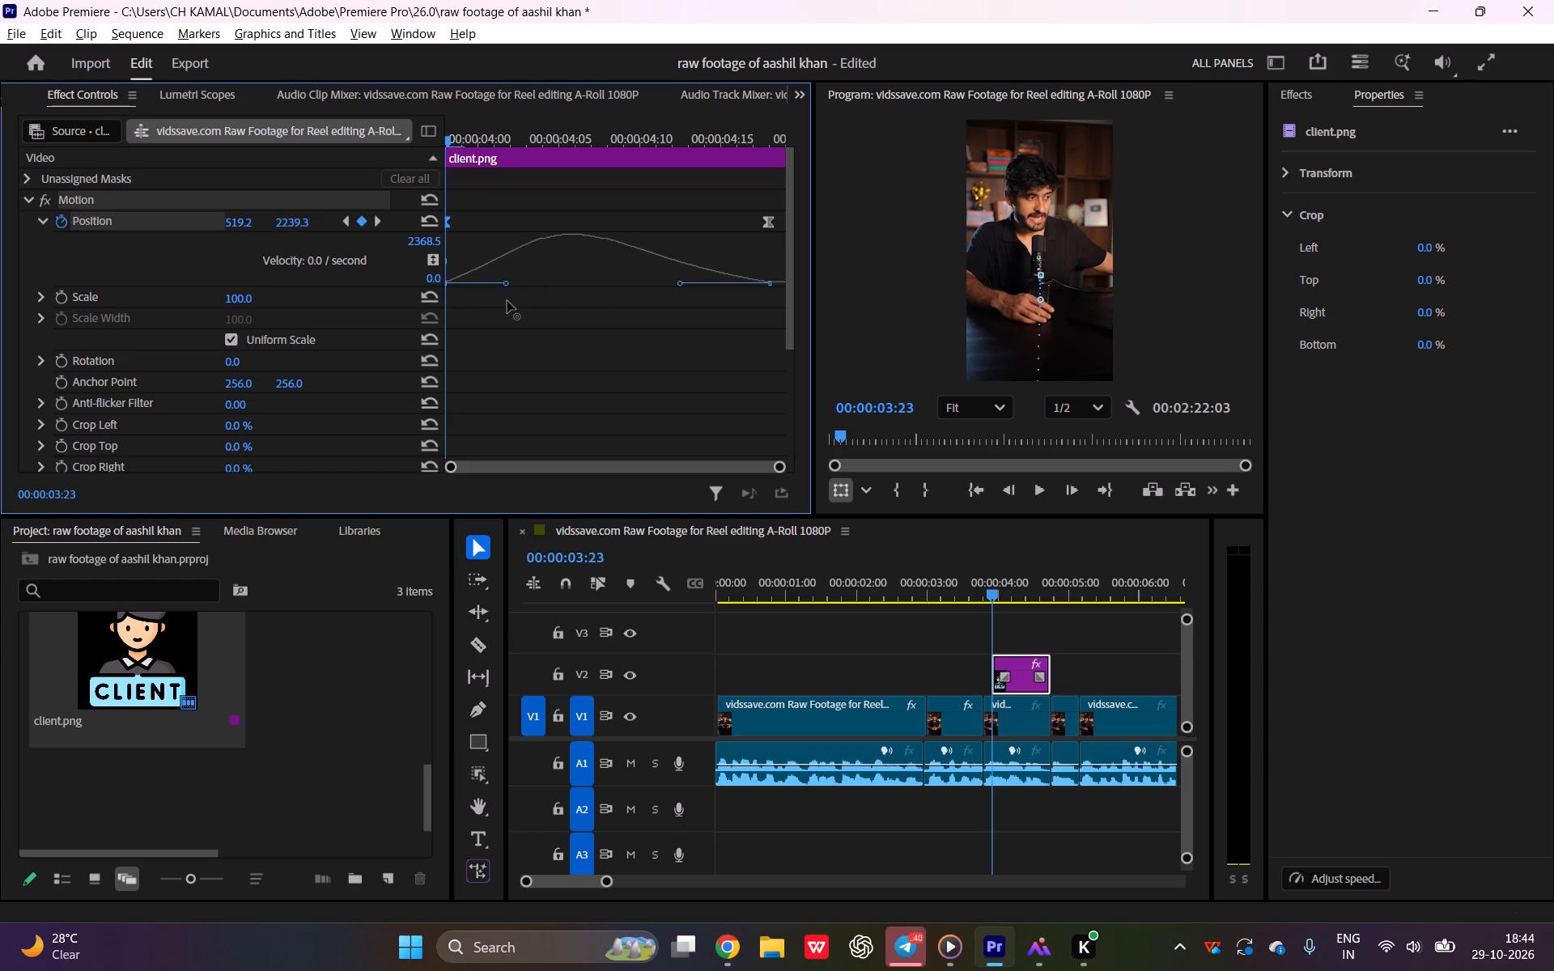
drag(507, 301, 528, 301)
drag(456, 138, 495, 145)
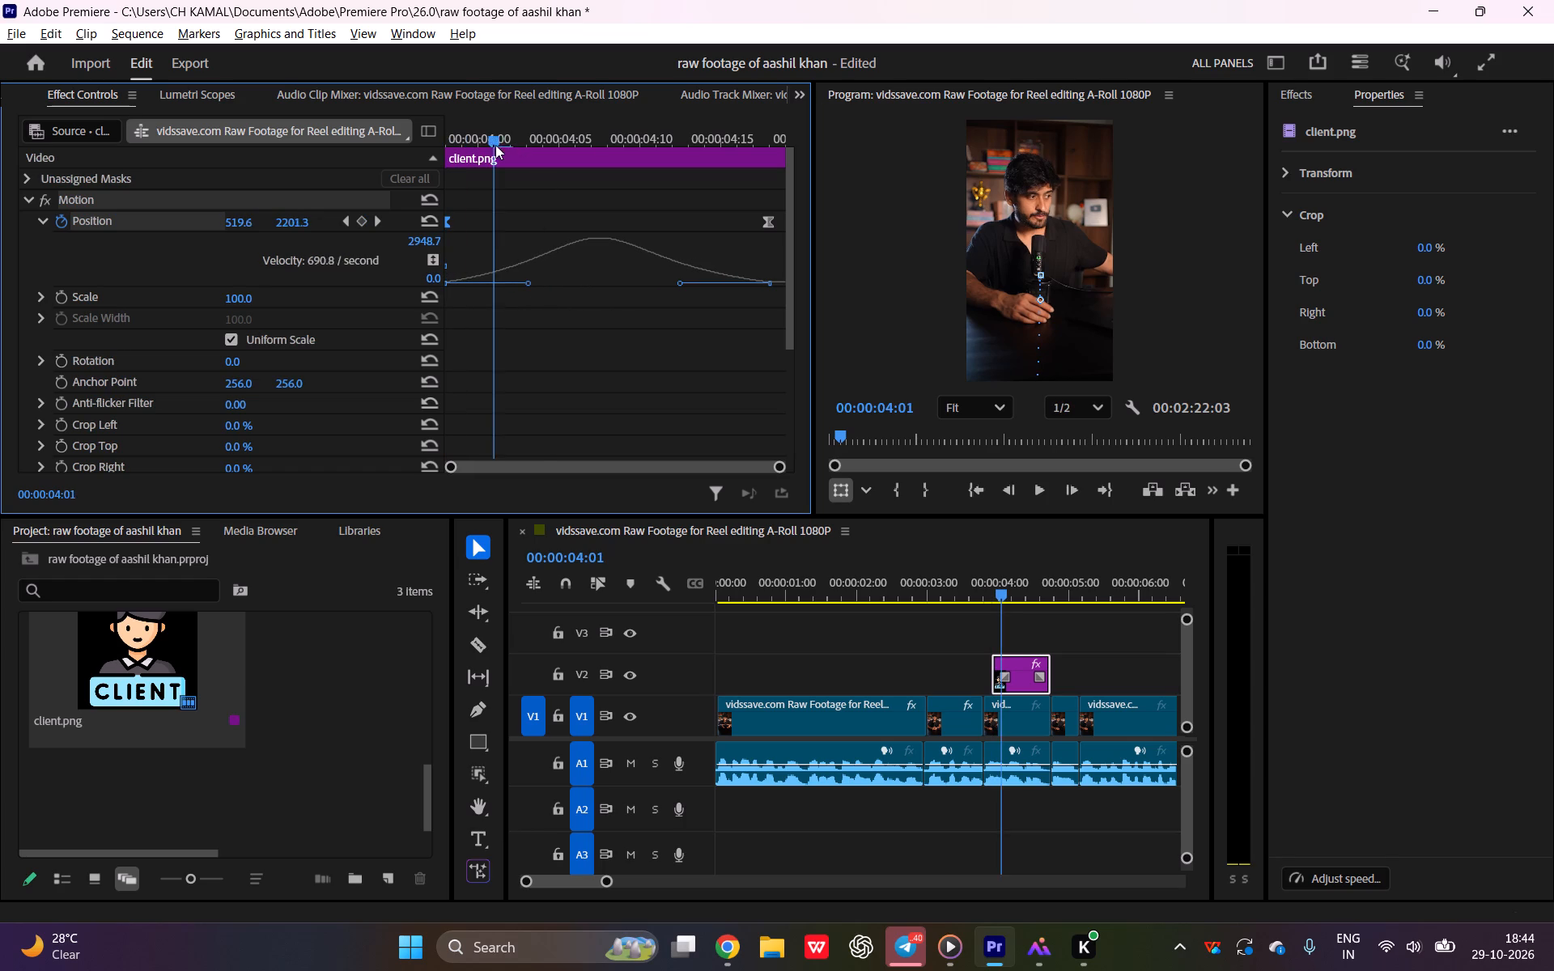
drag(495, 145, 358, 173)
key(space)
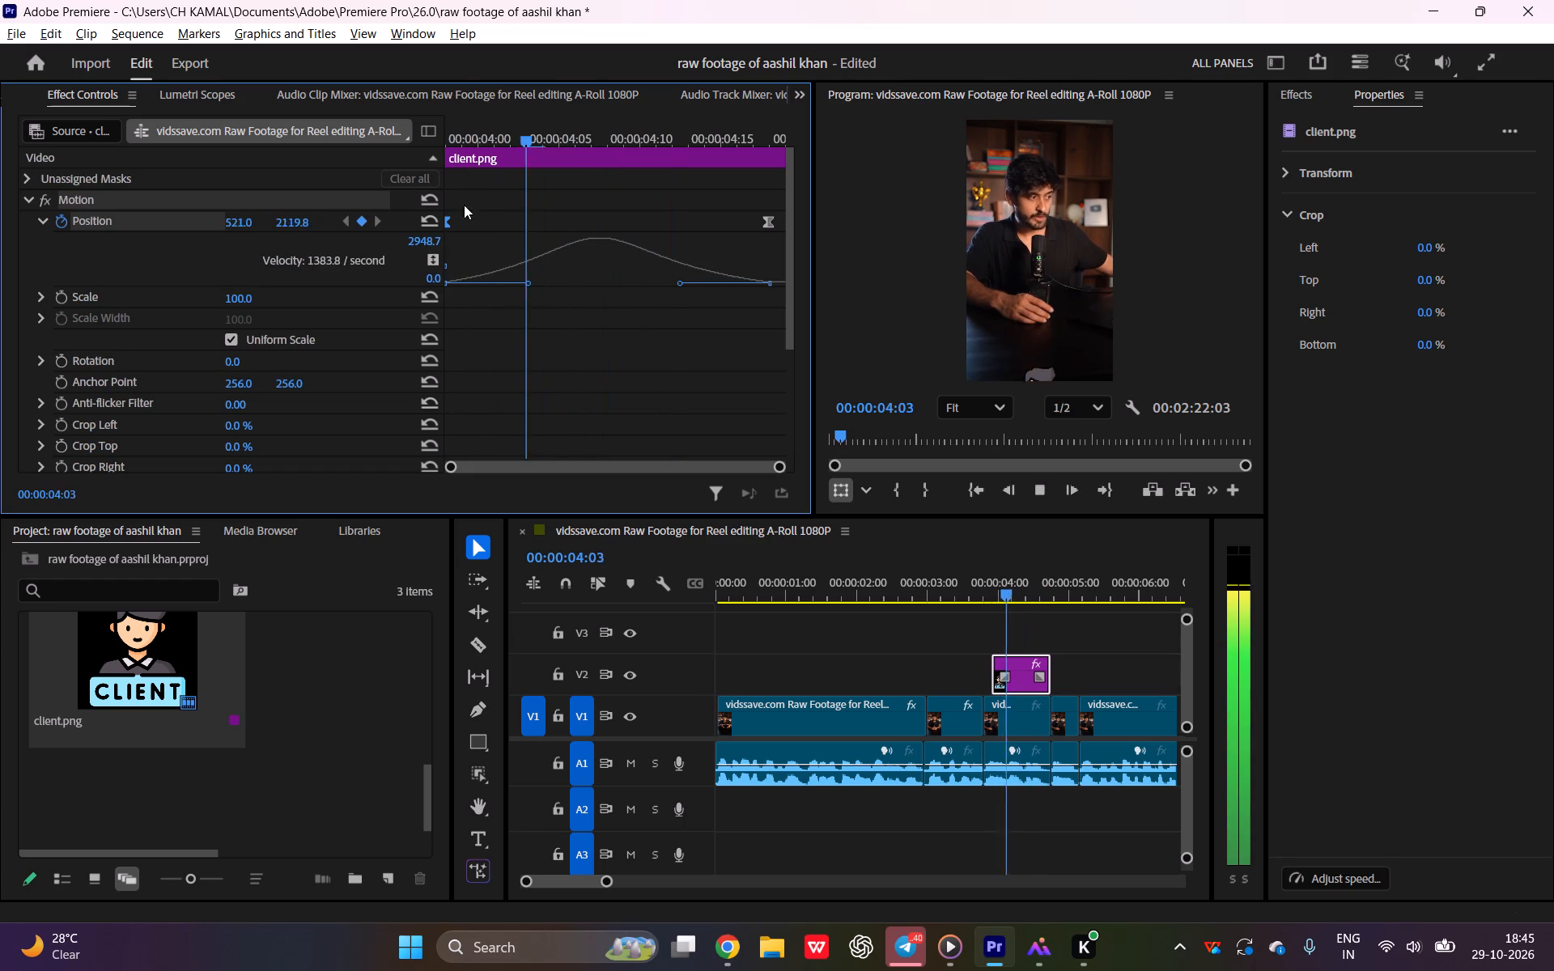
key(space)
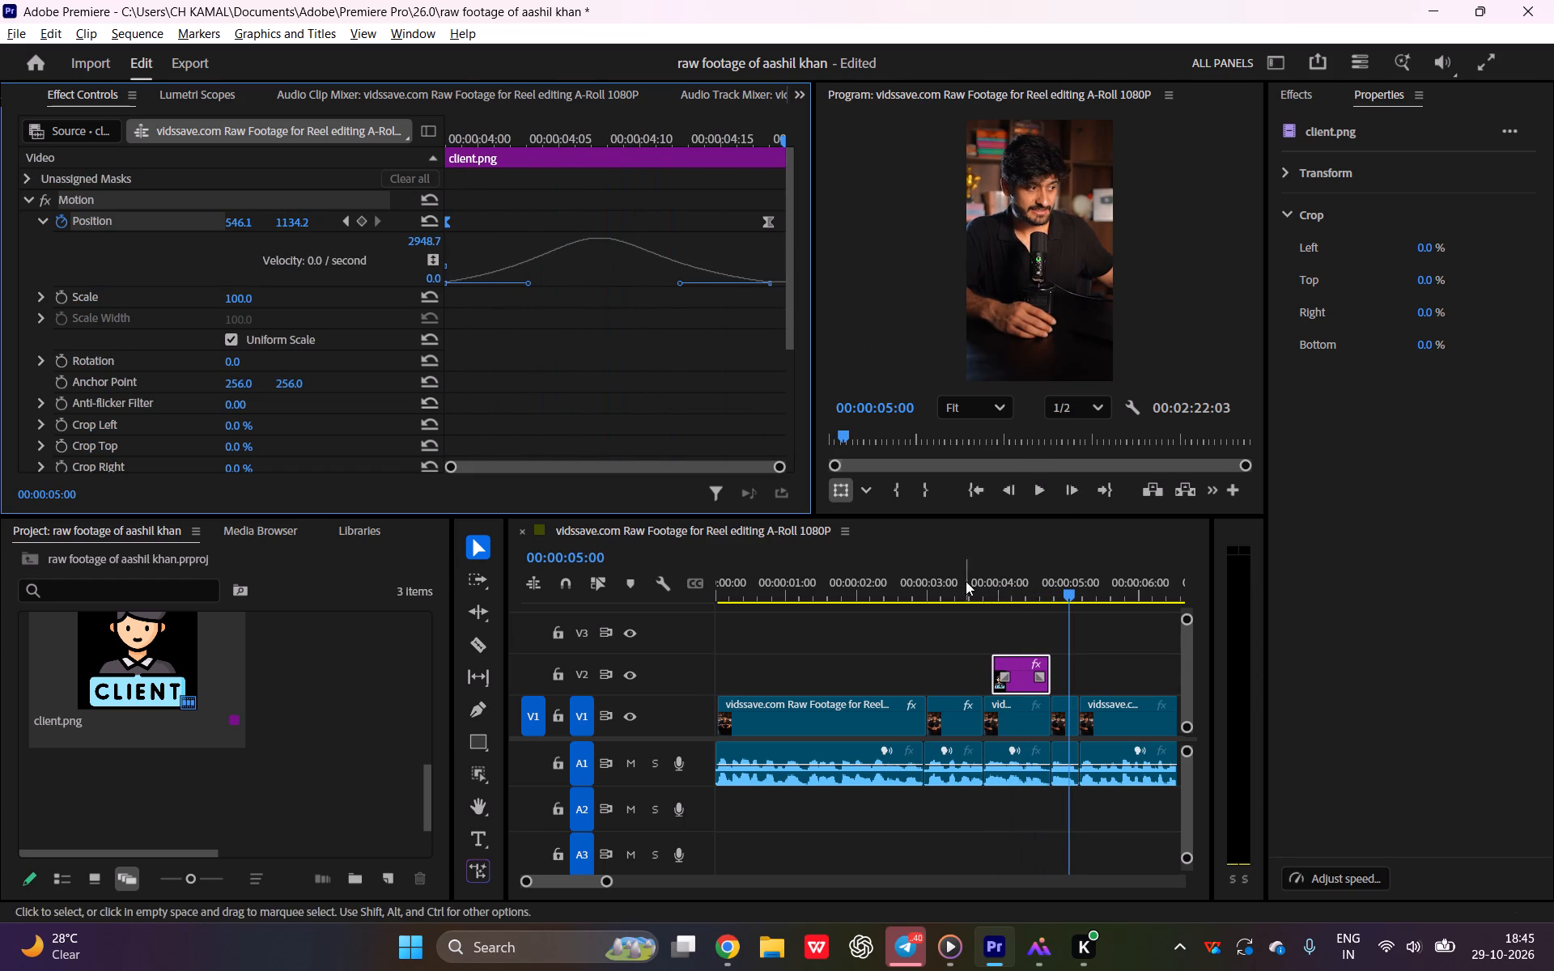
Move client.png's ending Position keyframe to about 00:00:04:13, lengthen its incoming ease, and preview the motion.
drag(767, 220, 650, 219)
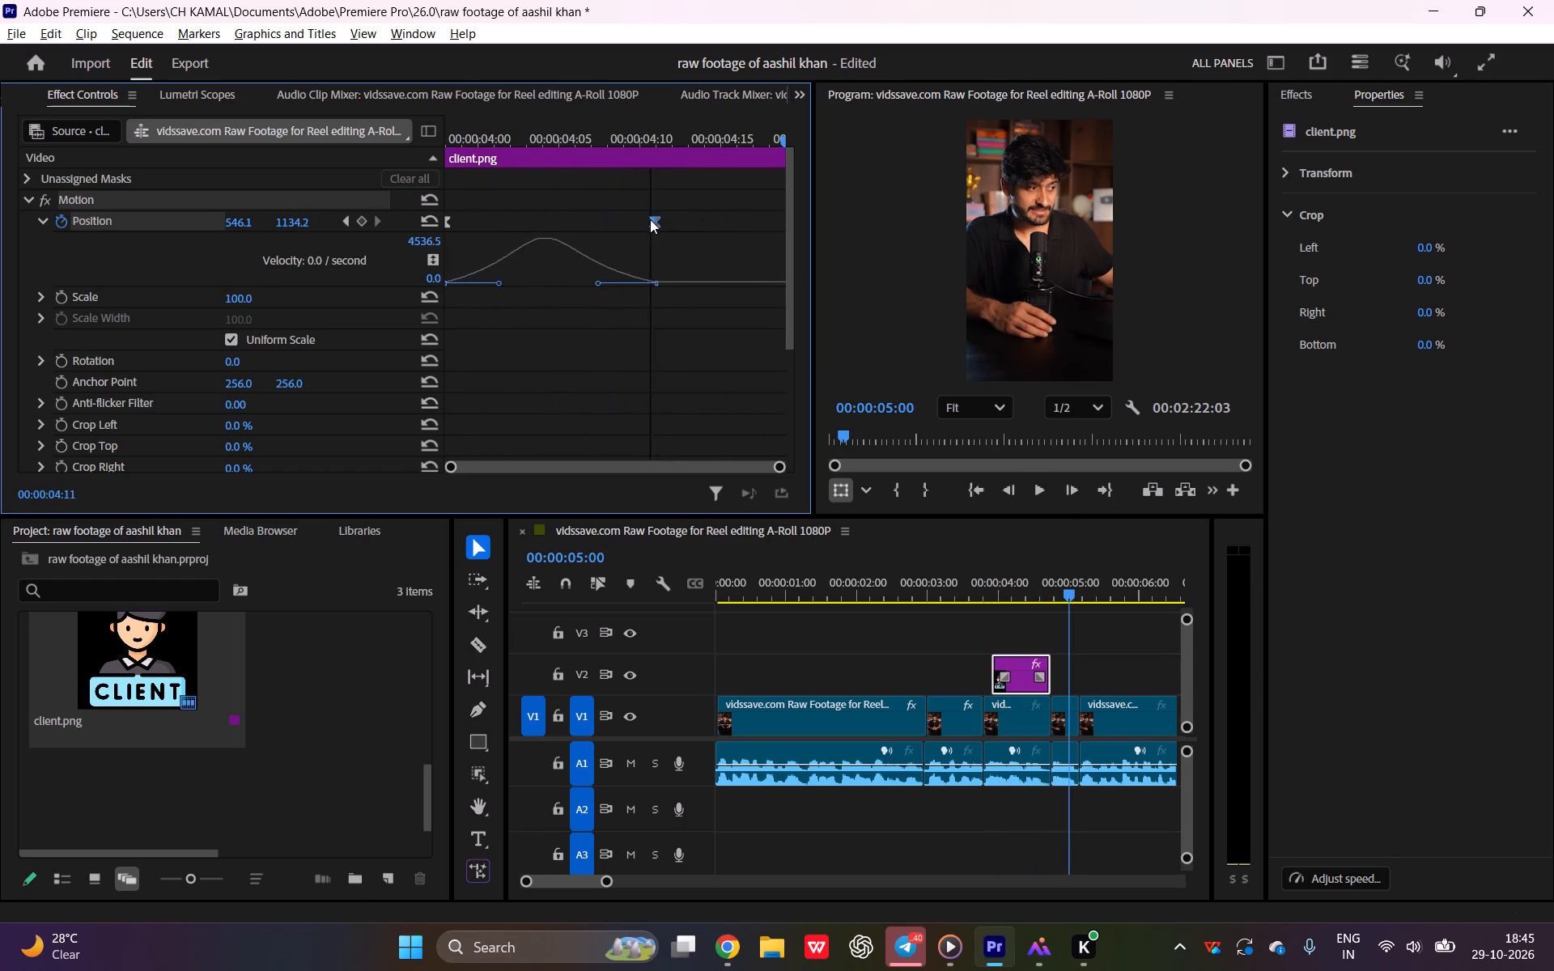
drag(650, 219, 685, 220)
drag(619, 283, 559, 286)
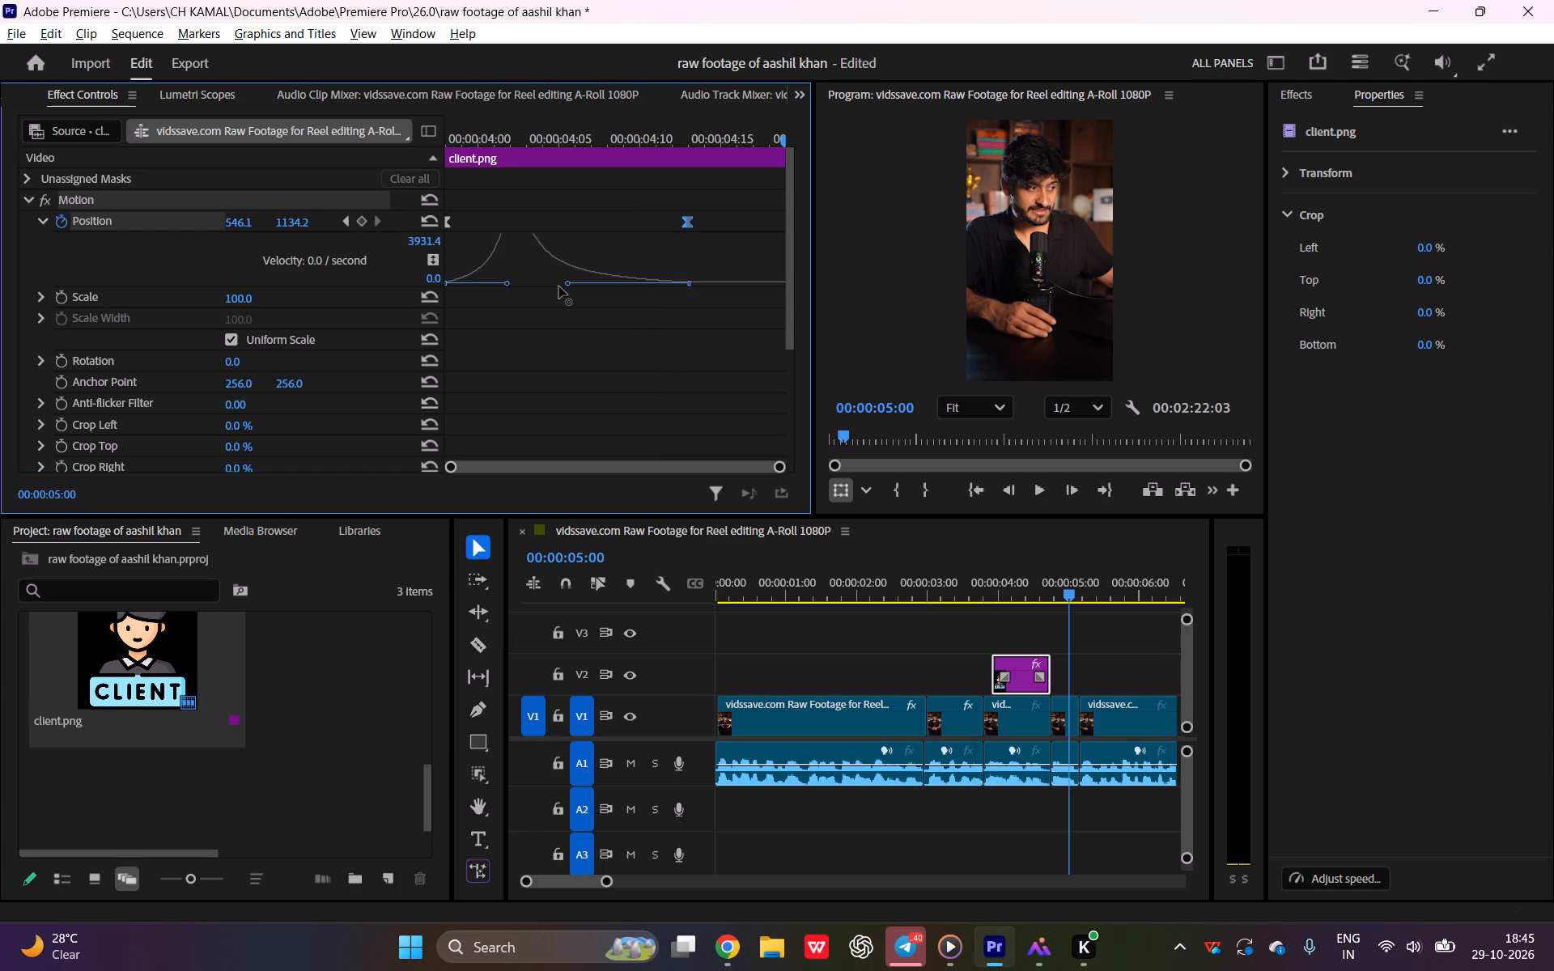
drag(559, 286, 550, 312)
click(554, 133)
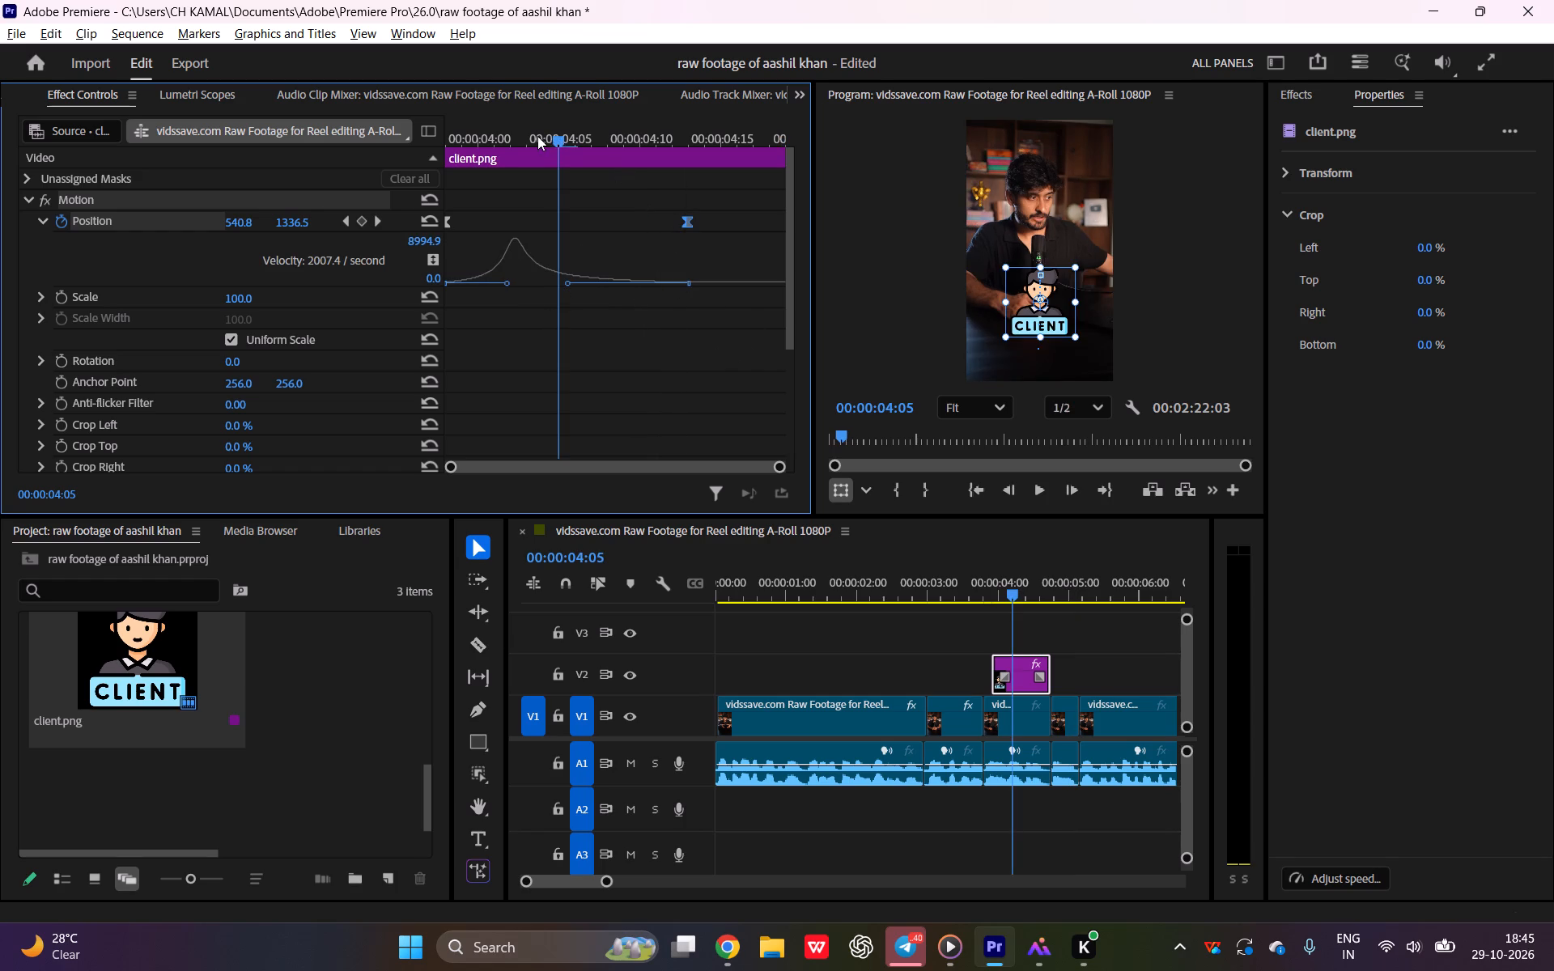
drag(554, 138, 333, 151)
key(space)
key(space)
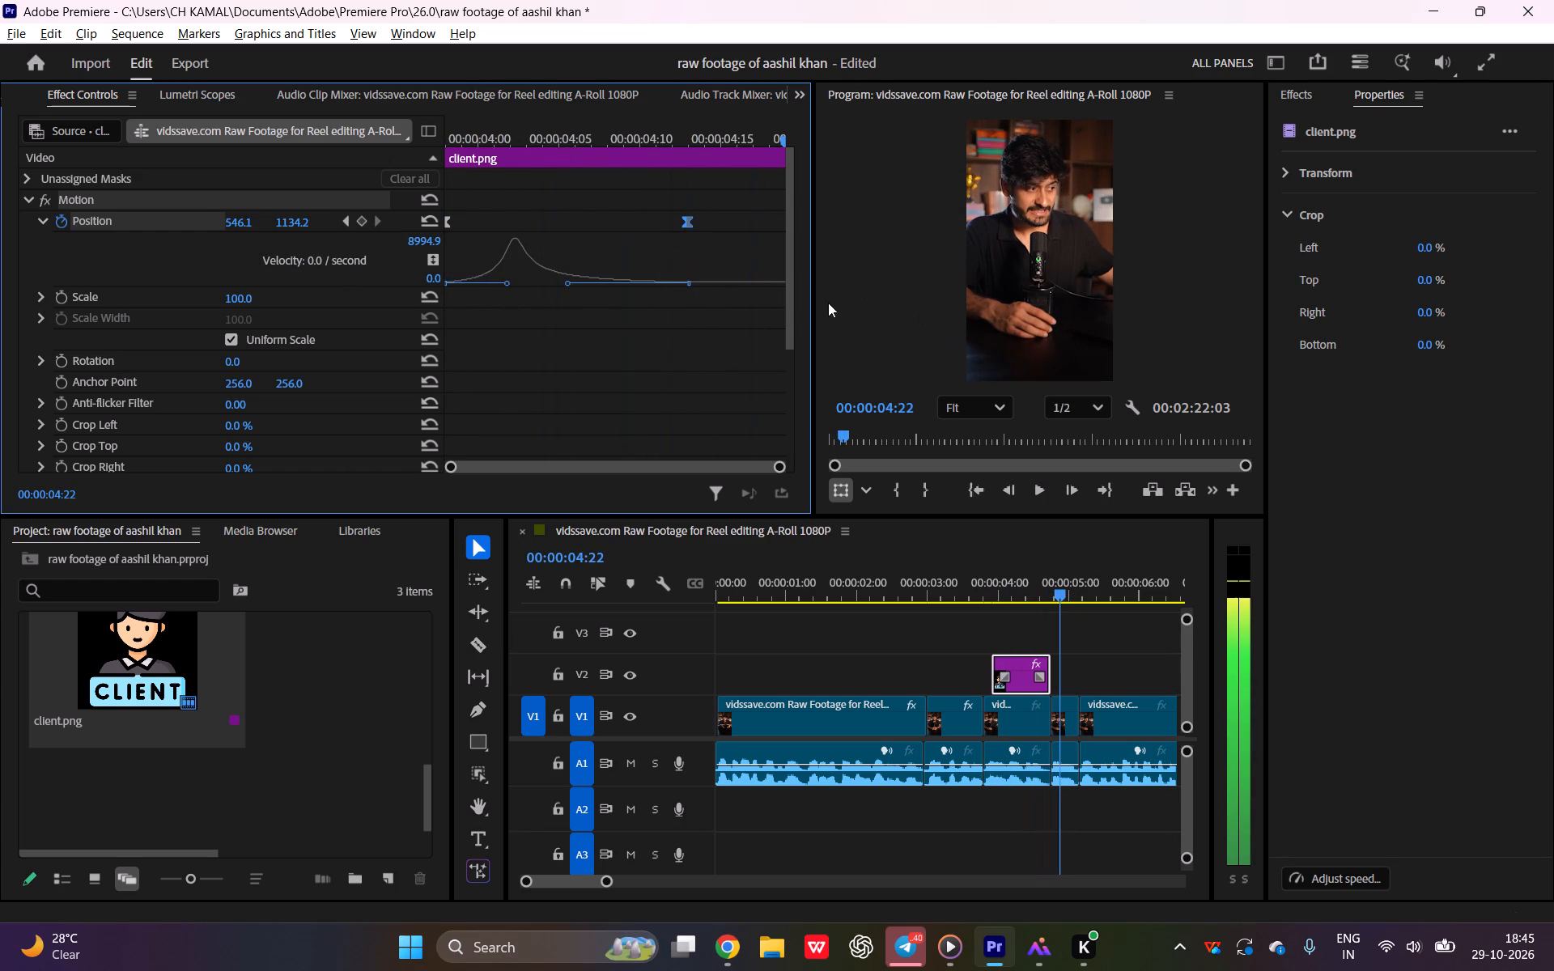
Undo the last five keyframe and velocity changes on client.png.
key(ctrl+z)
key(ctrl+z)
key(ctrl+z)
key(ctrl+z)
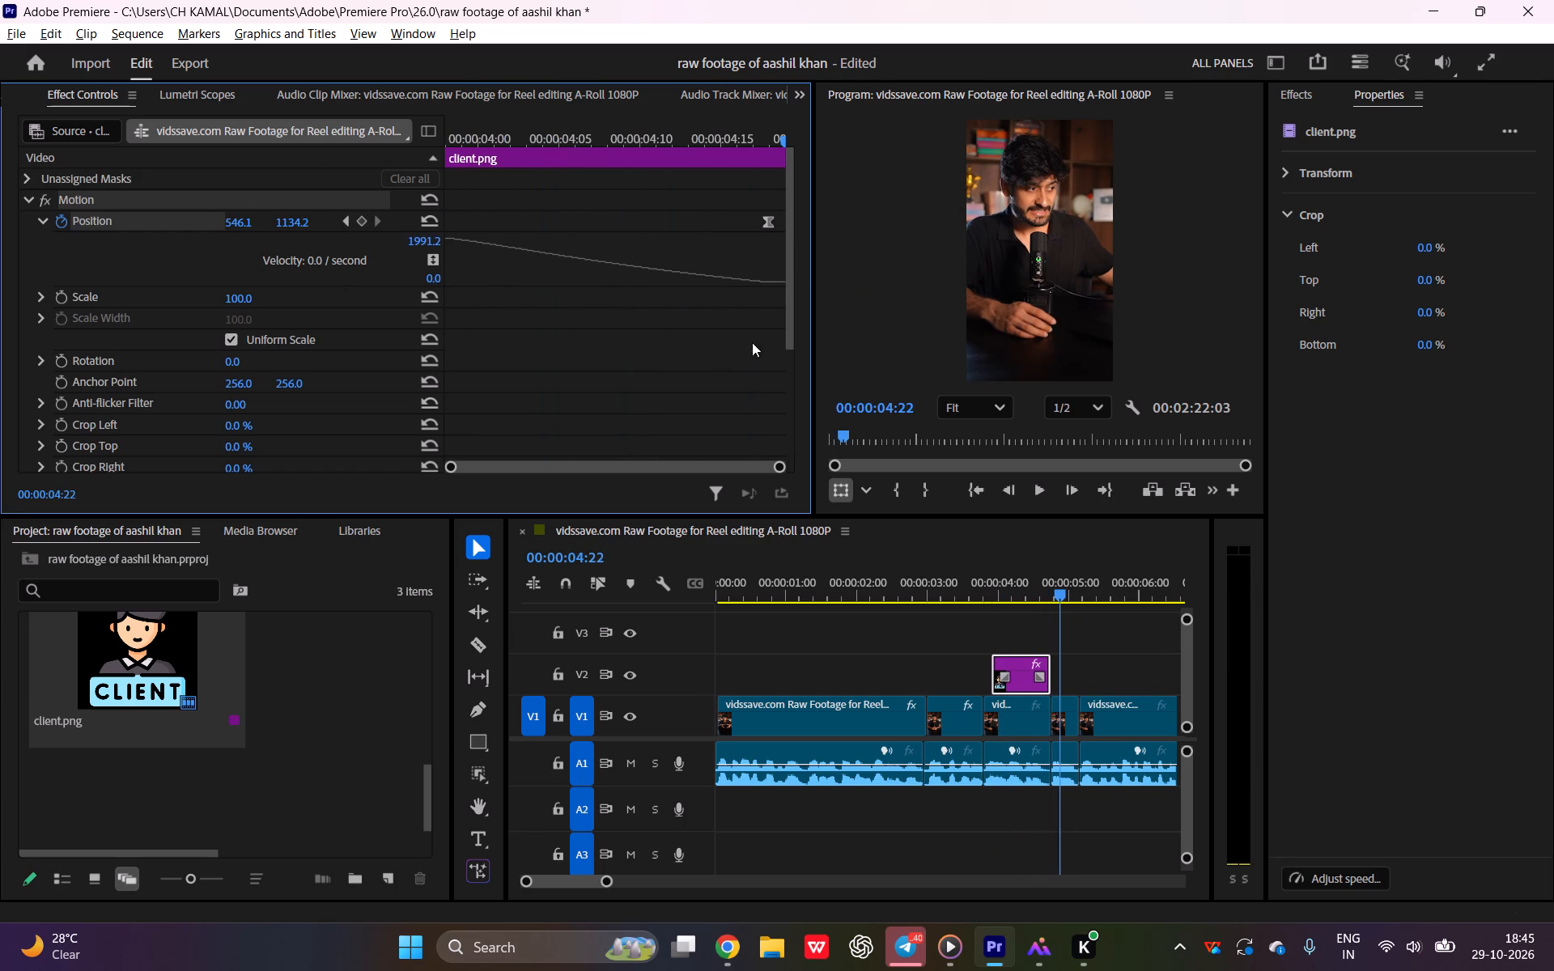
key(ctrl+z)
Replay the client graphic's entrance and continue playback into the 160 GB section.
drag(589, 137, 535, 138)
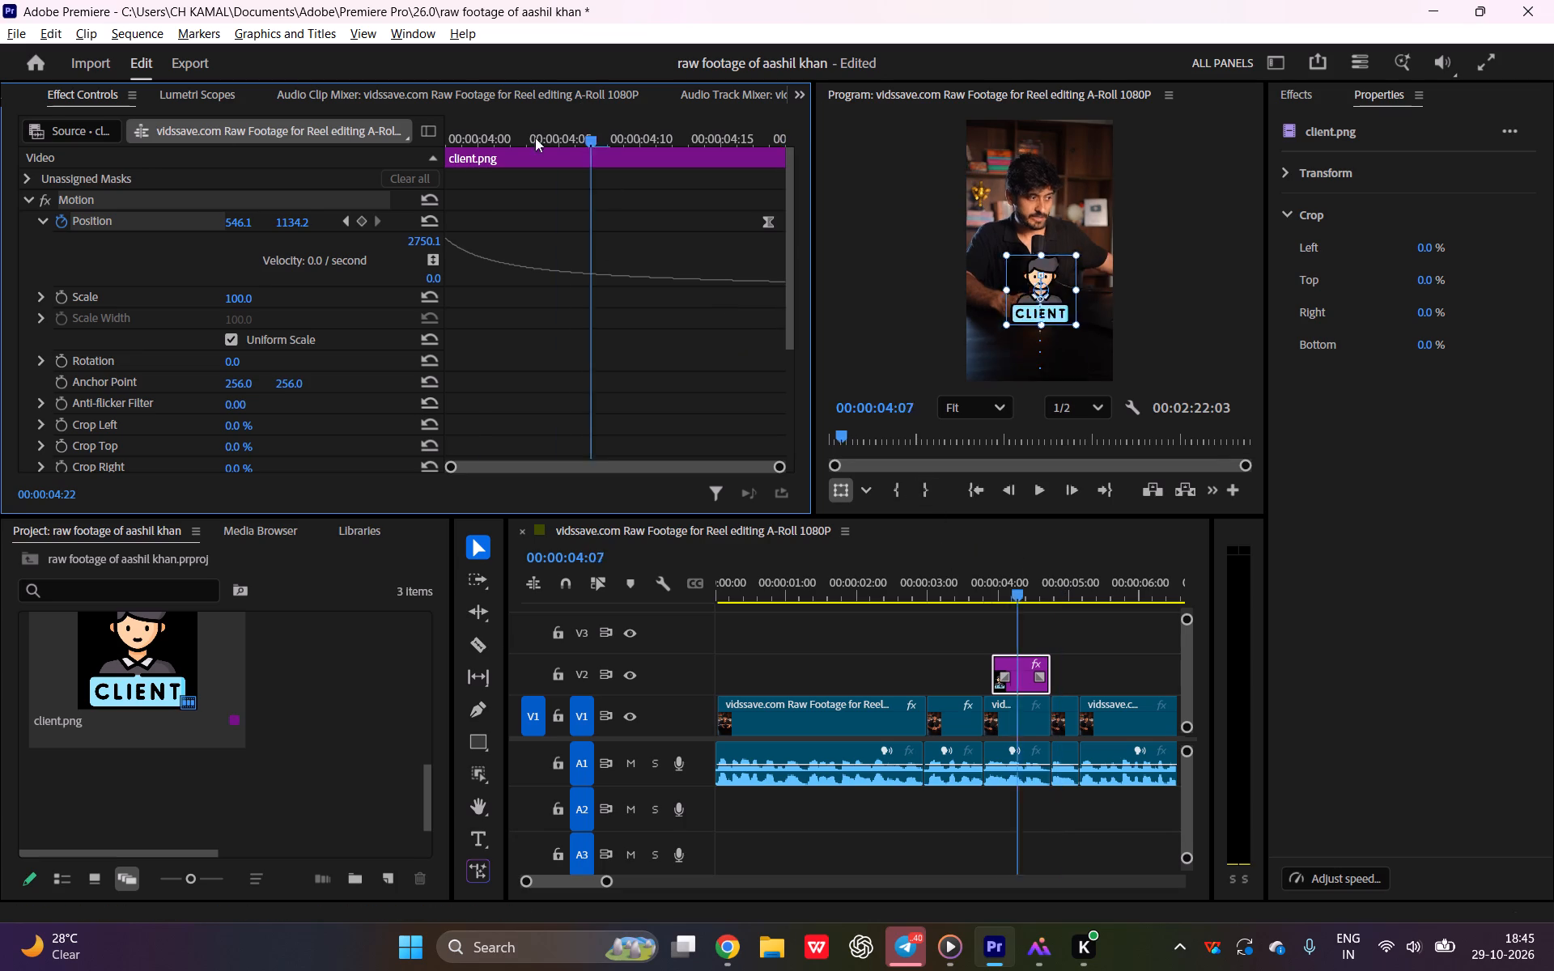
drag(535, 138, 164, 142)
key(space)
key(space)
drag(586, 149, 0, 156)
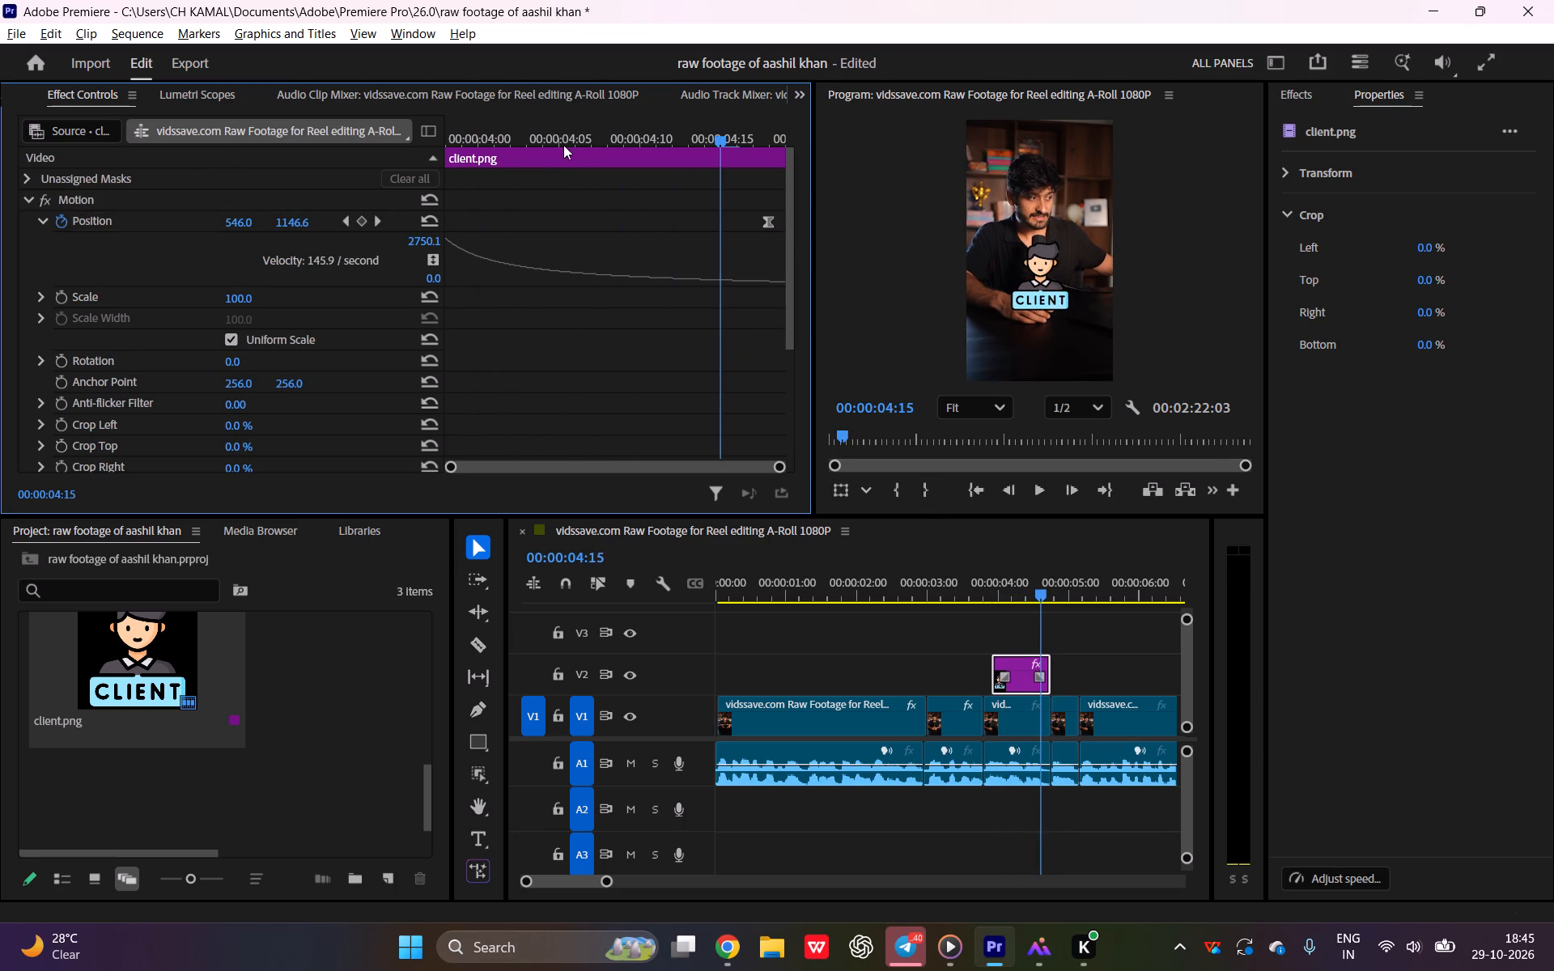
drag(563, 143, 114, 148)
key(space)
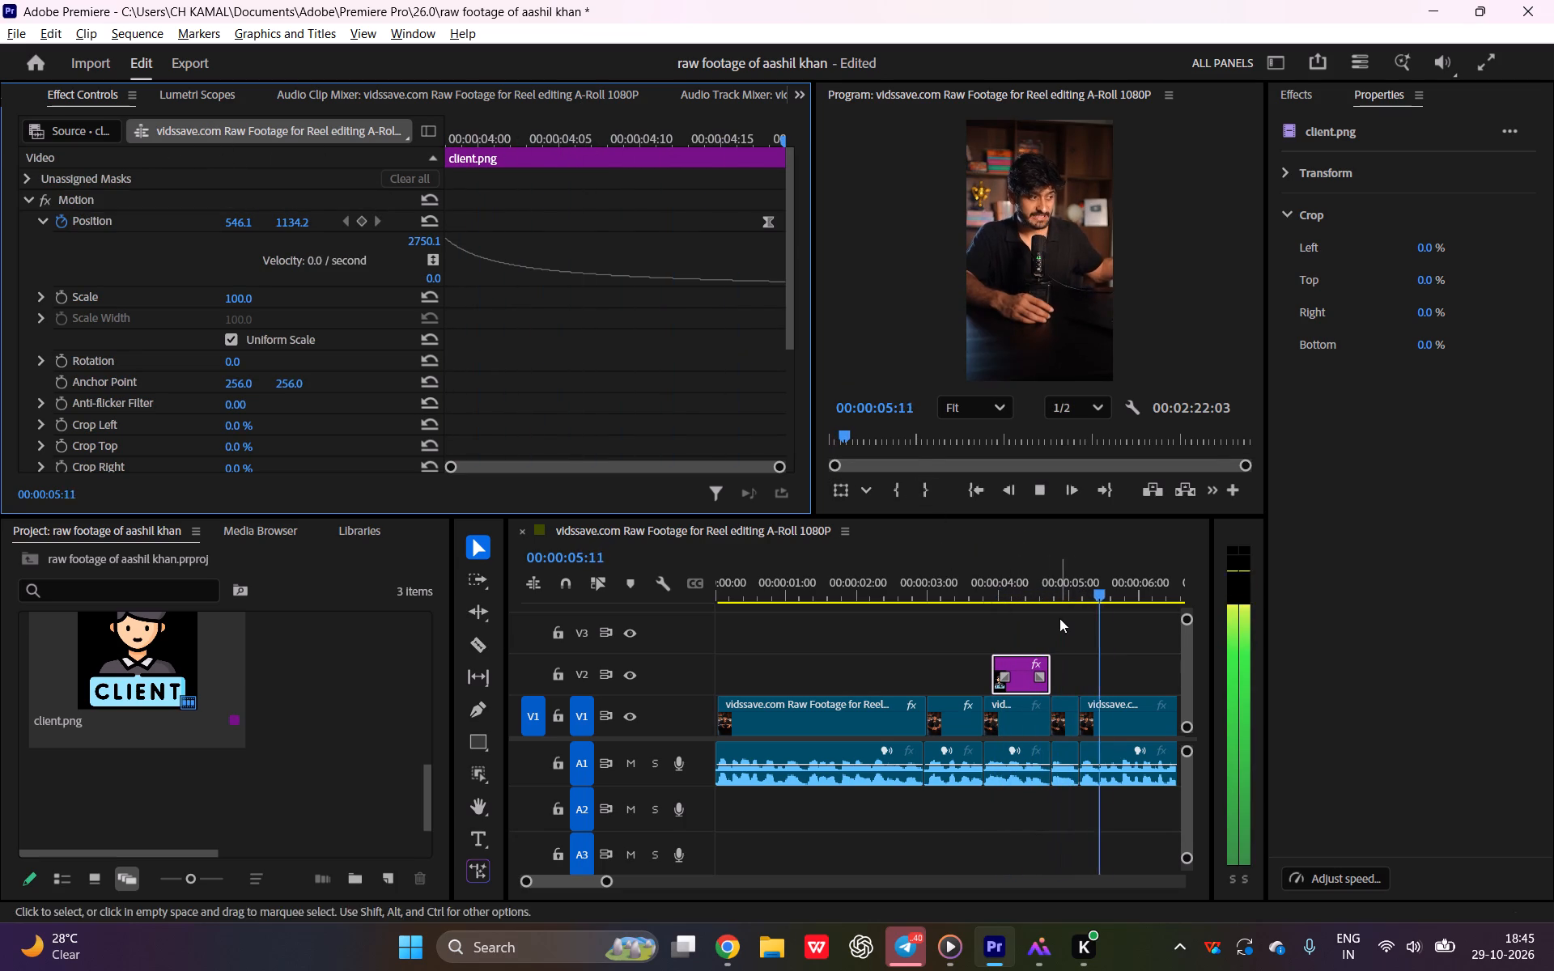
scroll(1064, 589, down, 8)
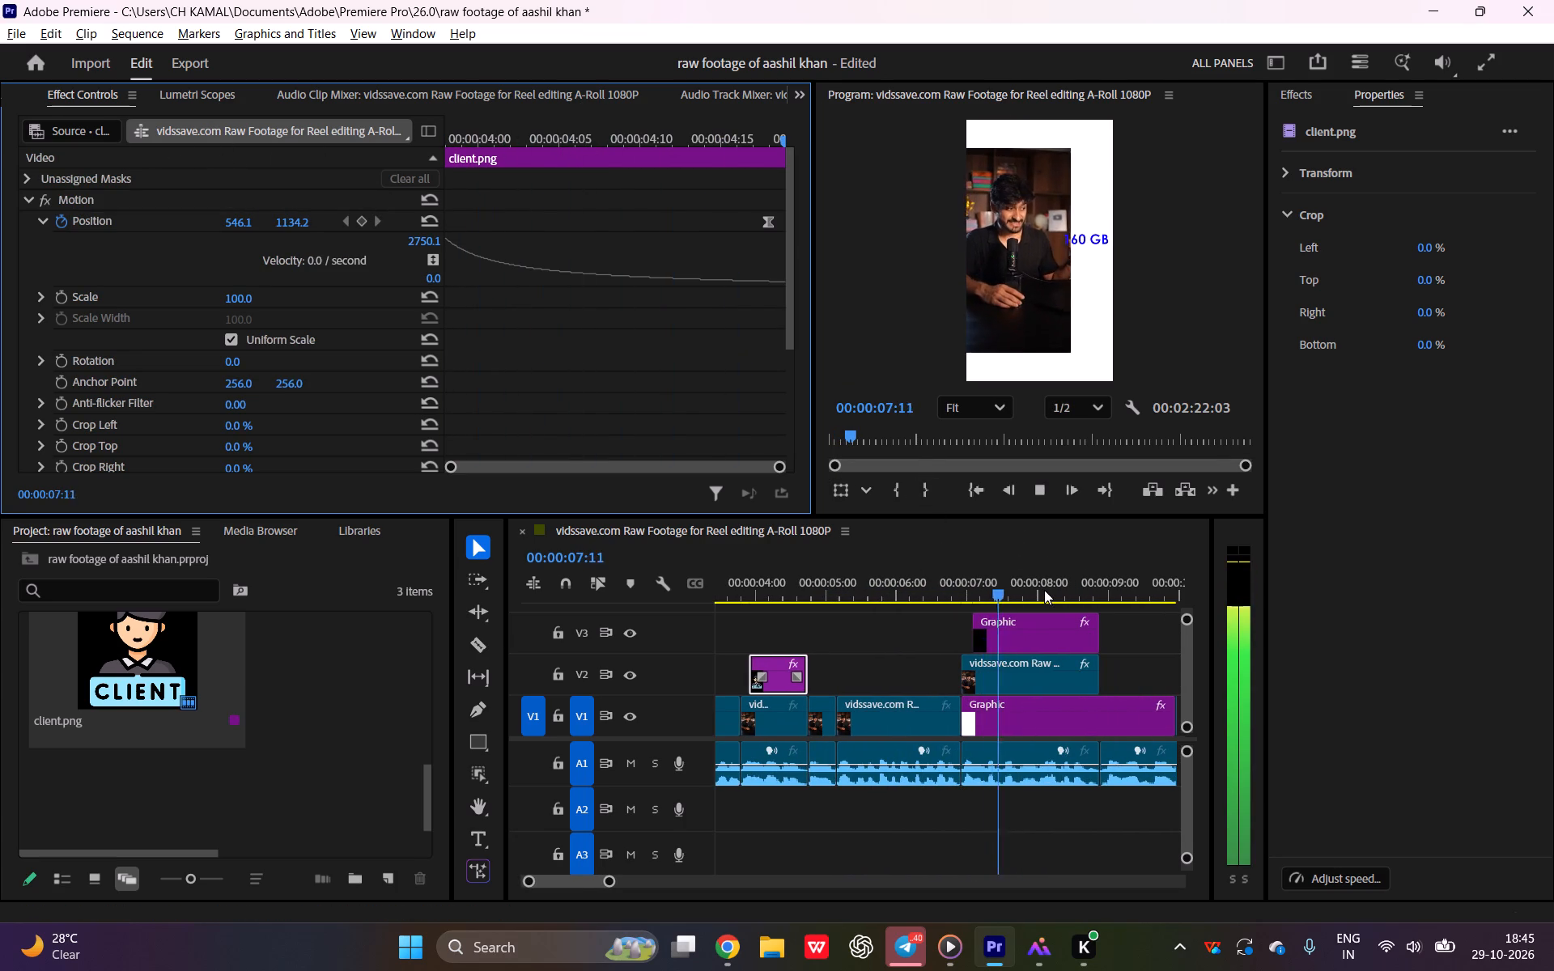
key(space)
Move the 160 GB text graphic clip from V3 down to V2, starting at about 00:00:05:00, before the scaled-down footage clip.
click(1021, 274)
click(1023, 279)
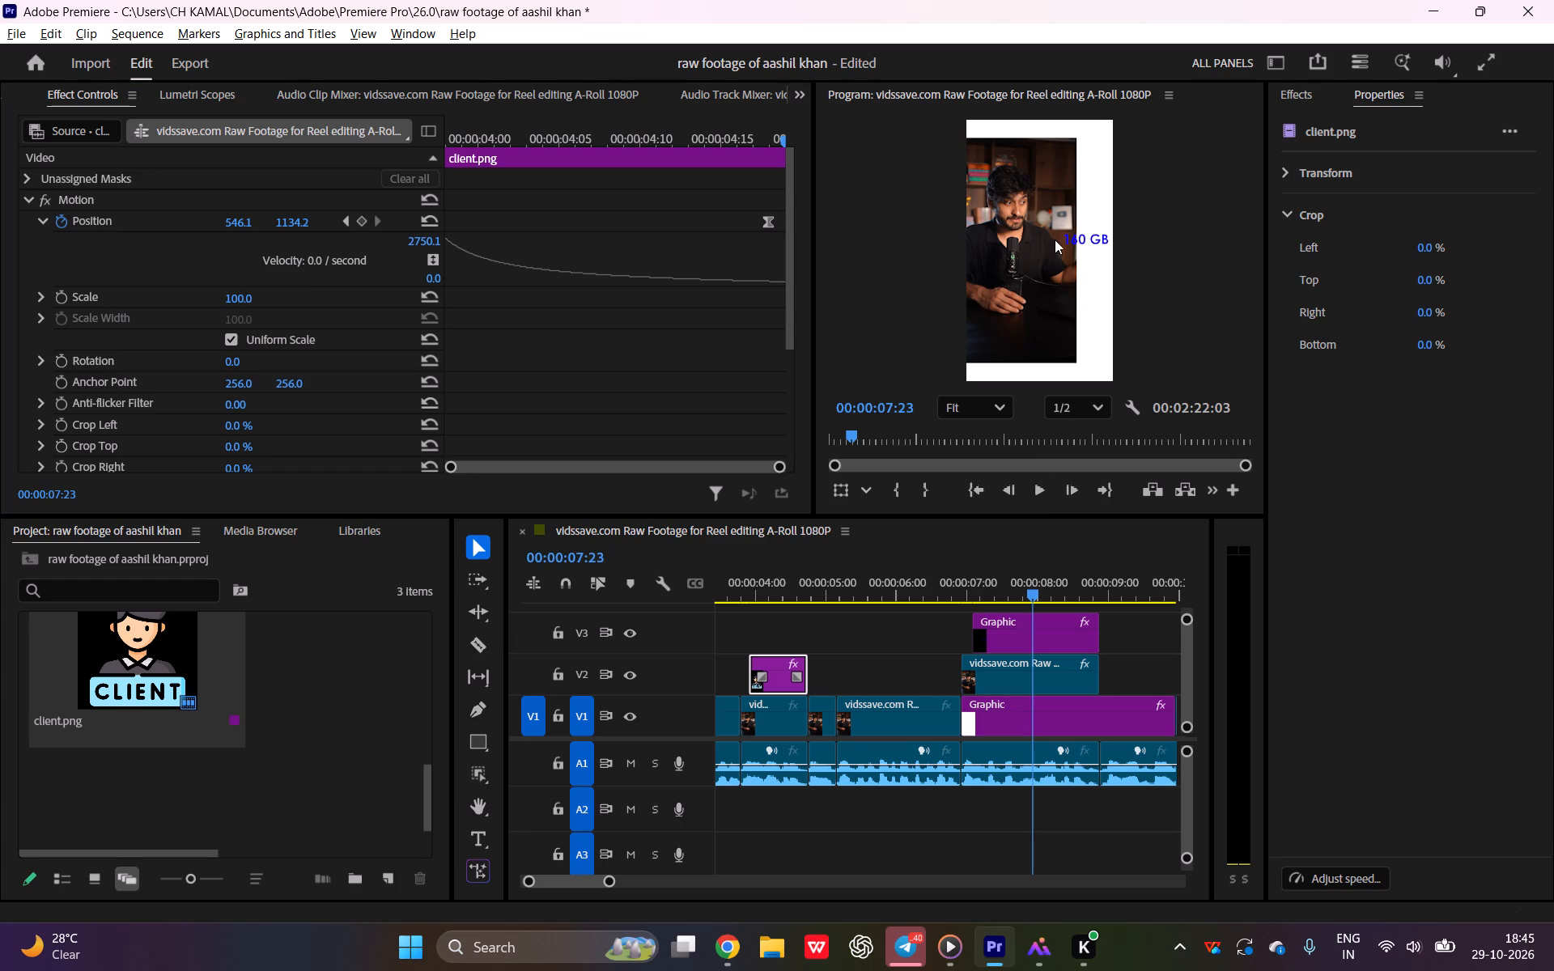
click(1103, 230)
click(1087, 238)
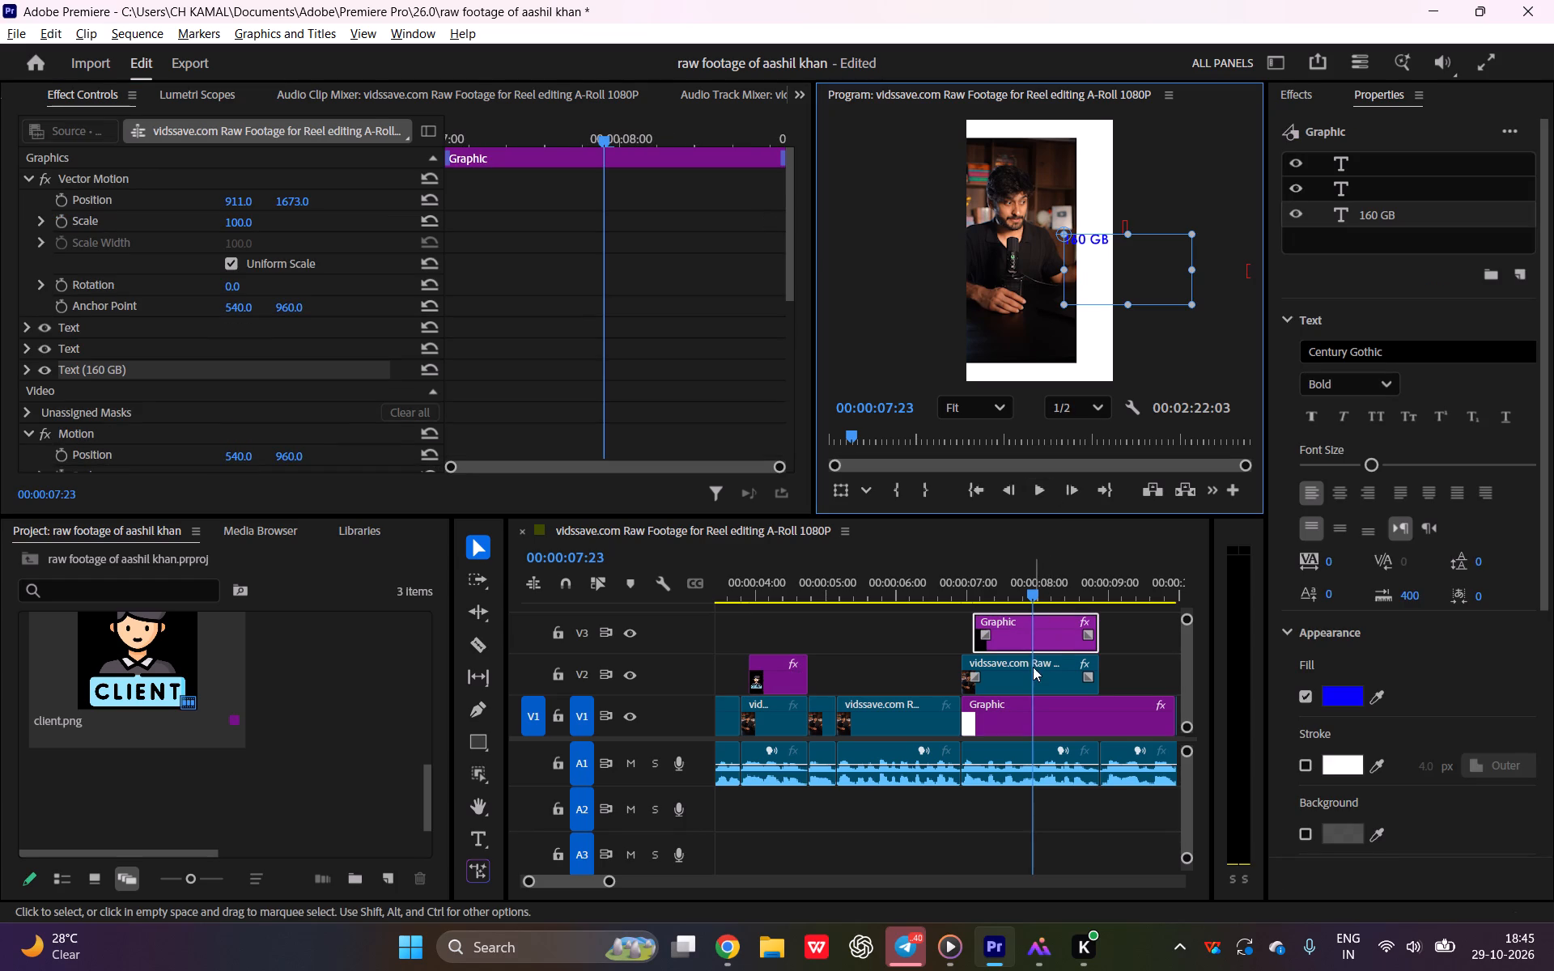
drag(1013, 303, 1041, 321)
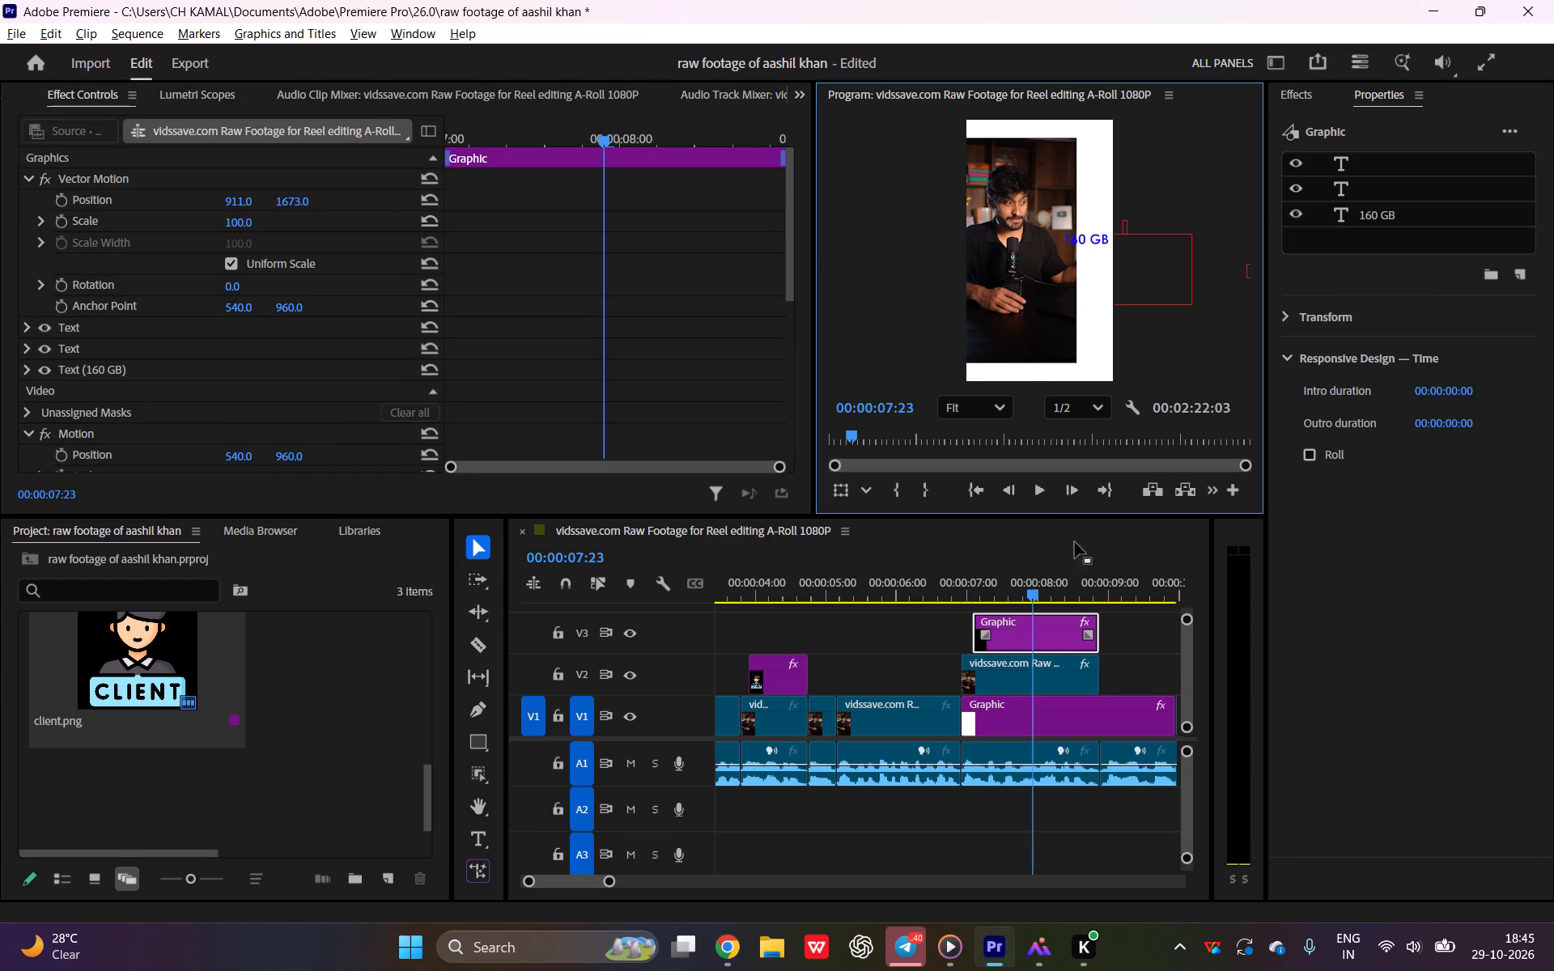
click(1022, 641)
drag(1037, 617, 891, 663)
Set the horizontal Position of the scaled-down footage clip on V2 to 549.0, roughly centring it over the white background.
click(1062, 617)
click(1055, 673)
click(1008, 313)
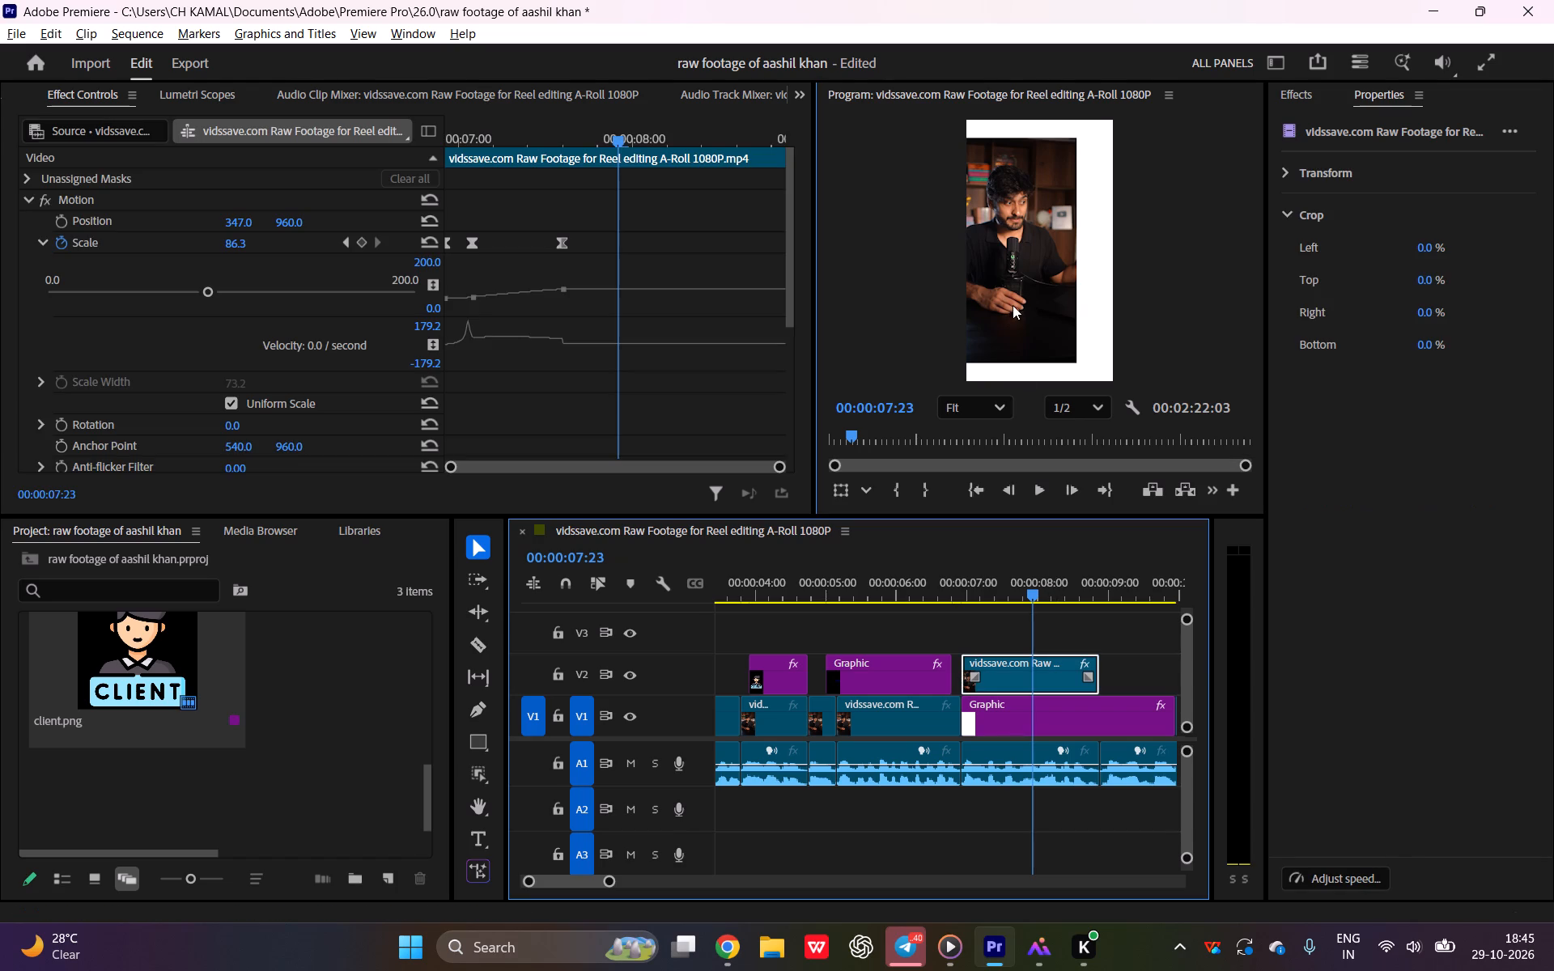
drag(1013, 304, 1021, 303)
click(1032, 703)
click(1008, 640)
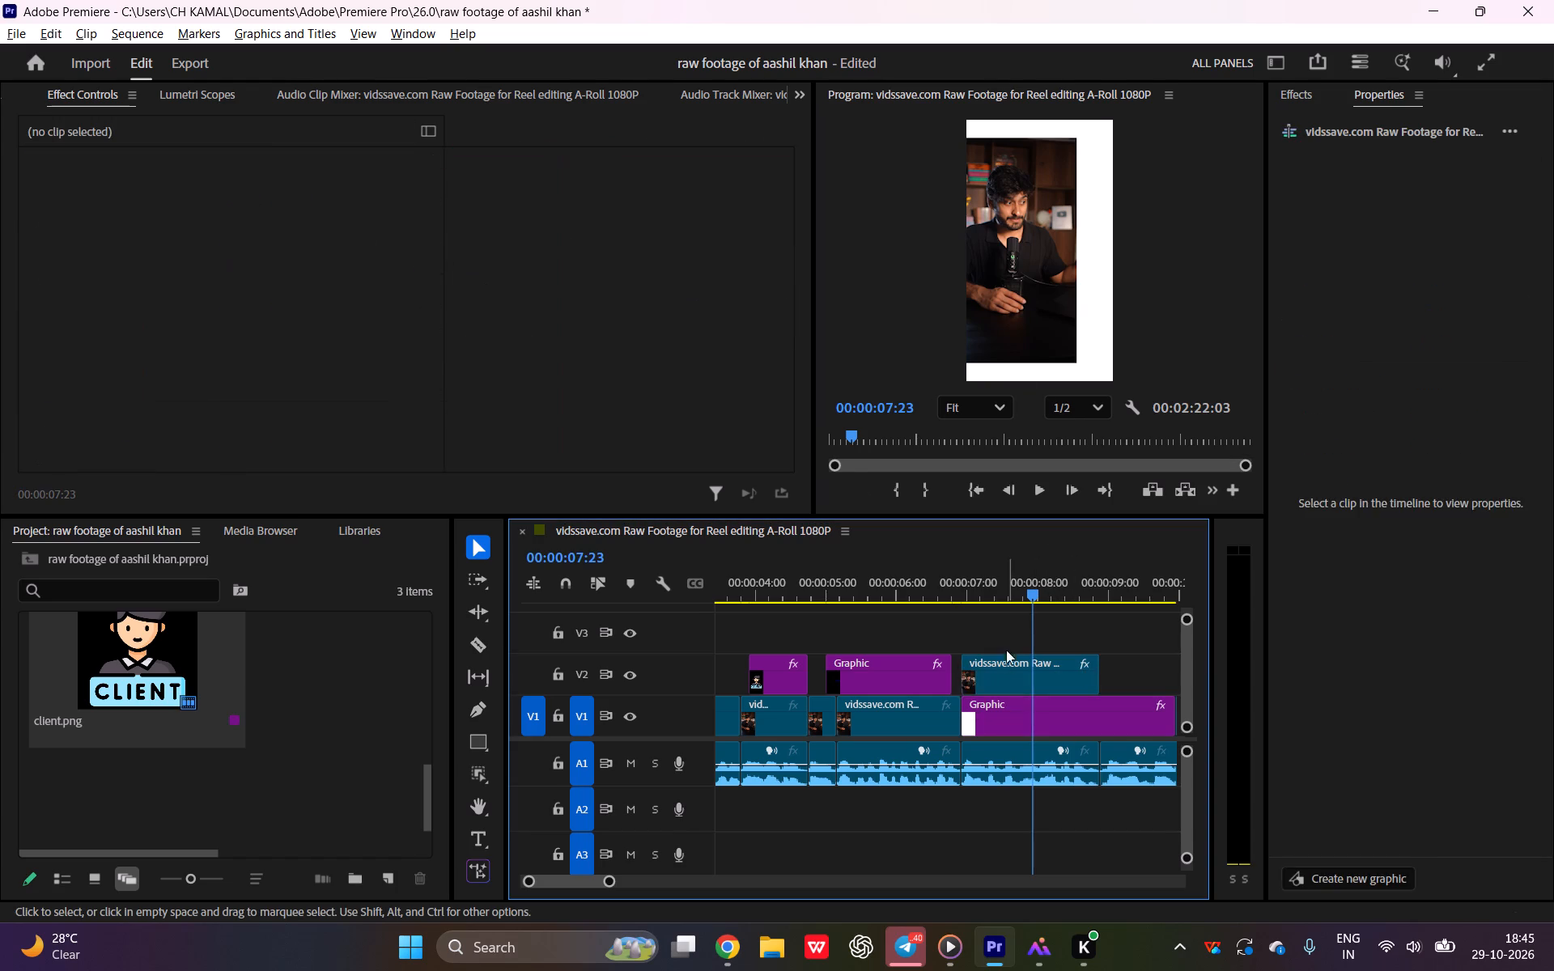
click(1008, 671)
drag(232, 223, 376, 236)
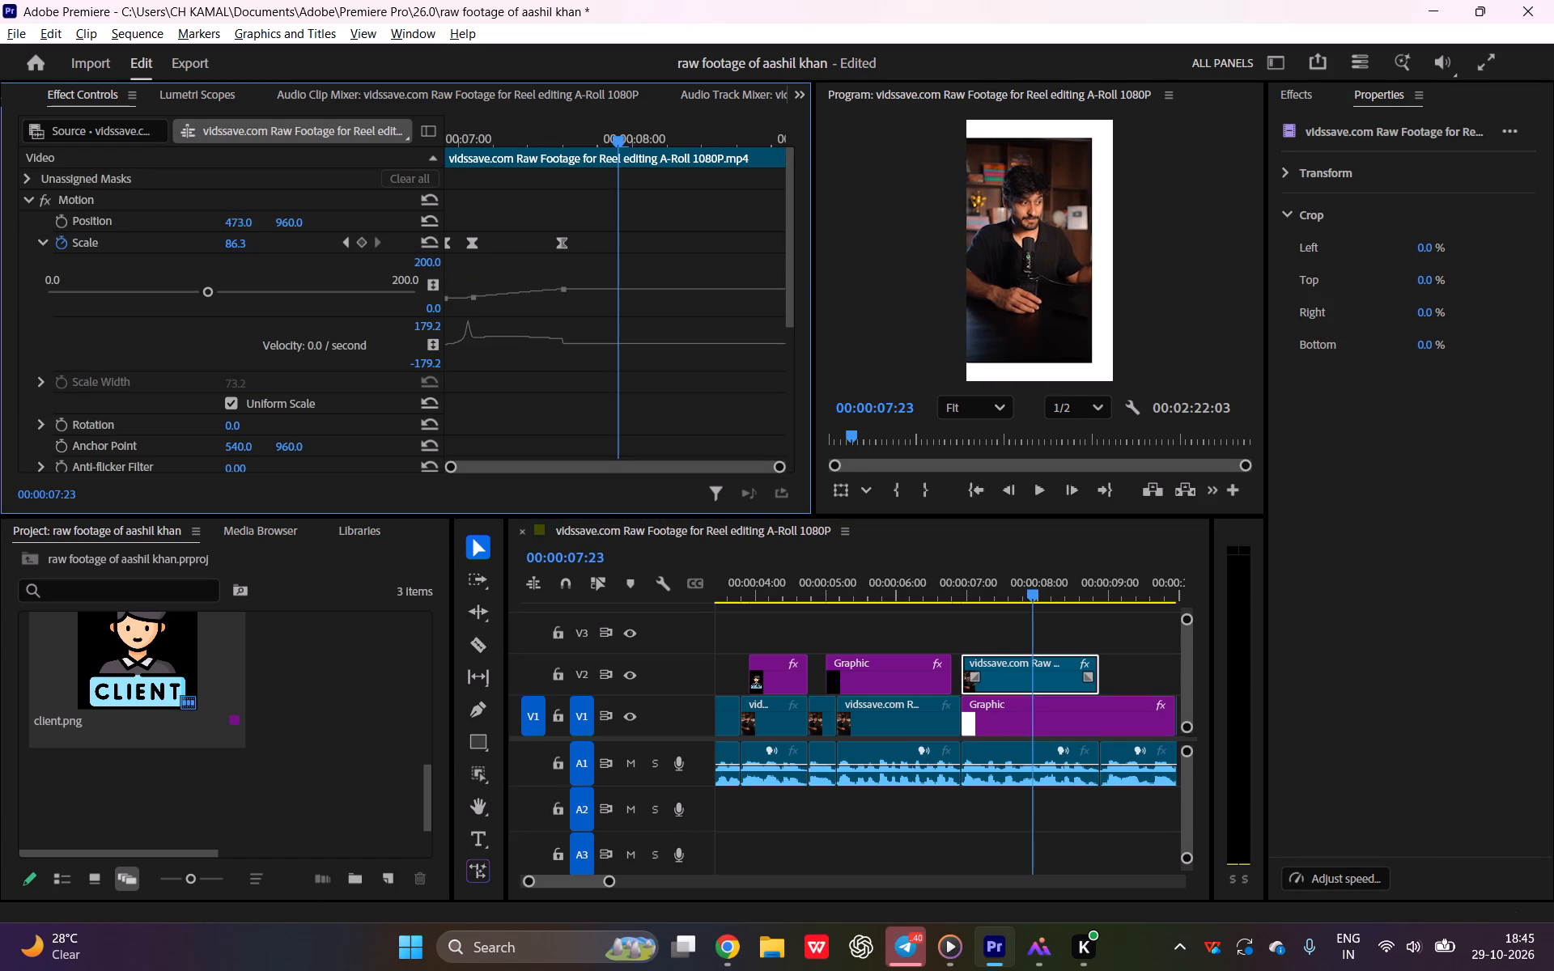
drag(376, 236, 439, 244)
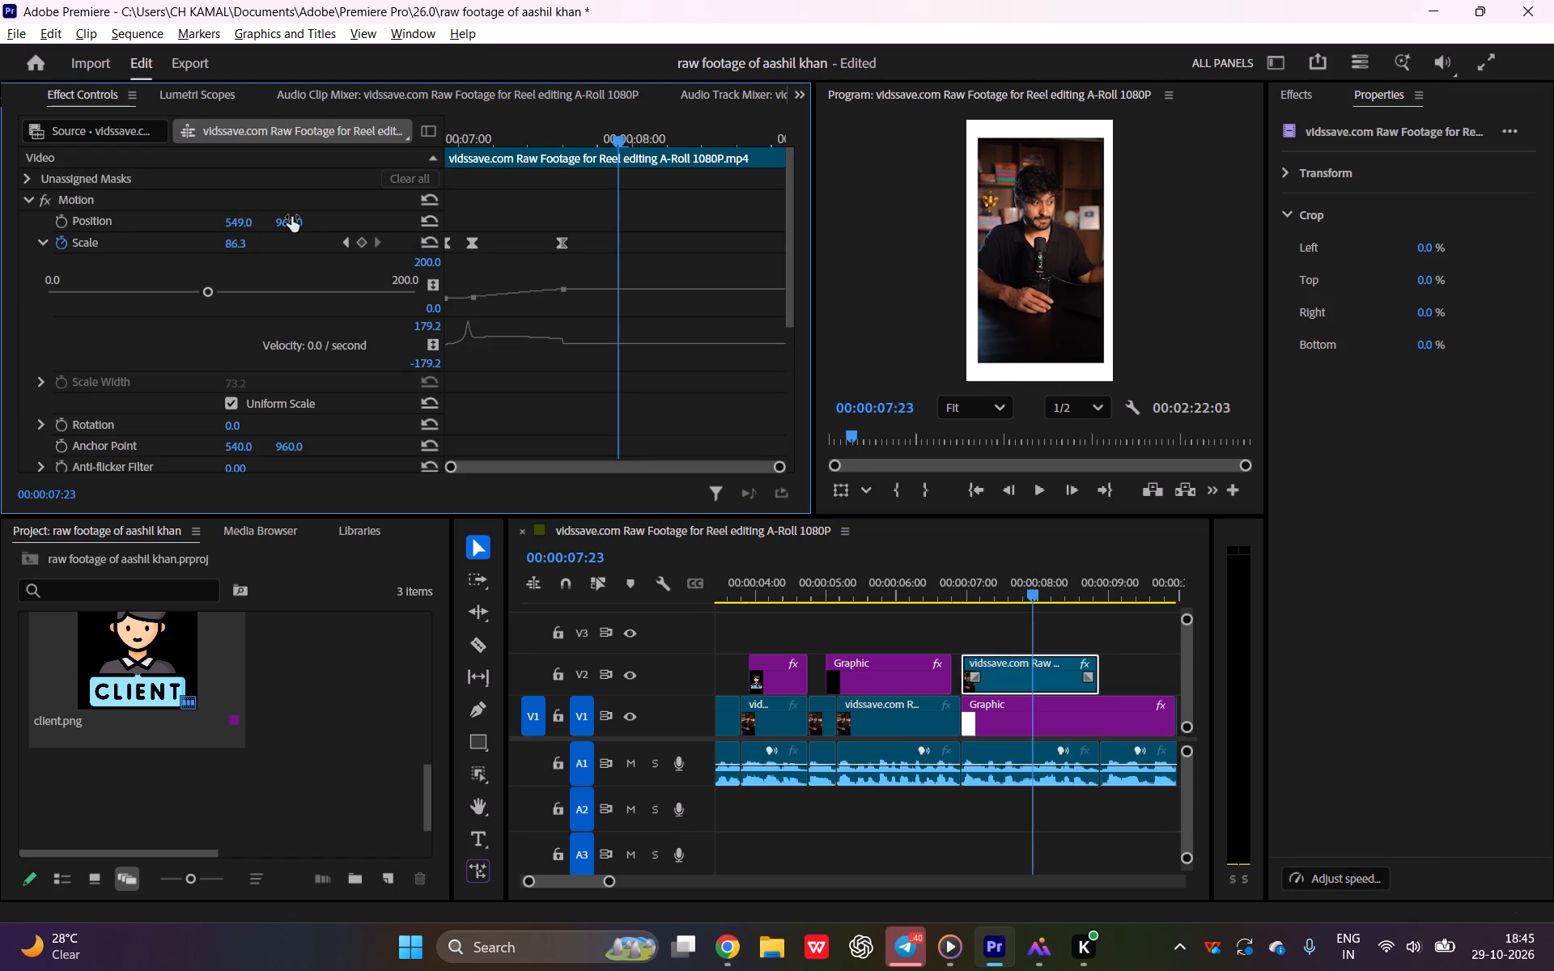
Set the scaled-down footage clip's Position to 547.0, 957.0 and add a Scale keyframe of 92.3 at 00:00:07:23.
click(291, 217)
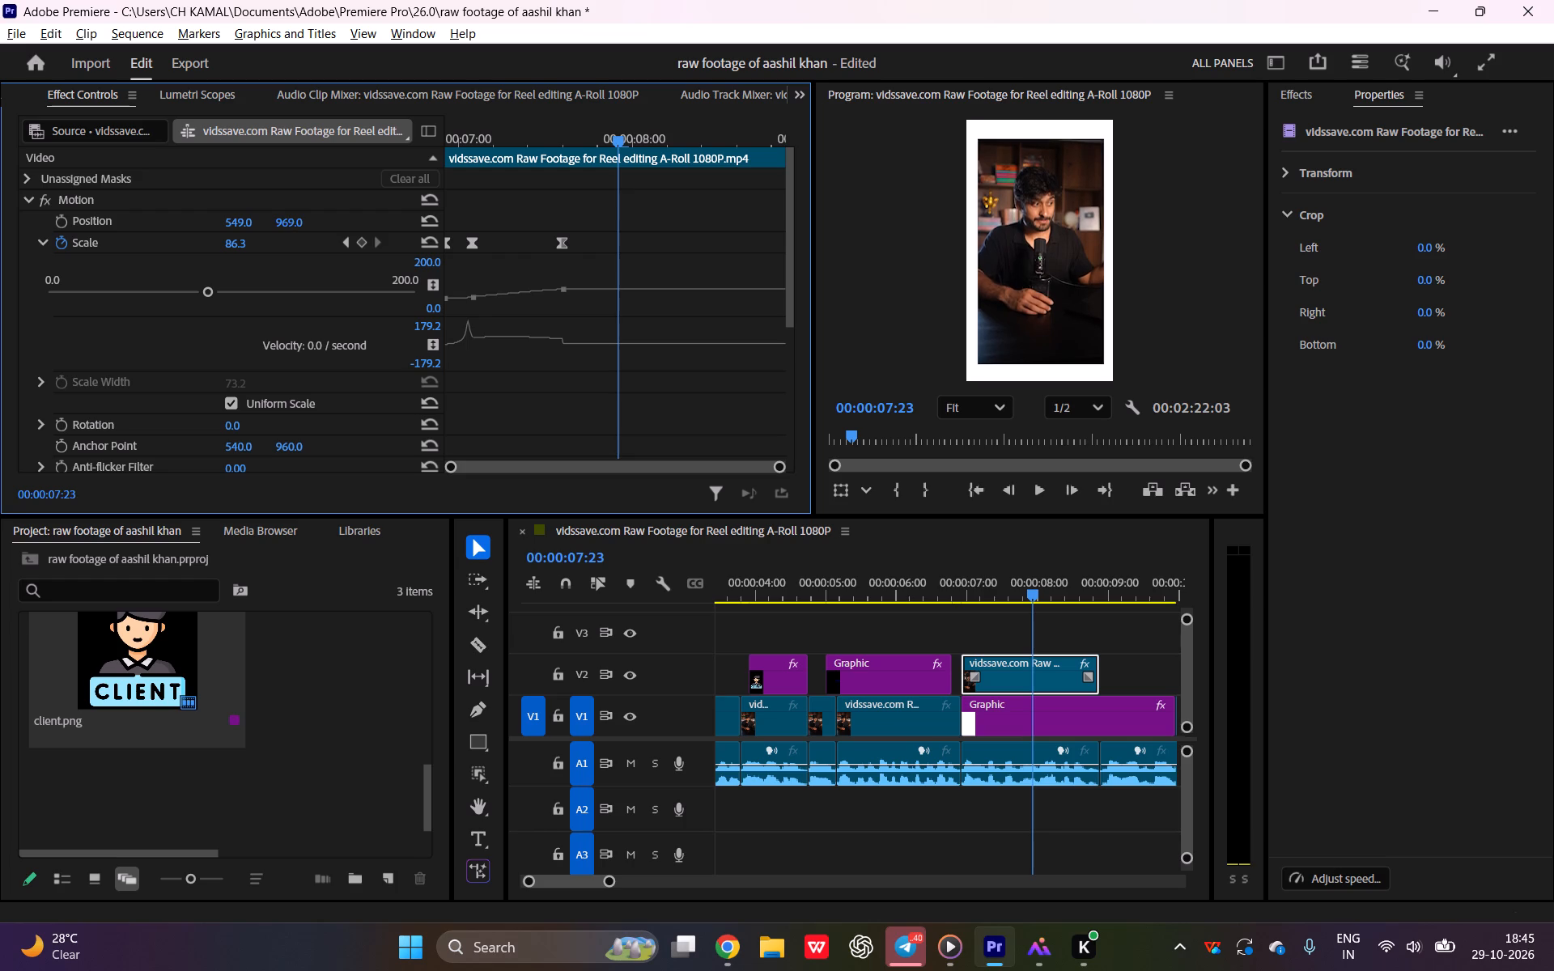
click(240, 241)
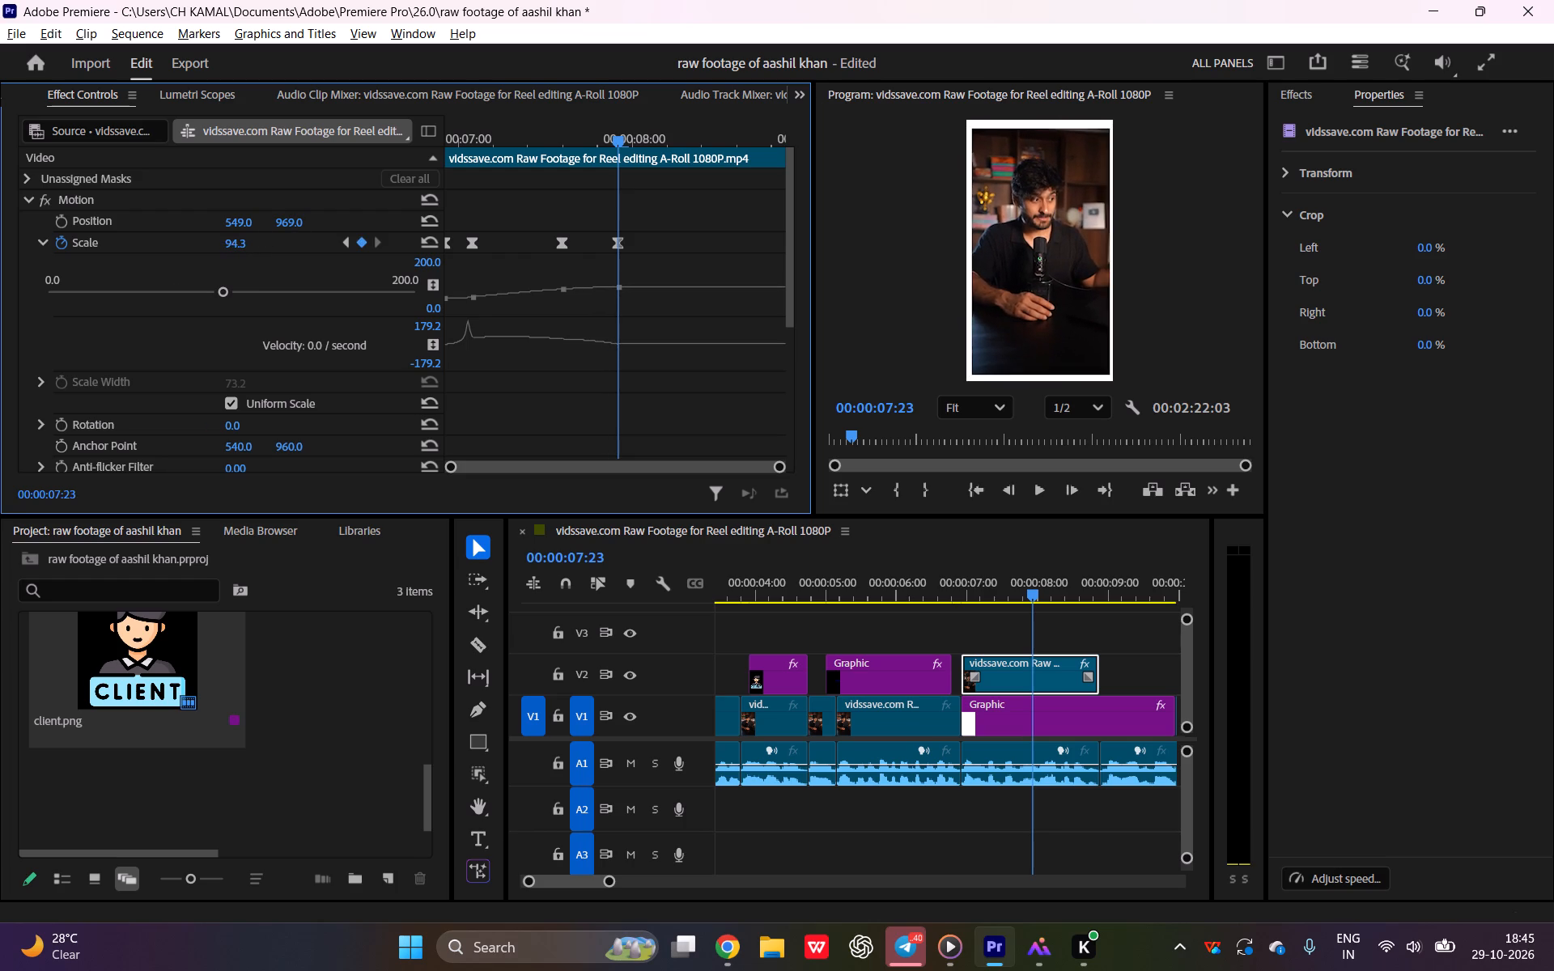
drag(241, 222, 223, 225)
drag(294, 219, 295, 226)
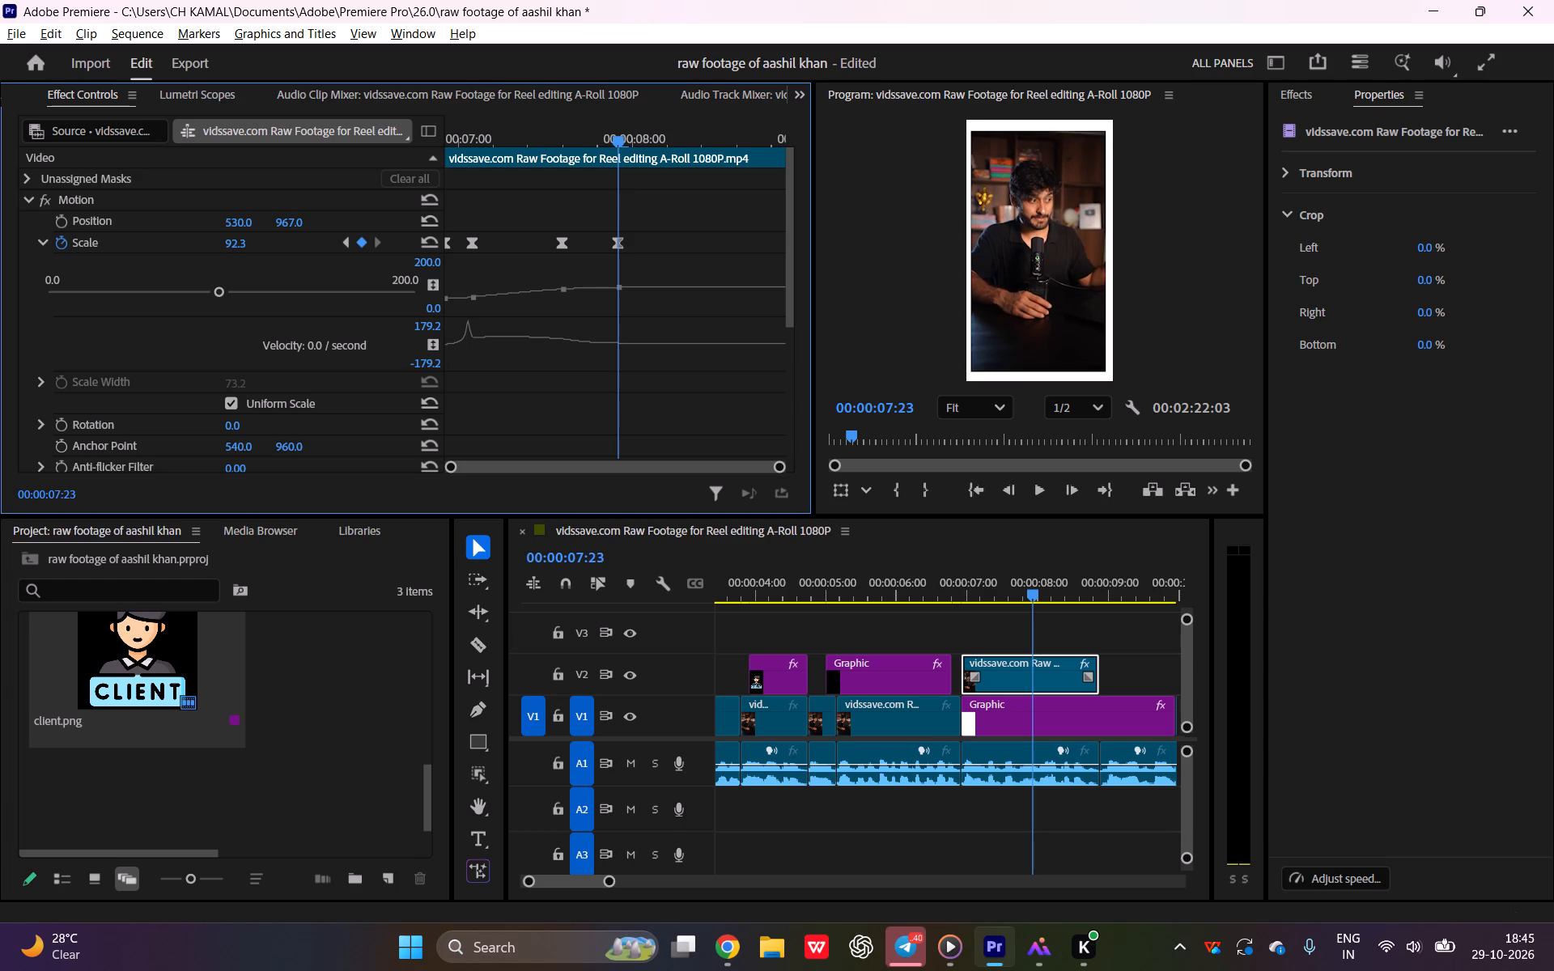
drag(295, 226, 295, 235)
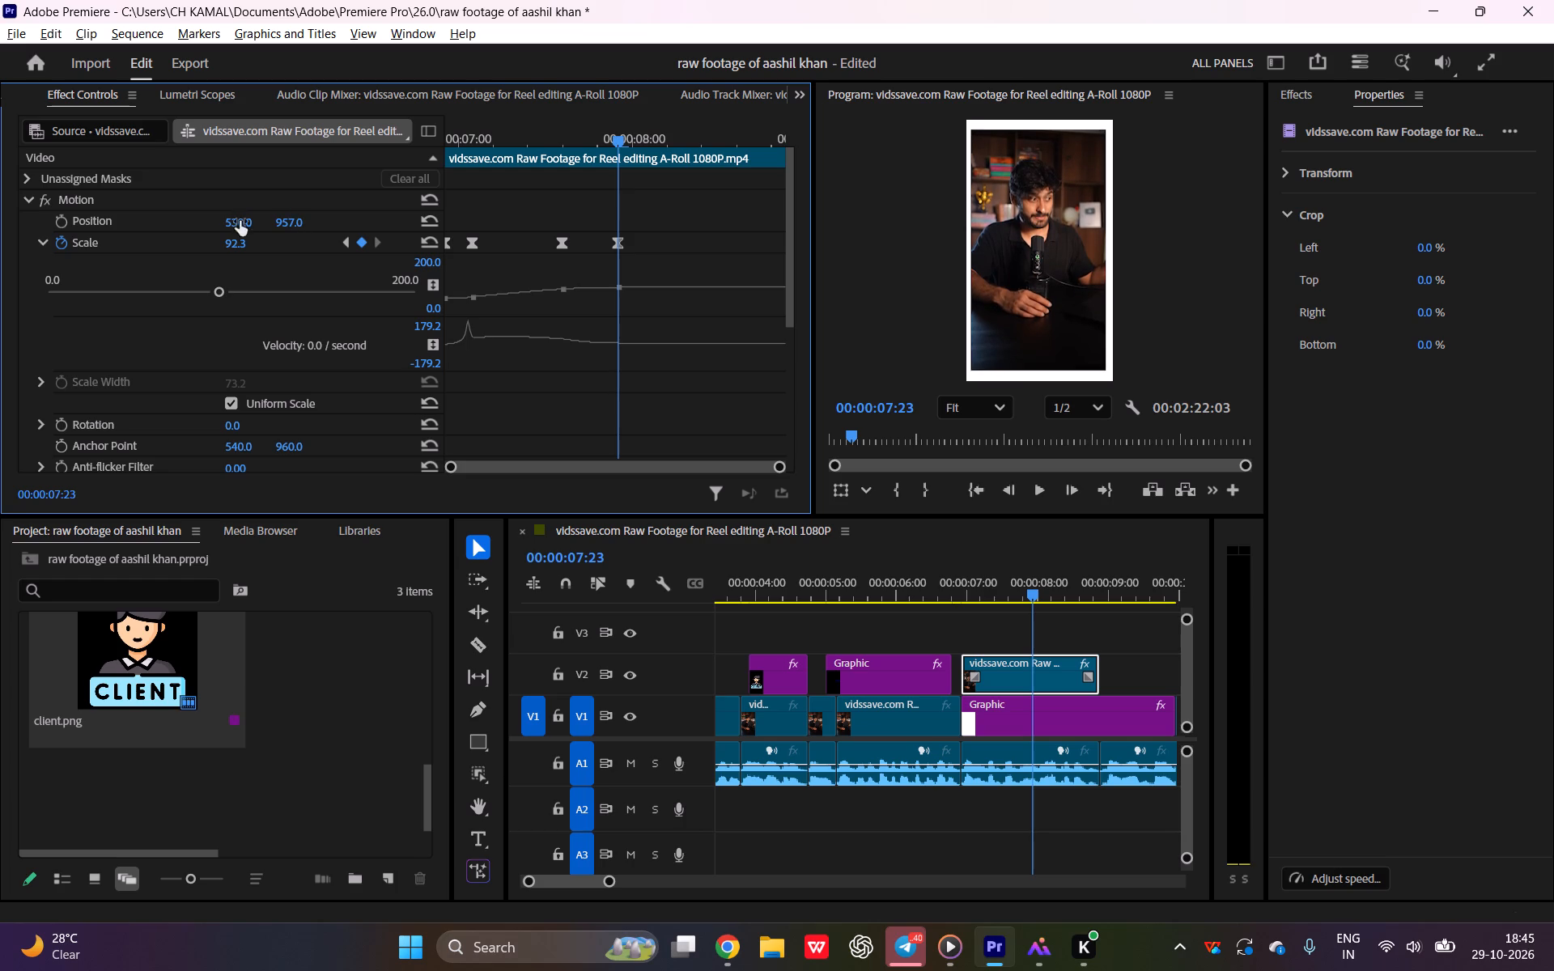
drag(240, 221, 260, 221)
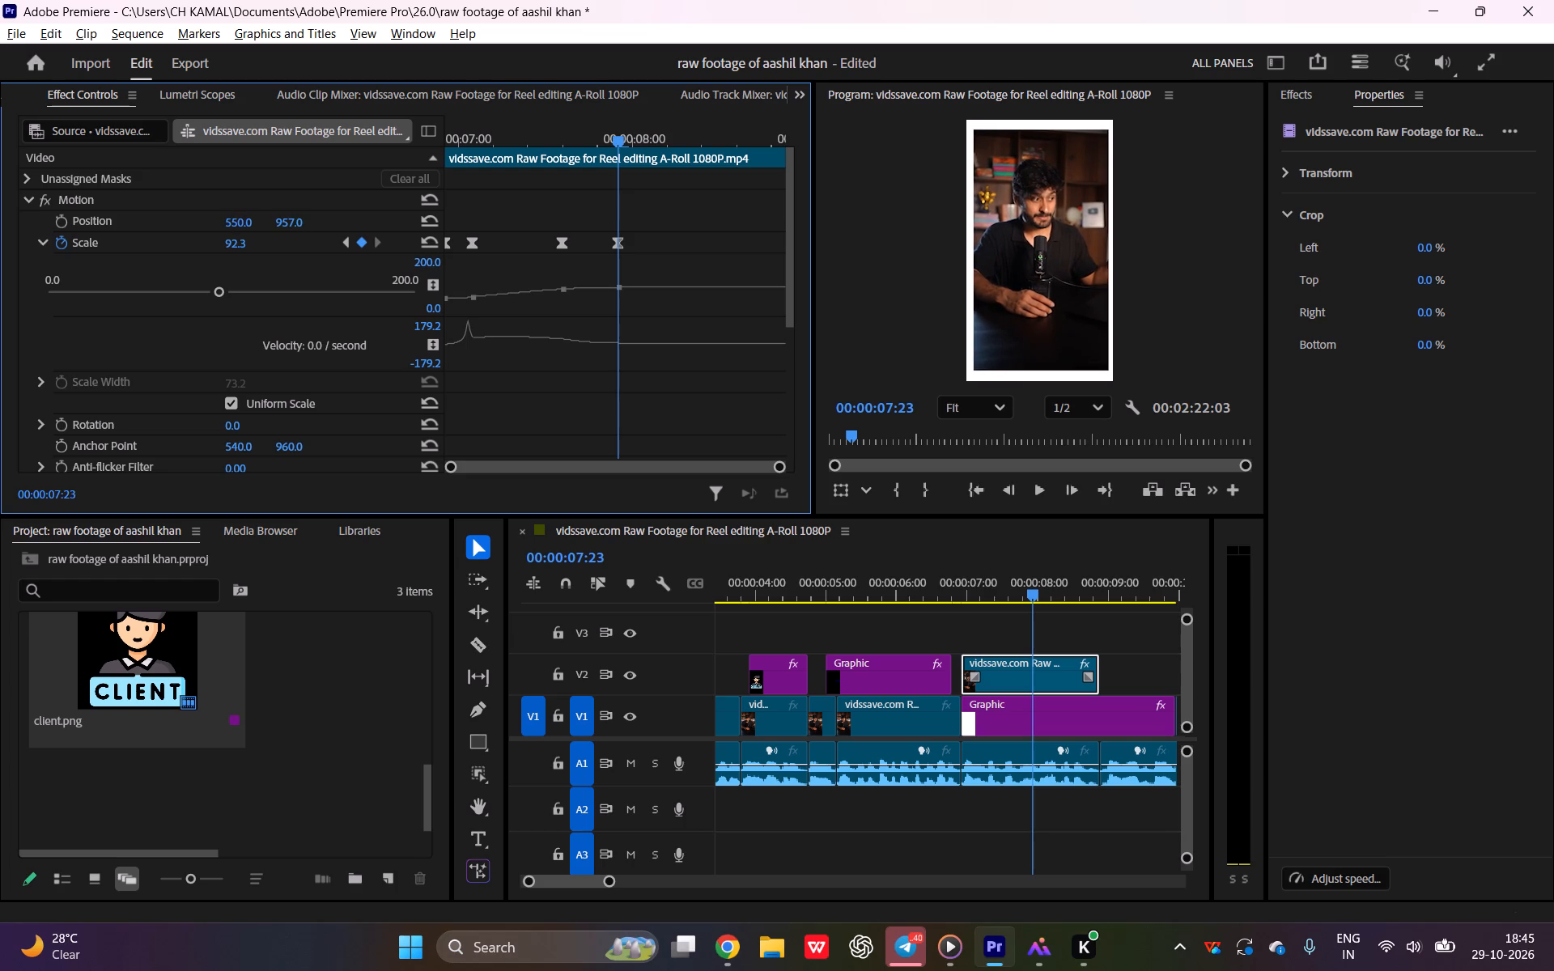
drag(260, 221, 257, 220)
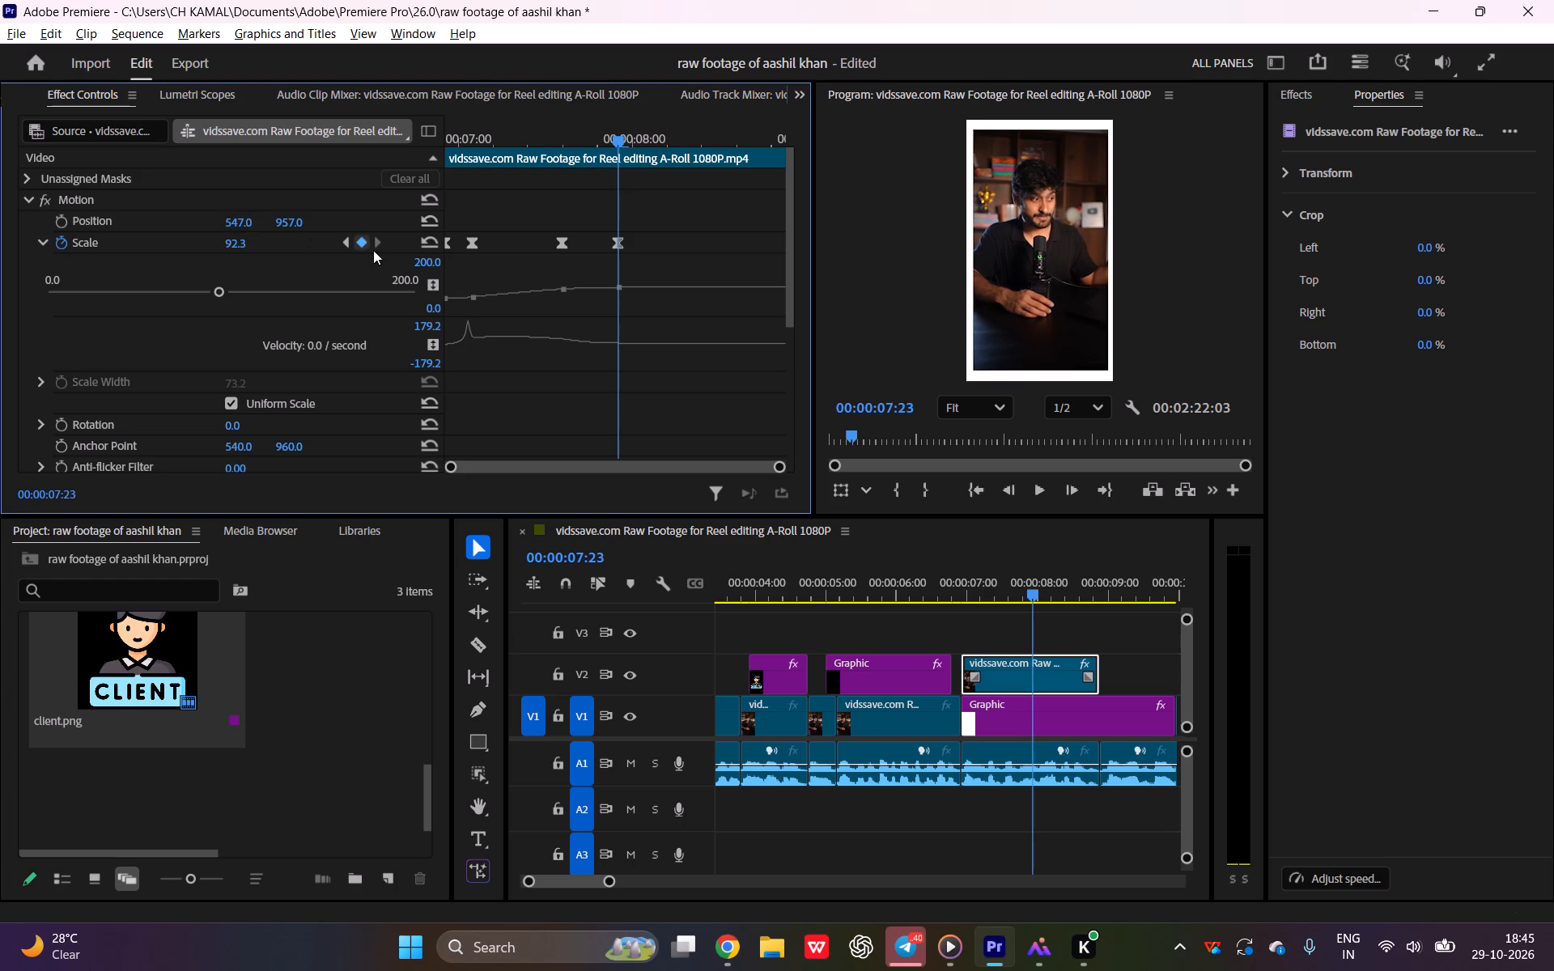
Check playback of the 160 GB section and move the 160 GB text graphic on V2 to just after the scaled-down footage clip.
drag(966, 591, 858, 591)
key(space)
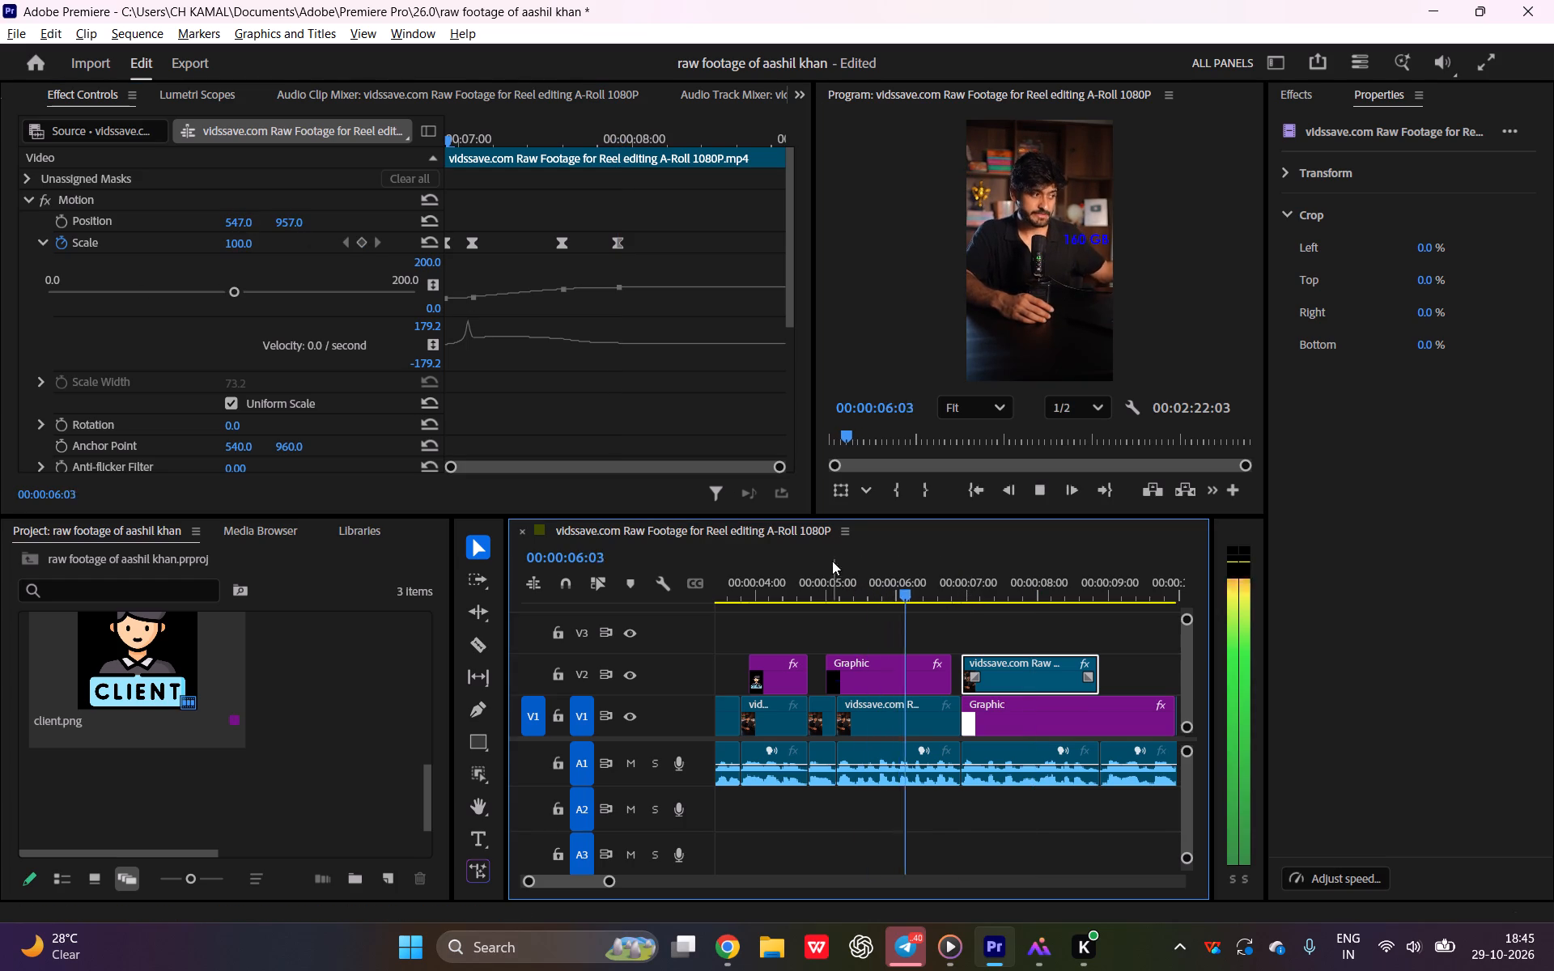
key(space)
drag(916, 670, 1148, 660)
click(1149, 660)
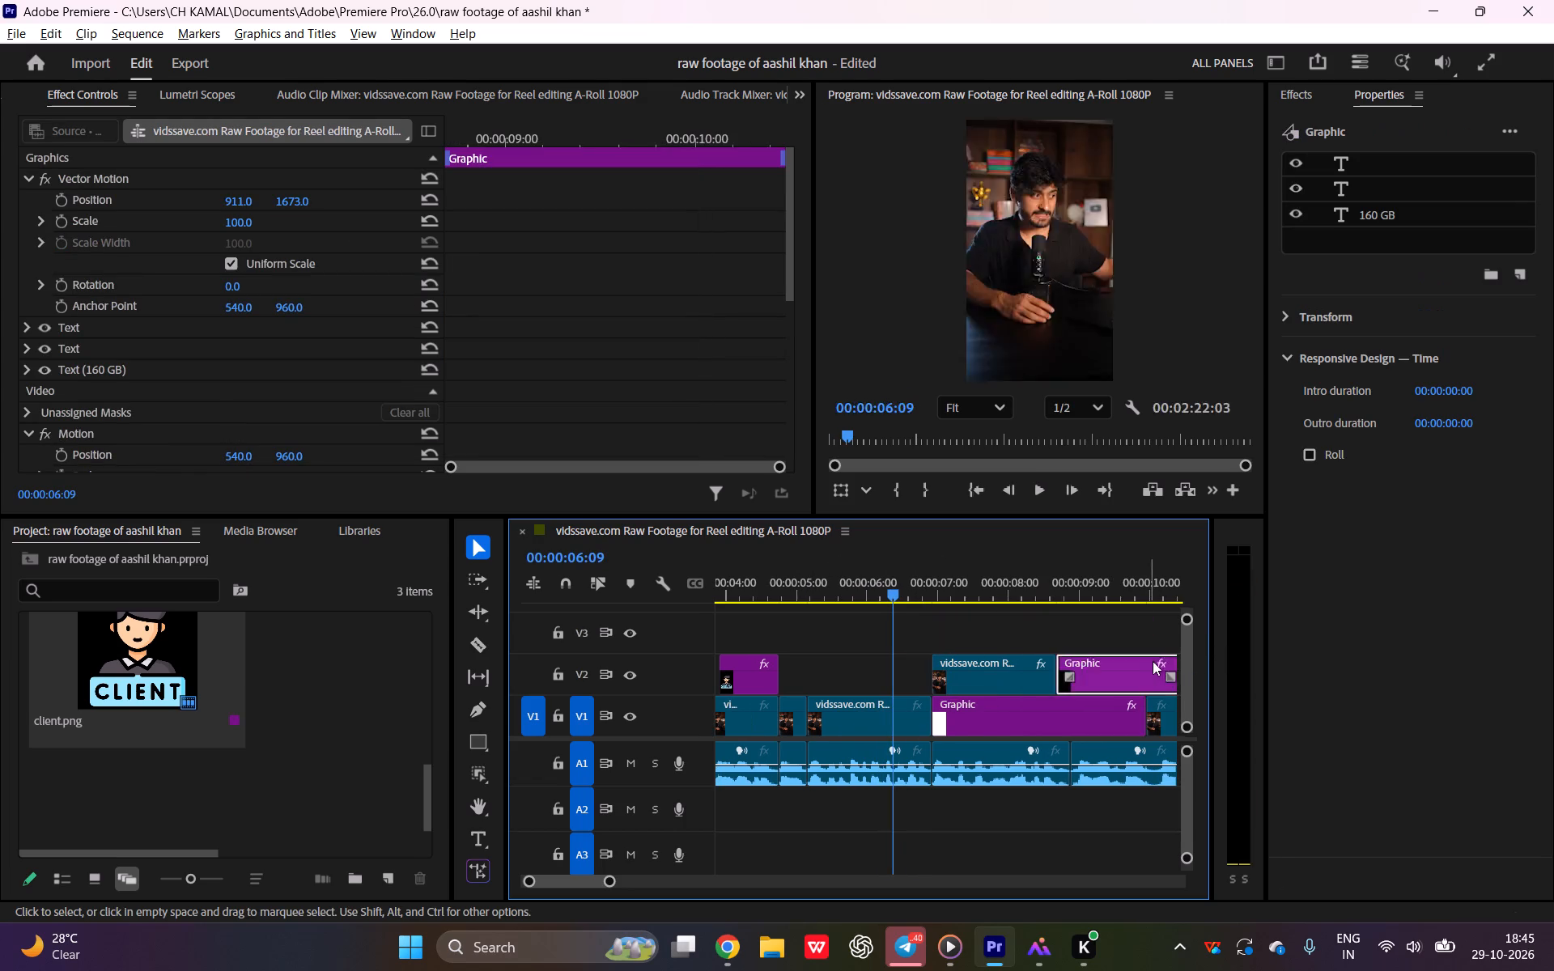
Preview the scaled-down footage clip's zoom and delete all its Scale keyframes except the first one at the clip's start.
click(873, 590)
key(space)
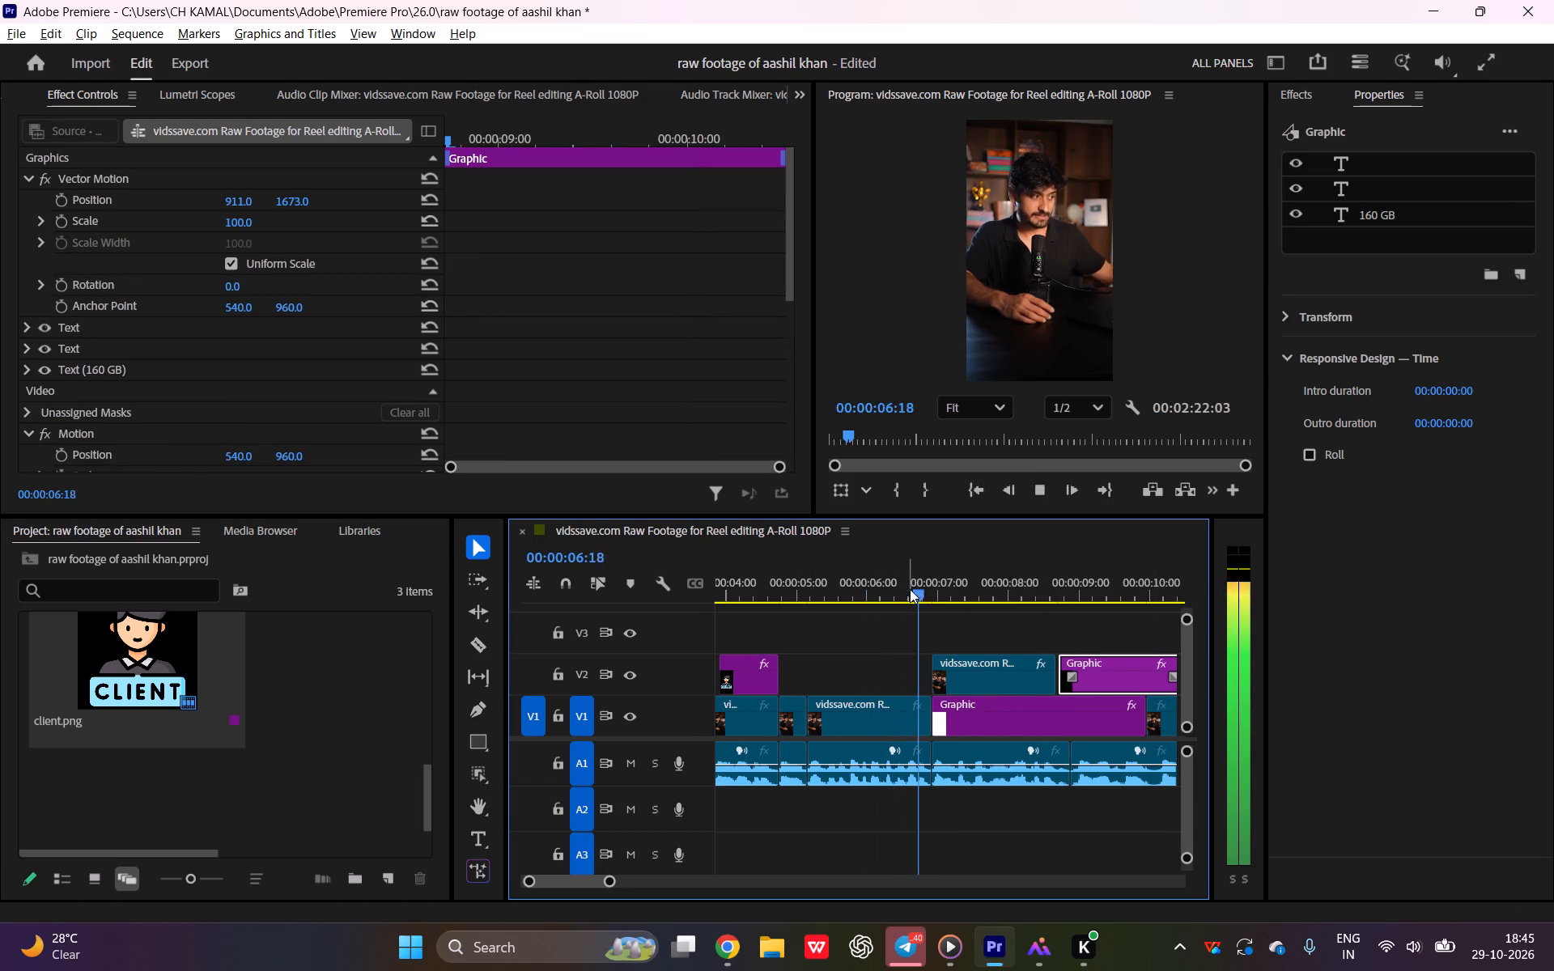
key(space)
click(1008, 369)
click(1006, 334)
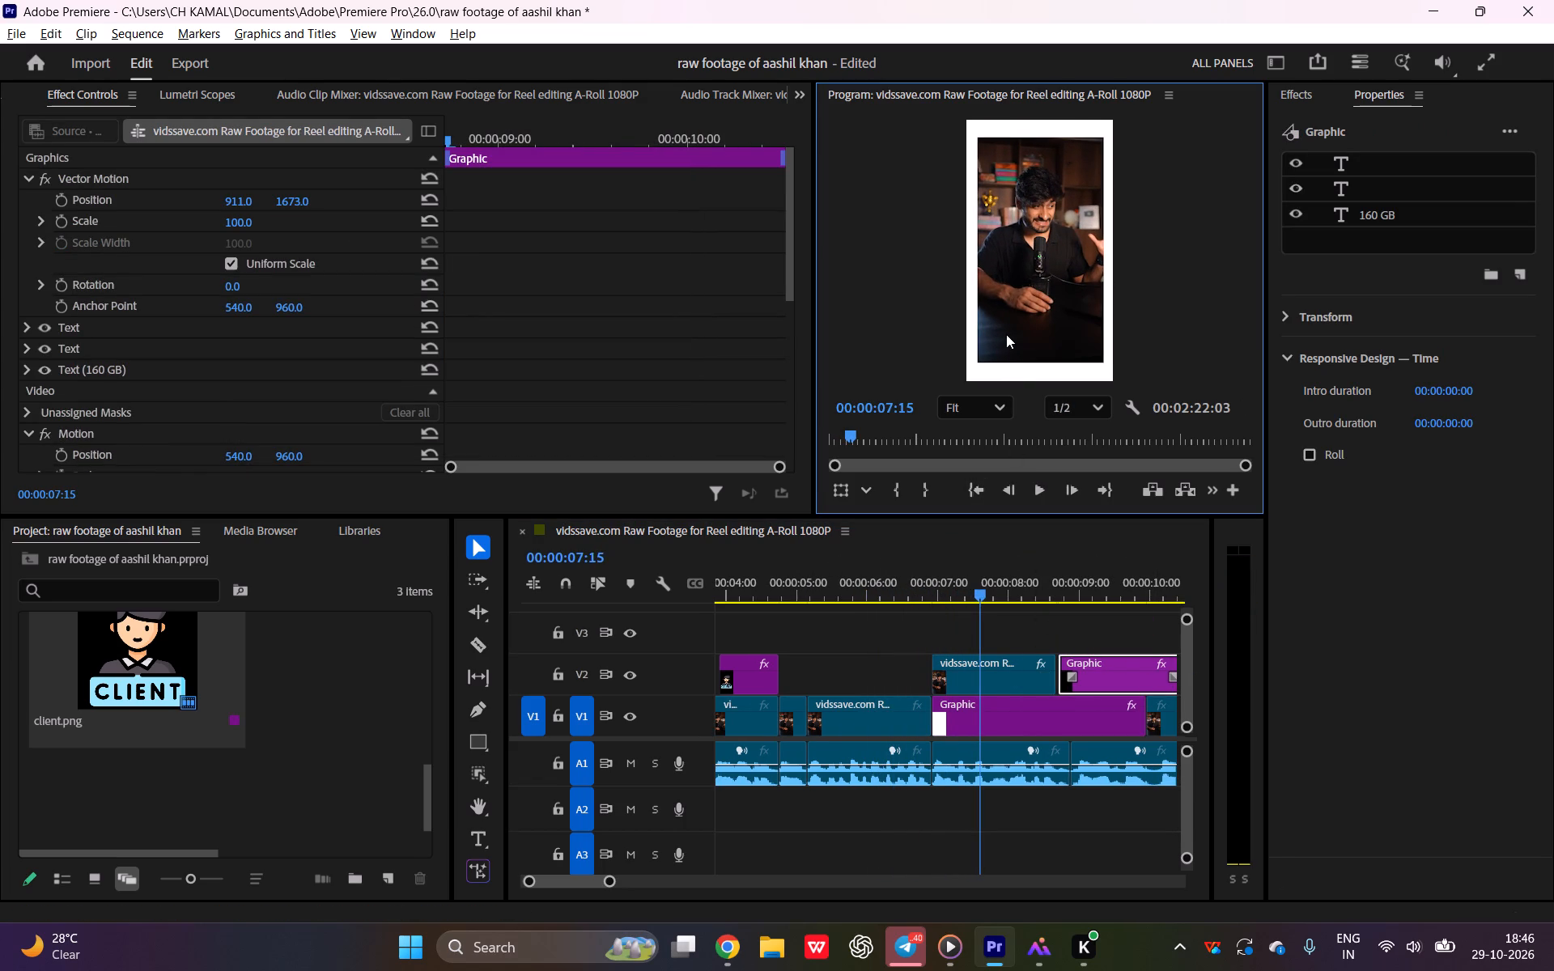
click(1017, 664)
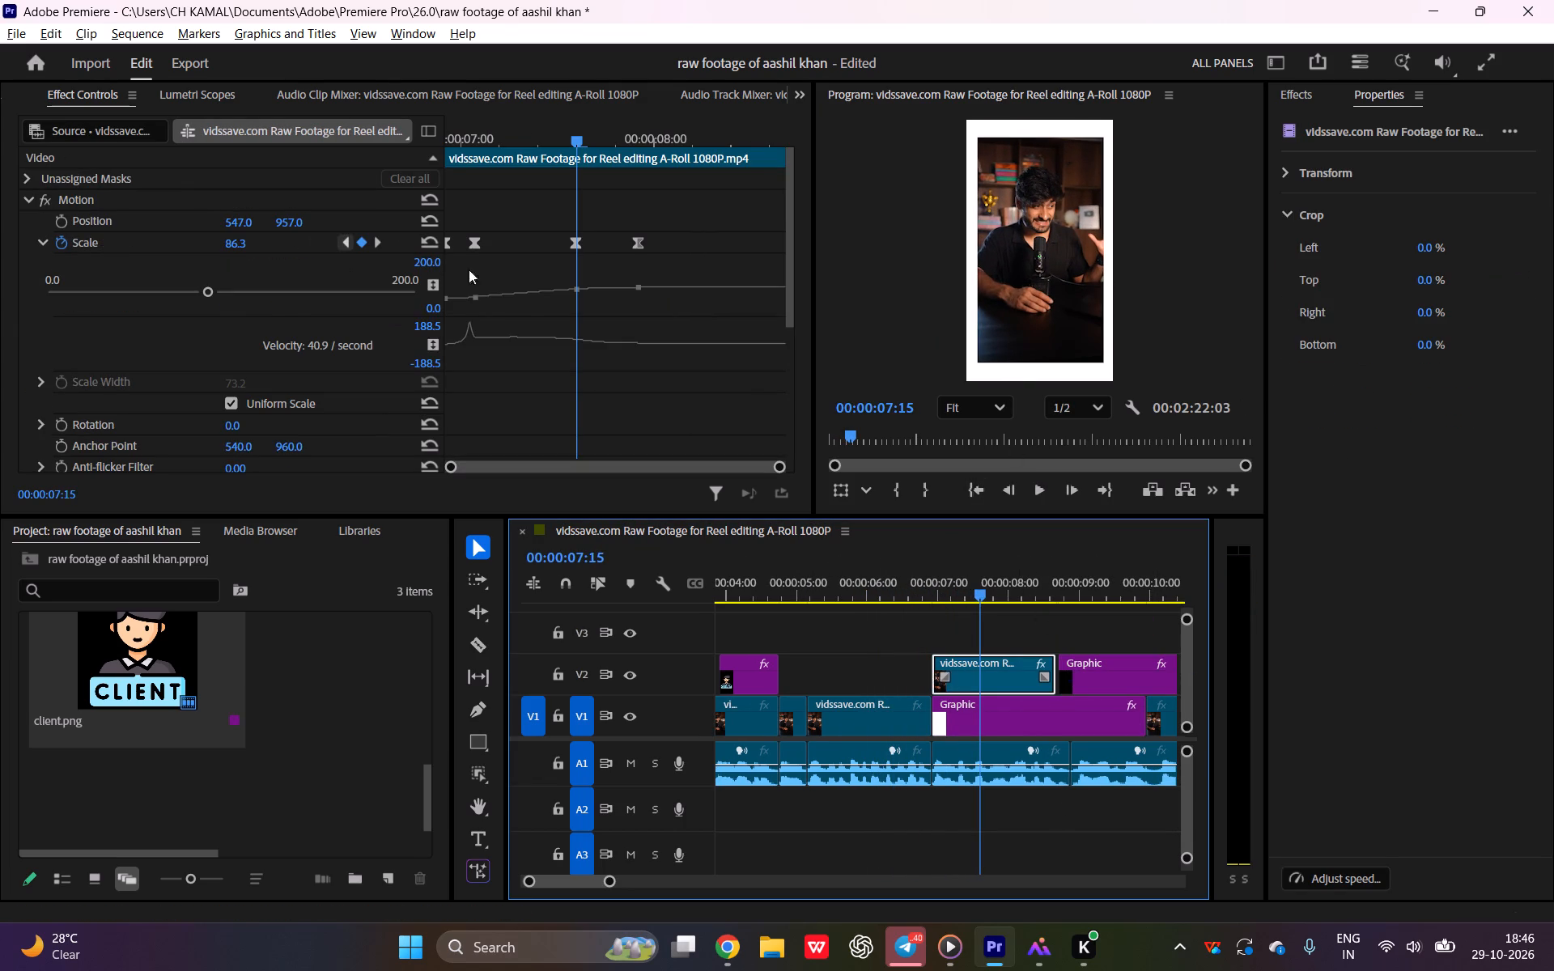
click(475, 245)
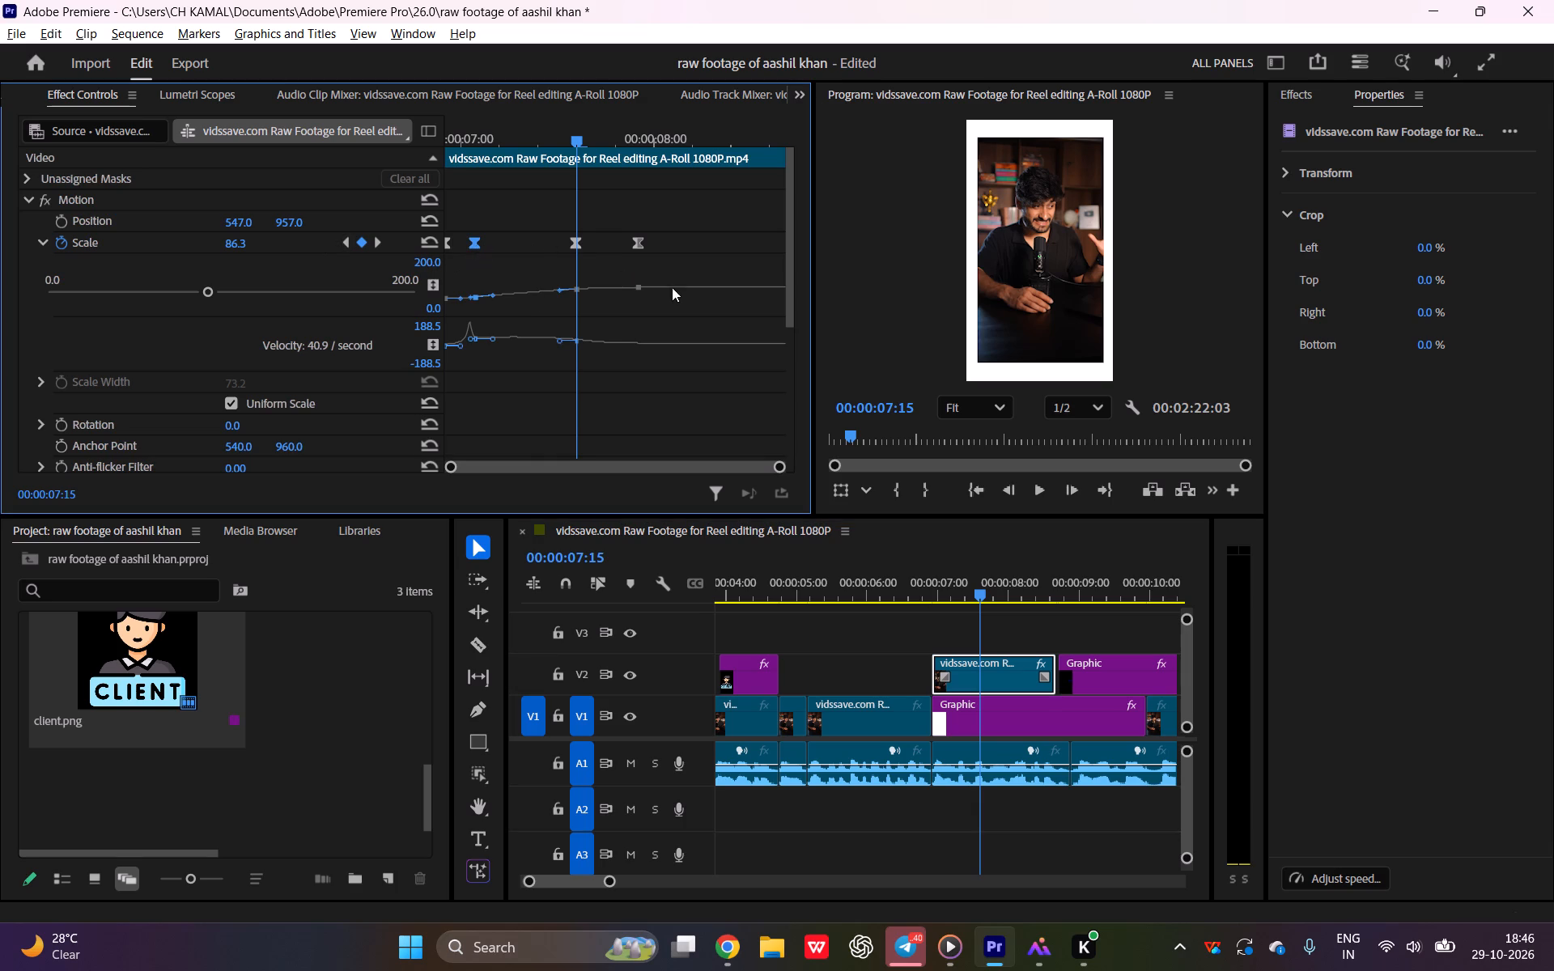
key(Delete)
click(581, 244)
key(Delete)
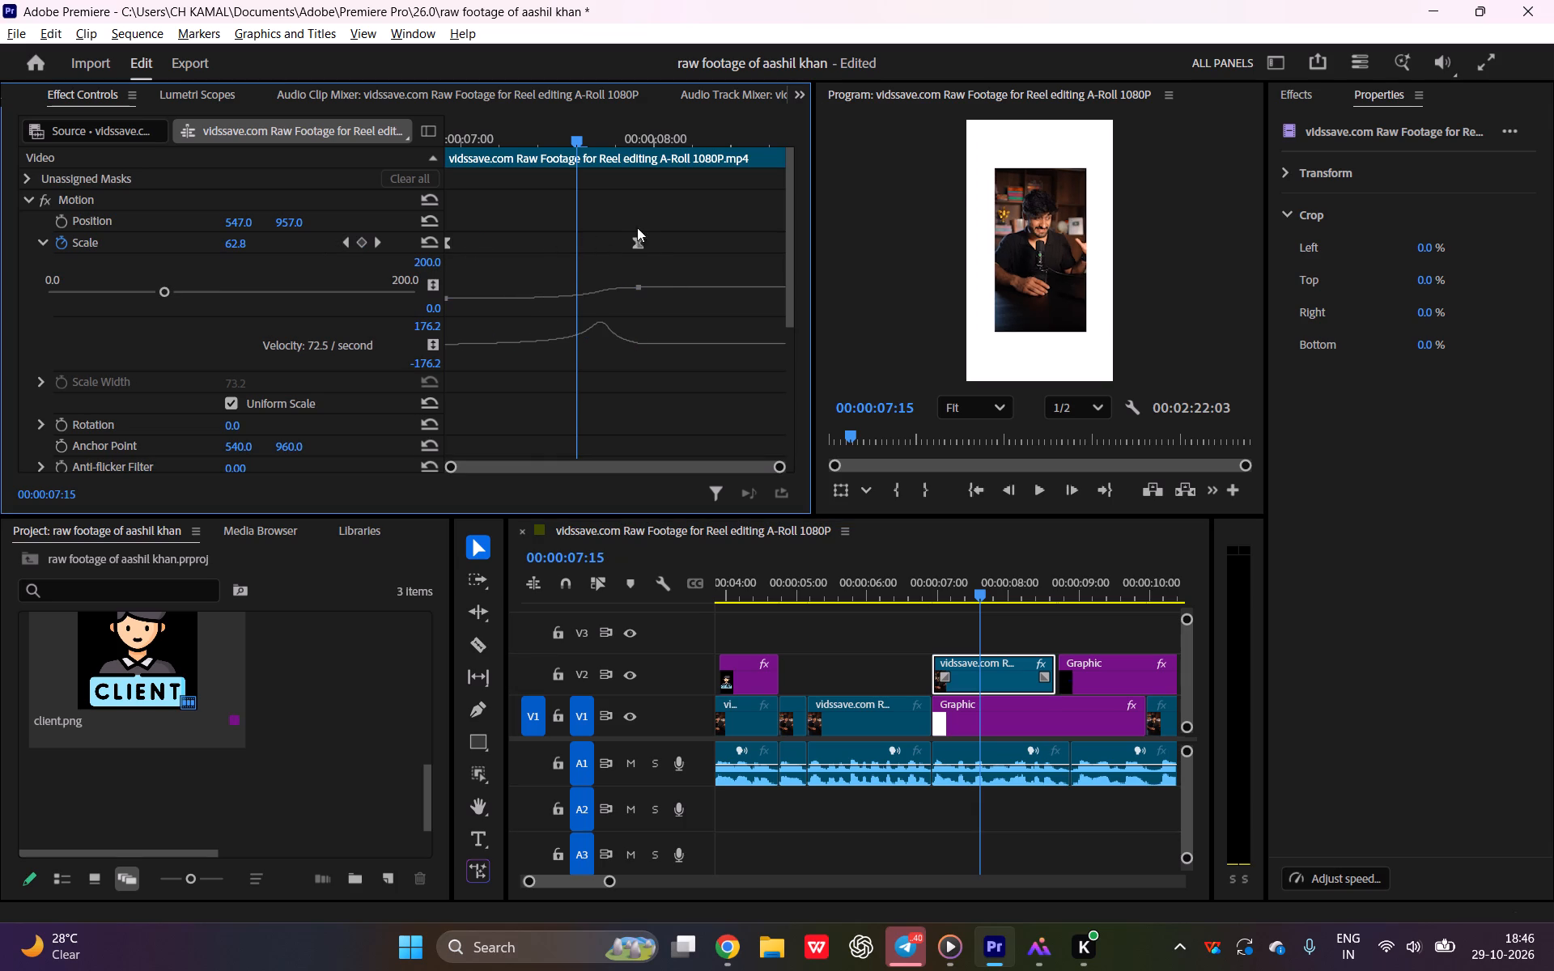
click(644, 240)
click(638, 241)
key(Delete)
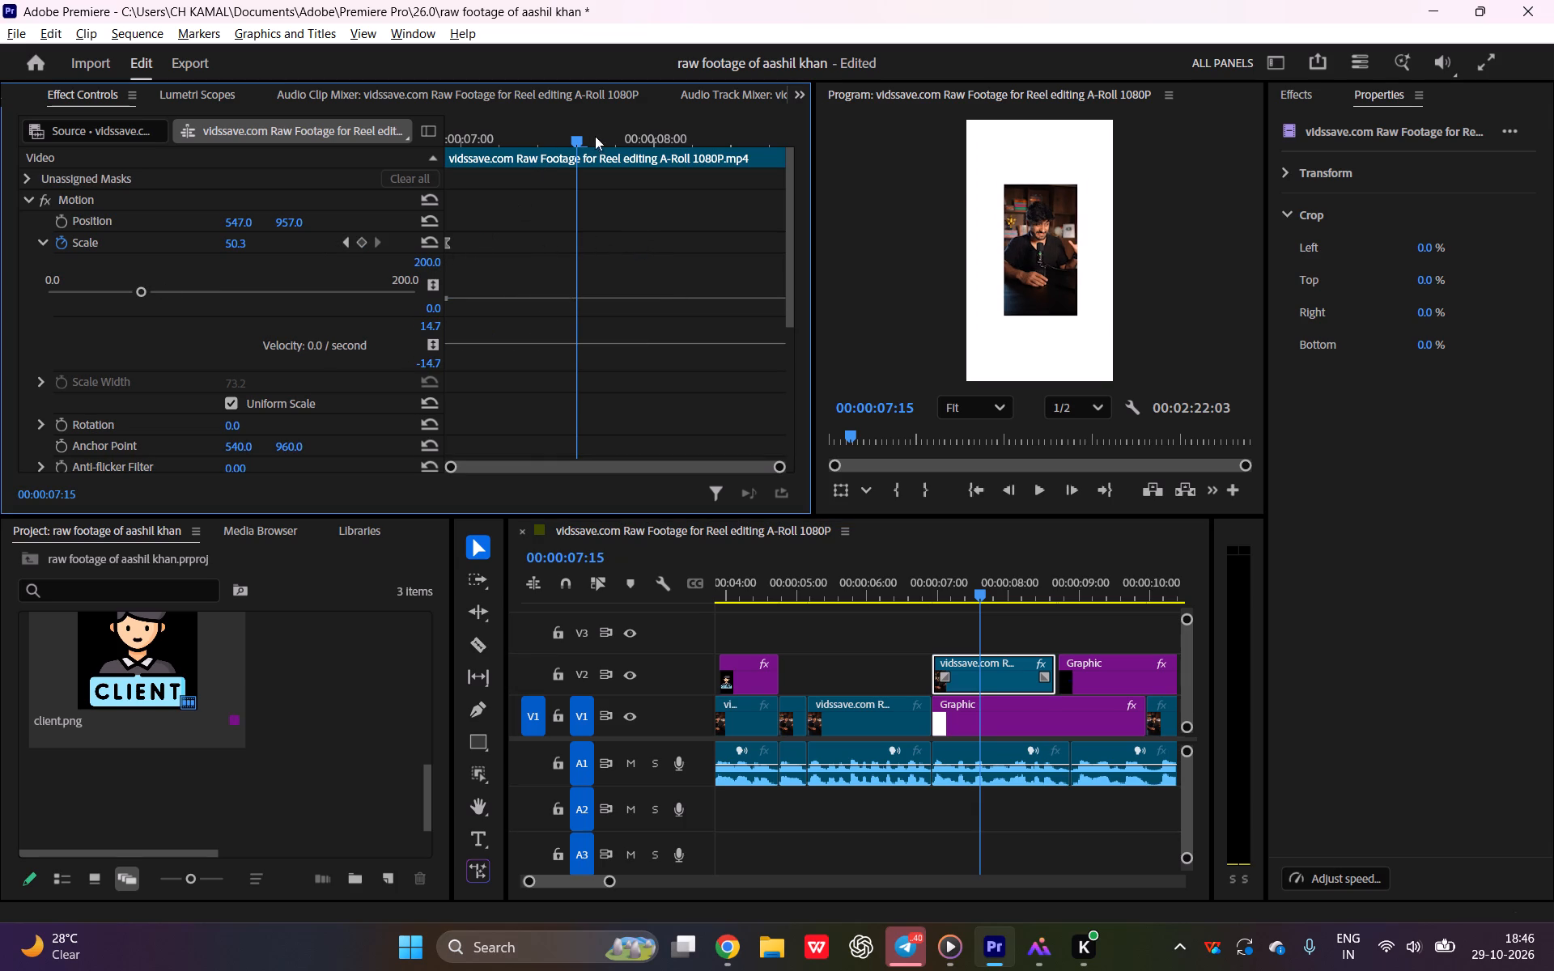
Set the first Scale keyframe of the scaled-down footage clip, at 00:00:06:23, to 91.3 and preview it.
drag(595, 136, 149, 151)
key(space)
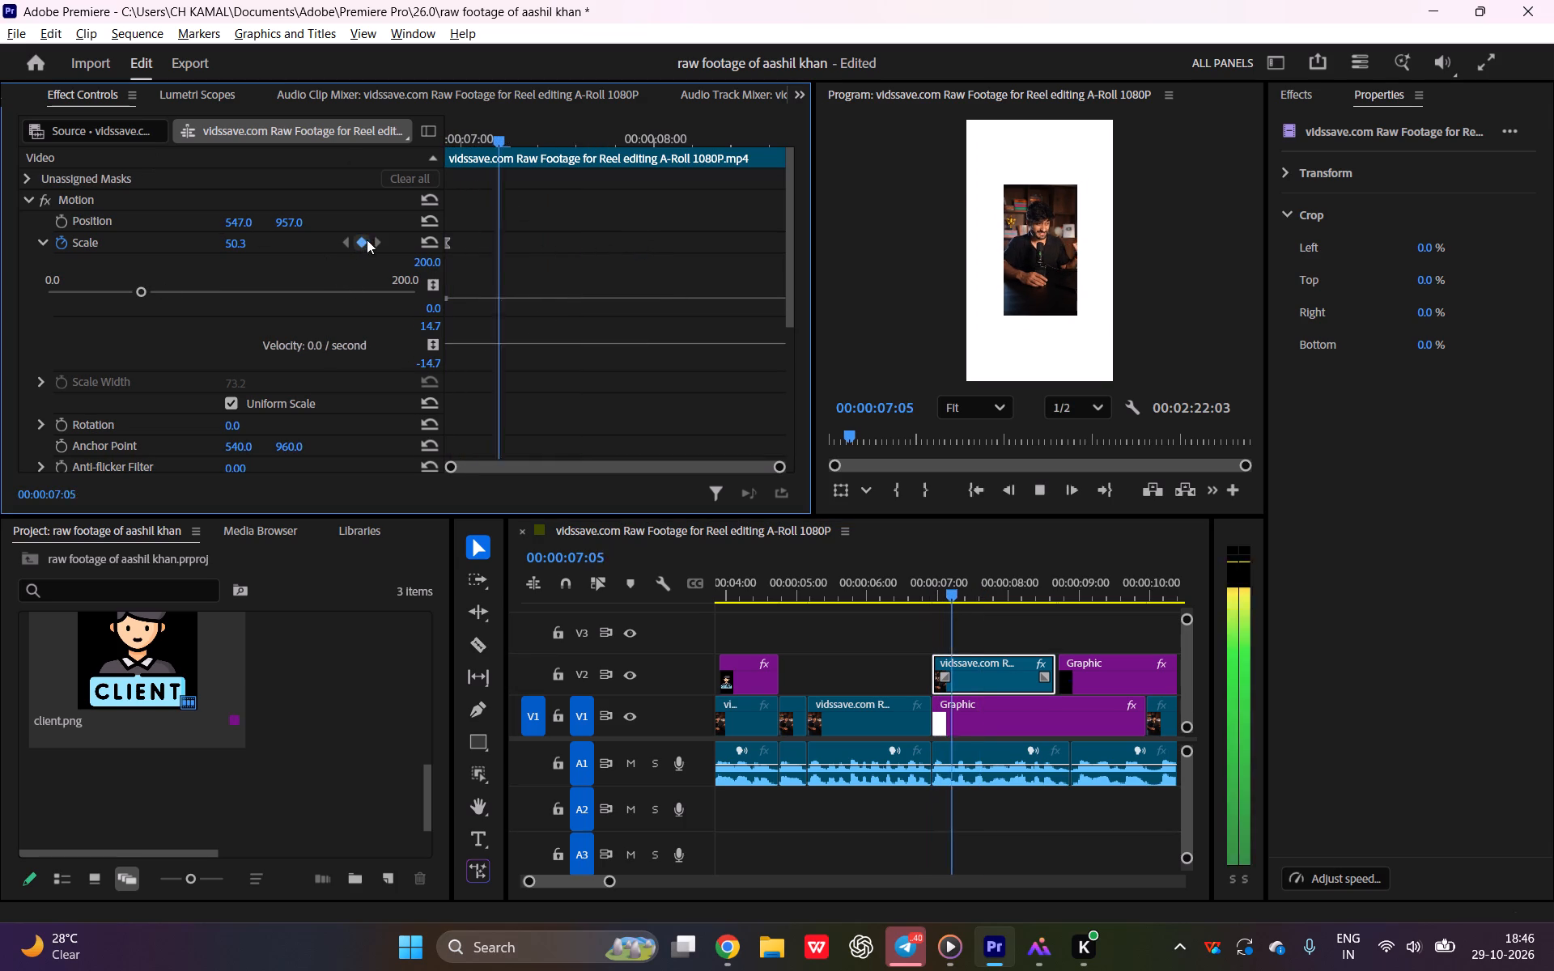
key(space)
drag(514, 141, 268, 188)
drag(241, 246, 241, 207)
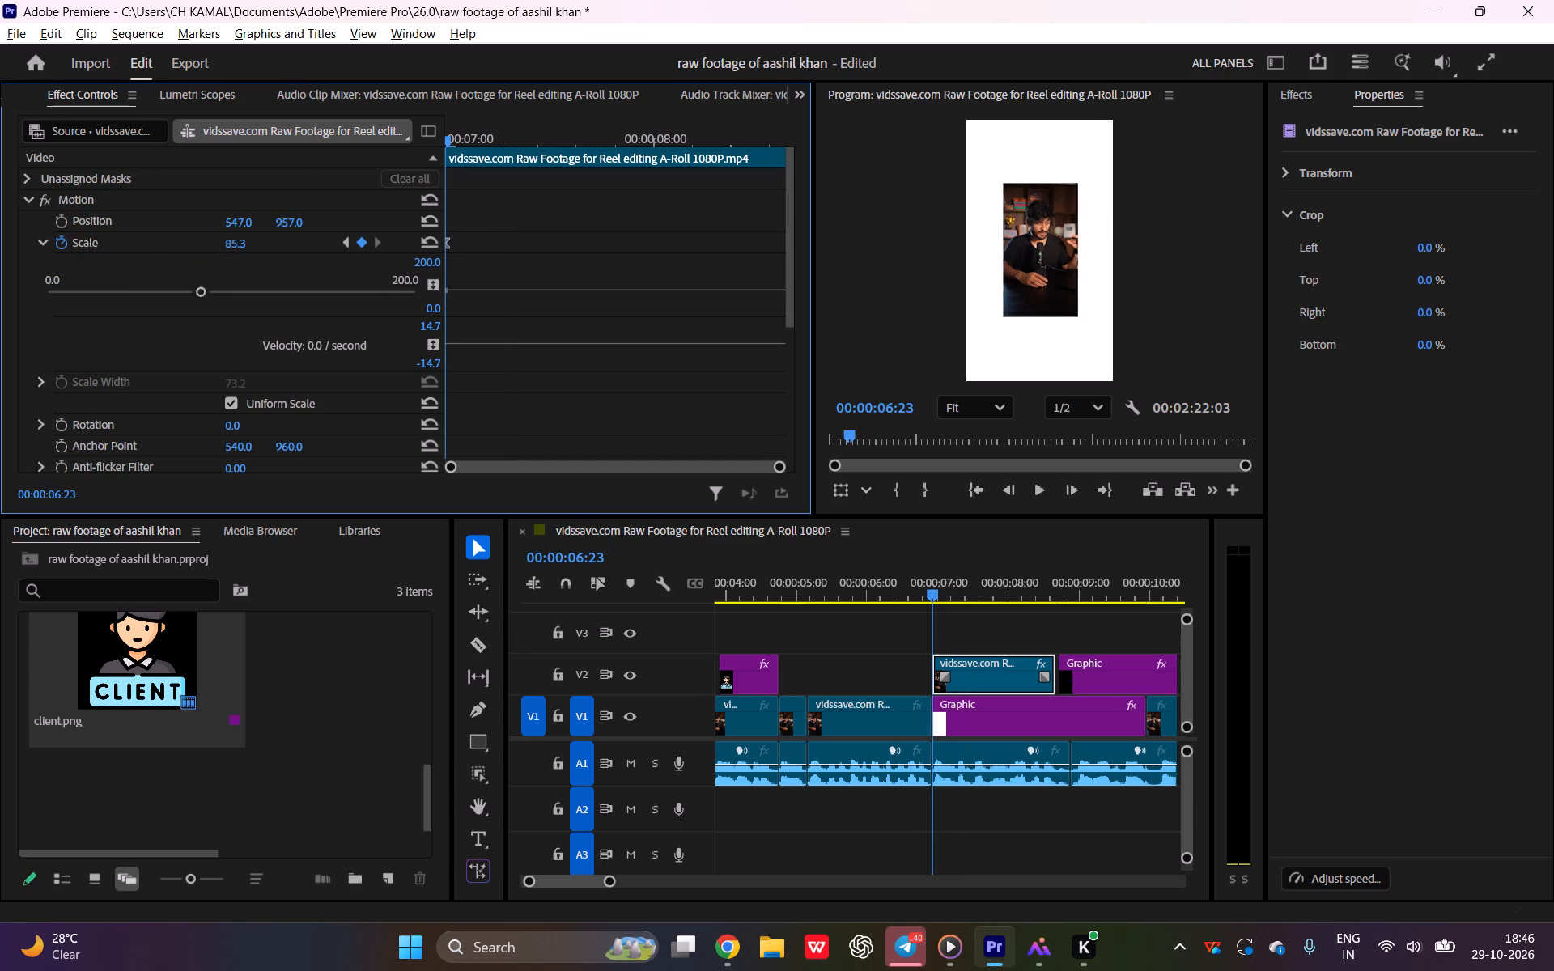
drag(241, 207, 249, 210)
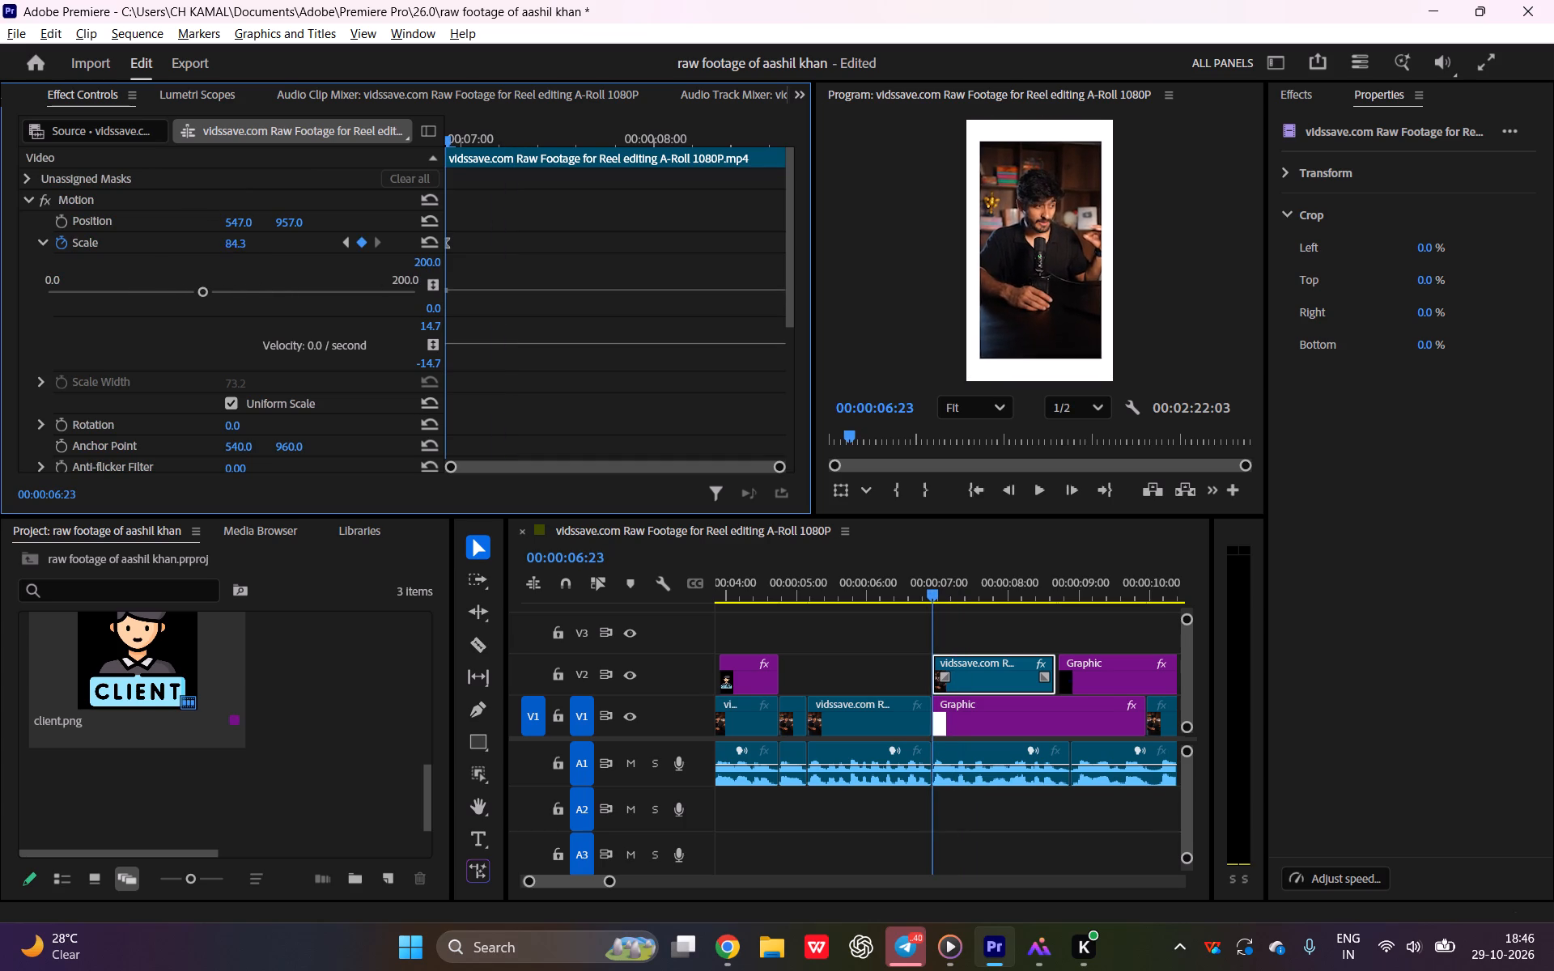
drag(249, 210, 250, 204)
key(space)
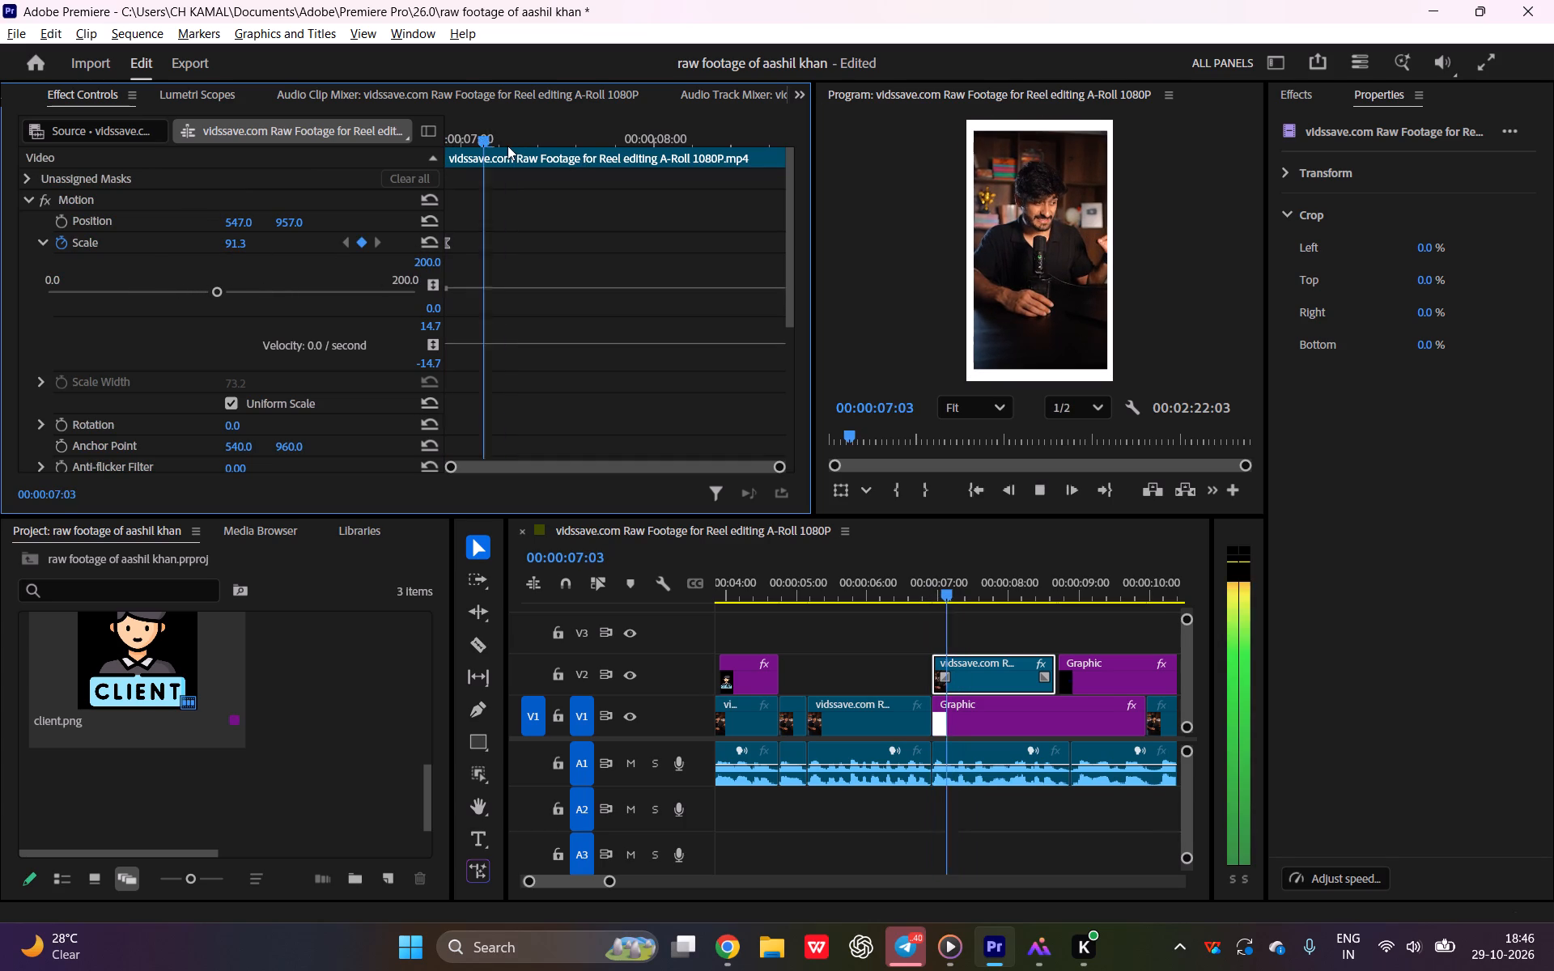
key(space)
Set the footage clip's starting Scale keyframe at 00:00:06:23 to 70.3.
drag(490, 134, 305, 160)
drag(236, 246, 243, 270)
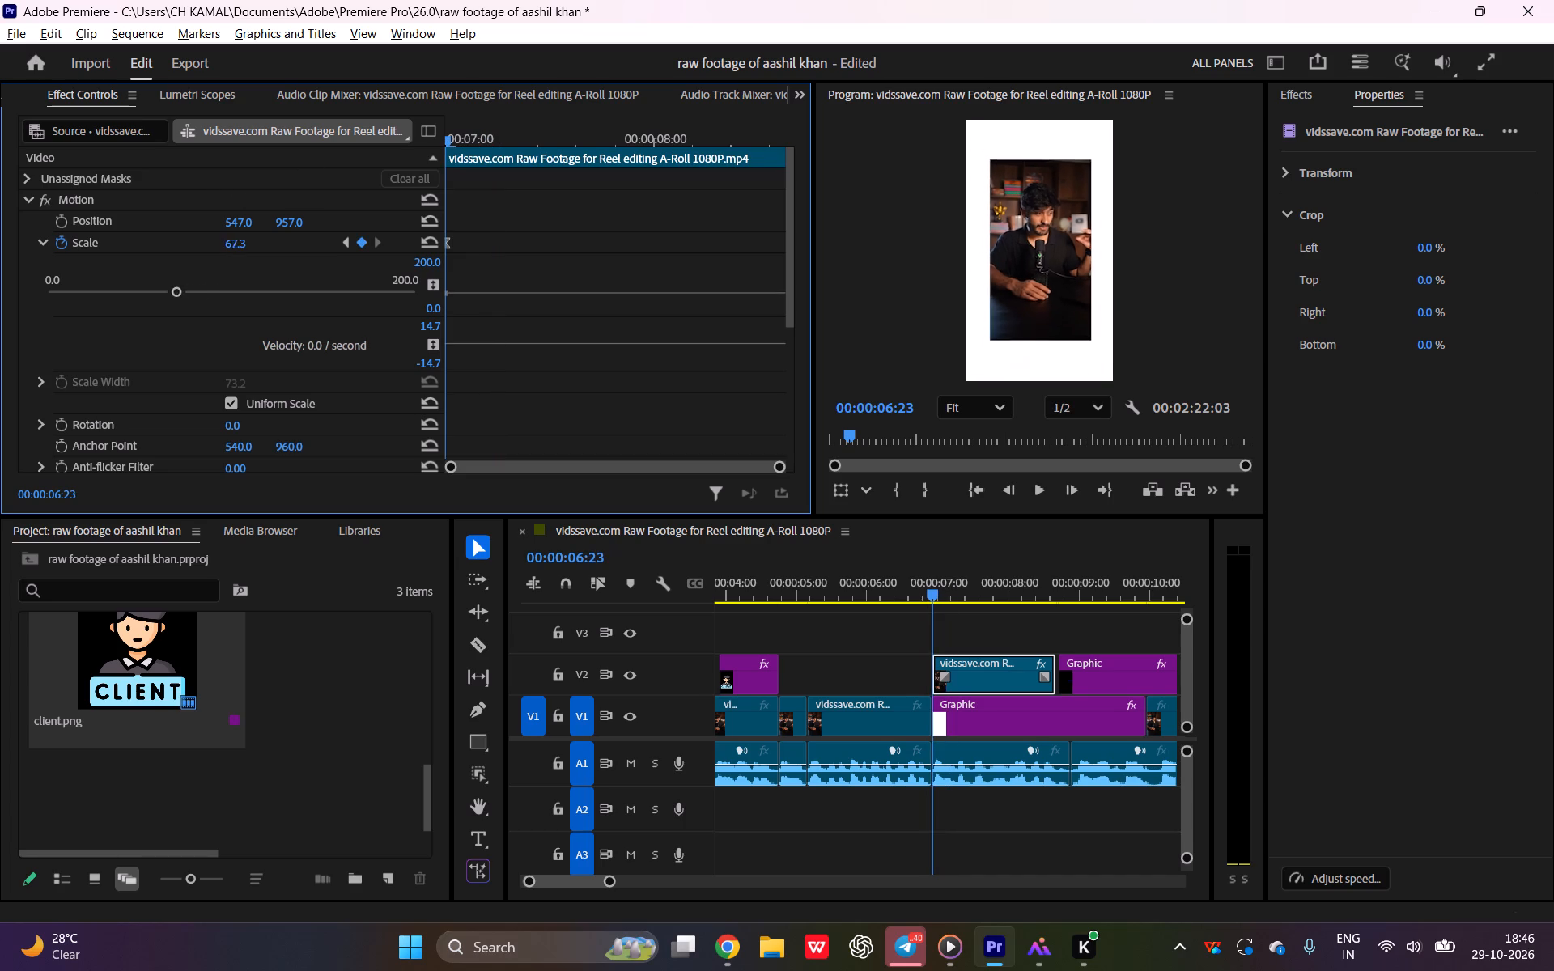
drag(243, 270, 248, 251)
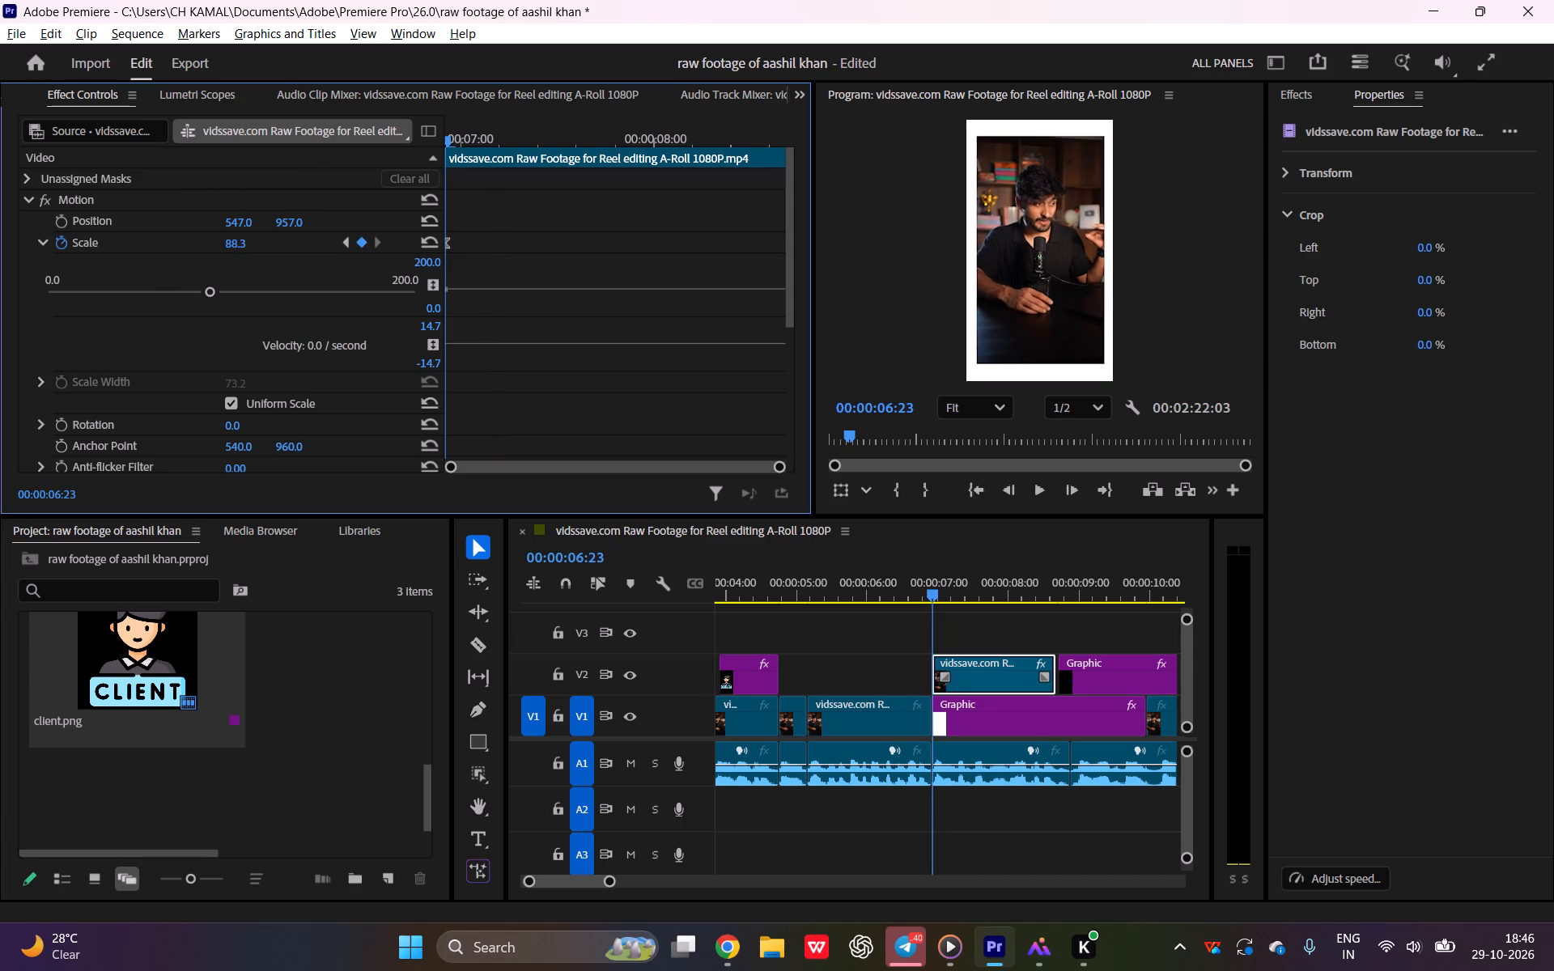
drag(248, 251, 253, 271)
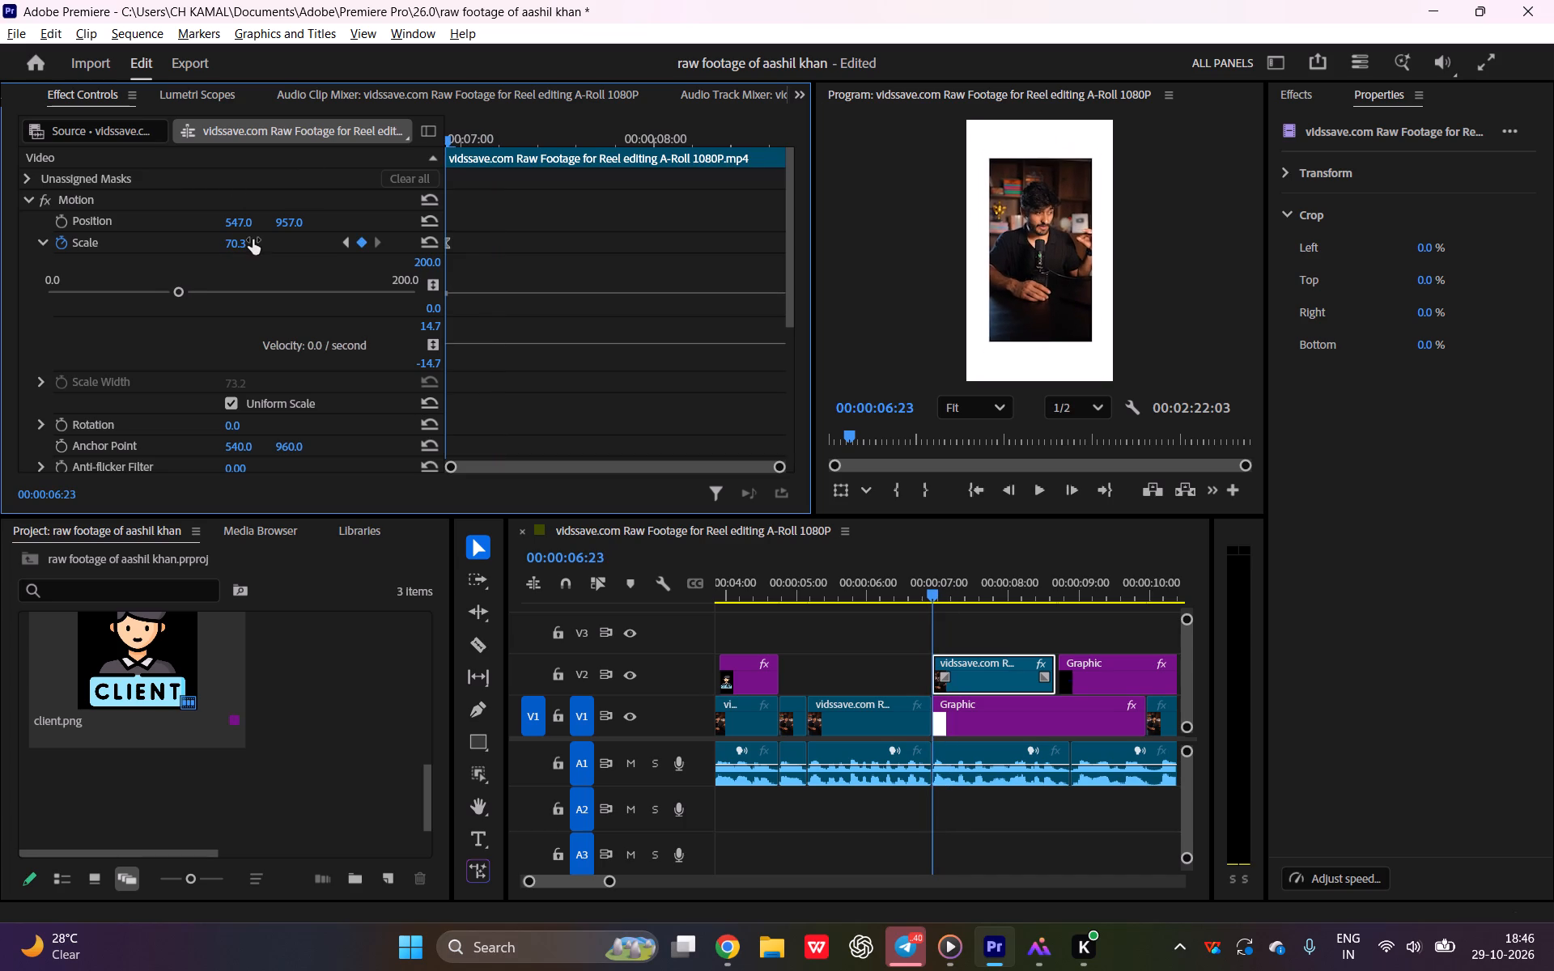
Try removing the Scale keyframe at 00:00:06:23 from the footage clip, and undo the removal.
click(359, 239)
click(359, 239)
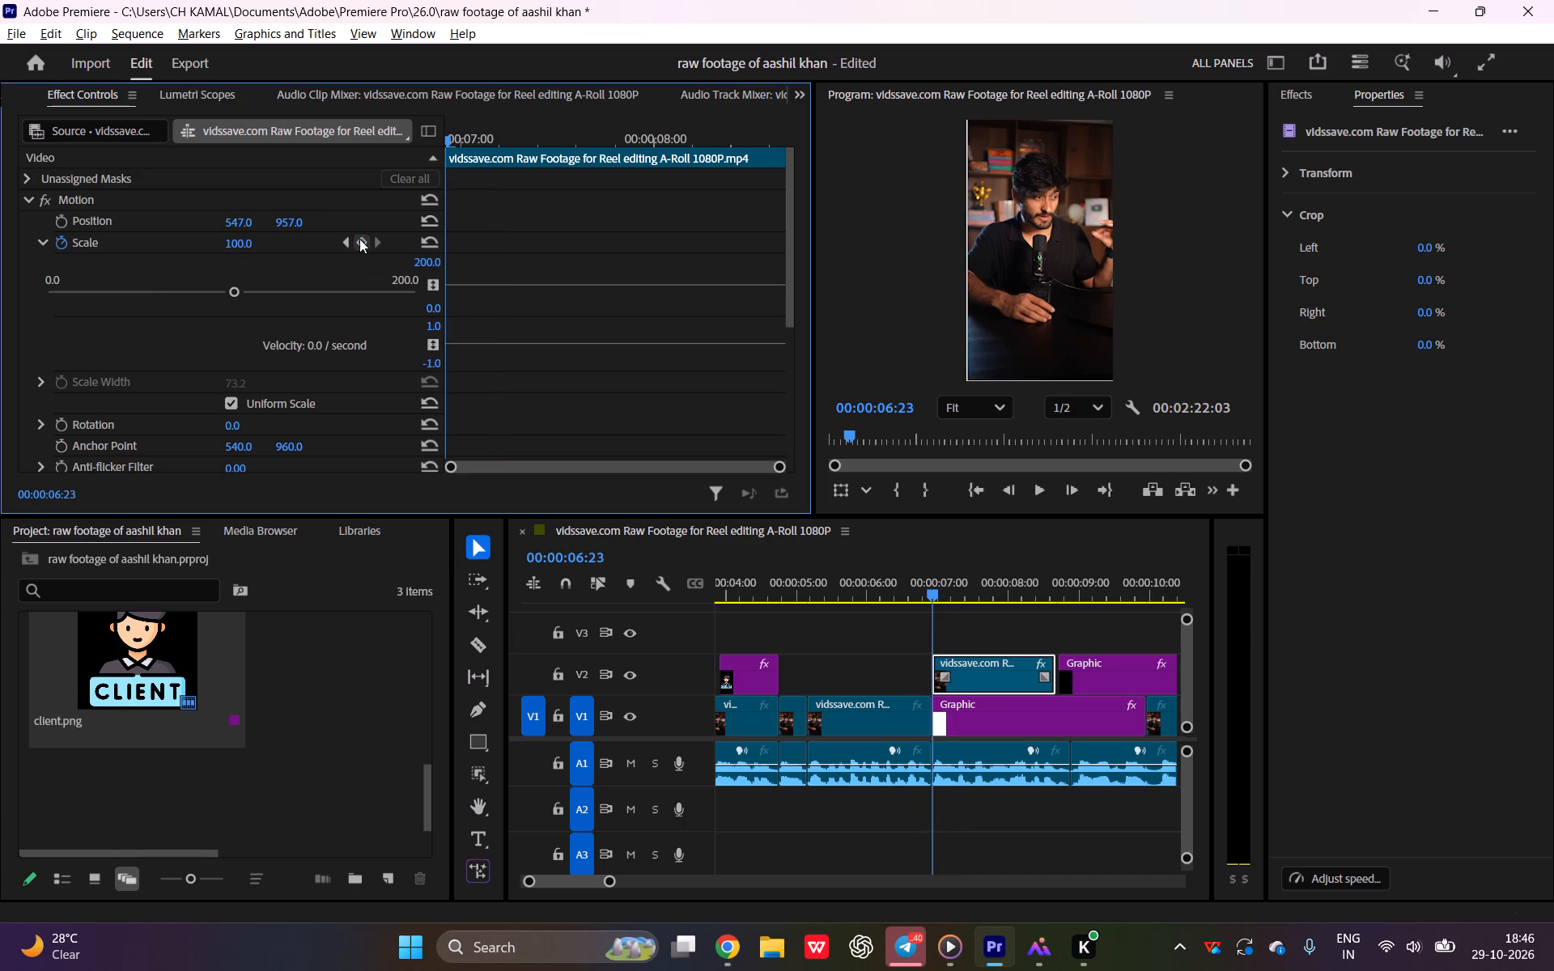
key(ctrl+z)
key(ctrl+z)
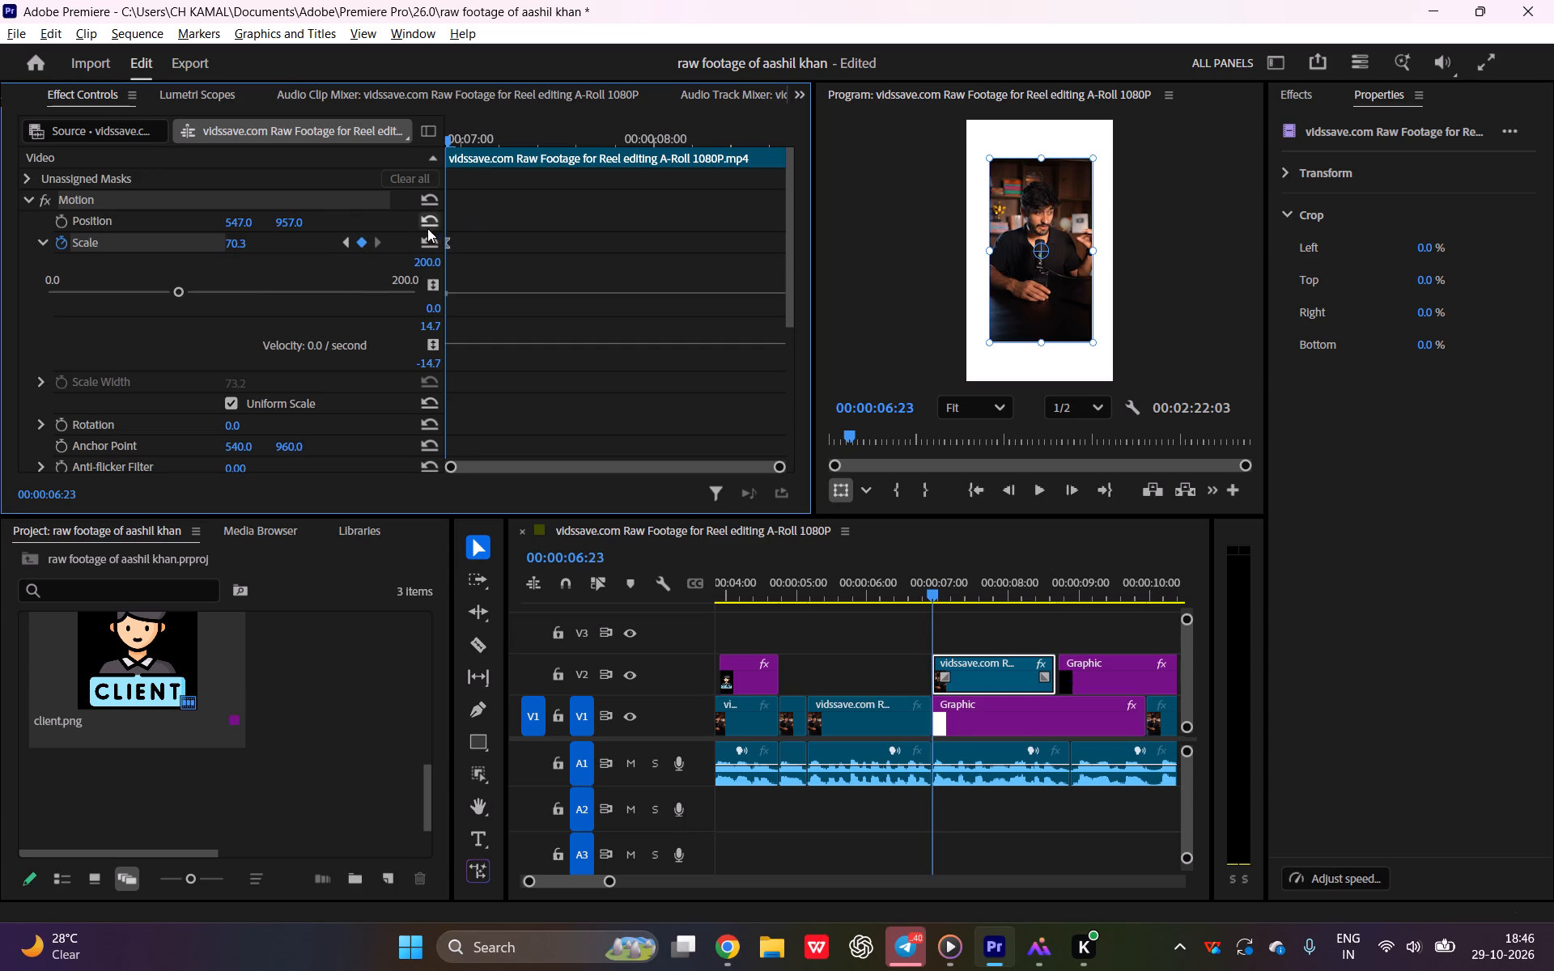
Add a second Scale keyframe to the footage clip at 00:00:07:23 with a value of 95.3.
drag(447, 145, 683, 149)
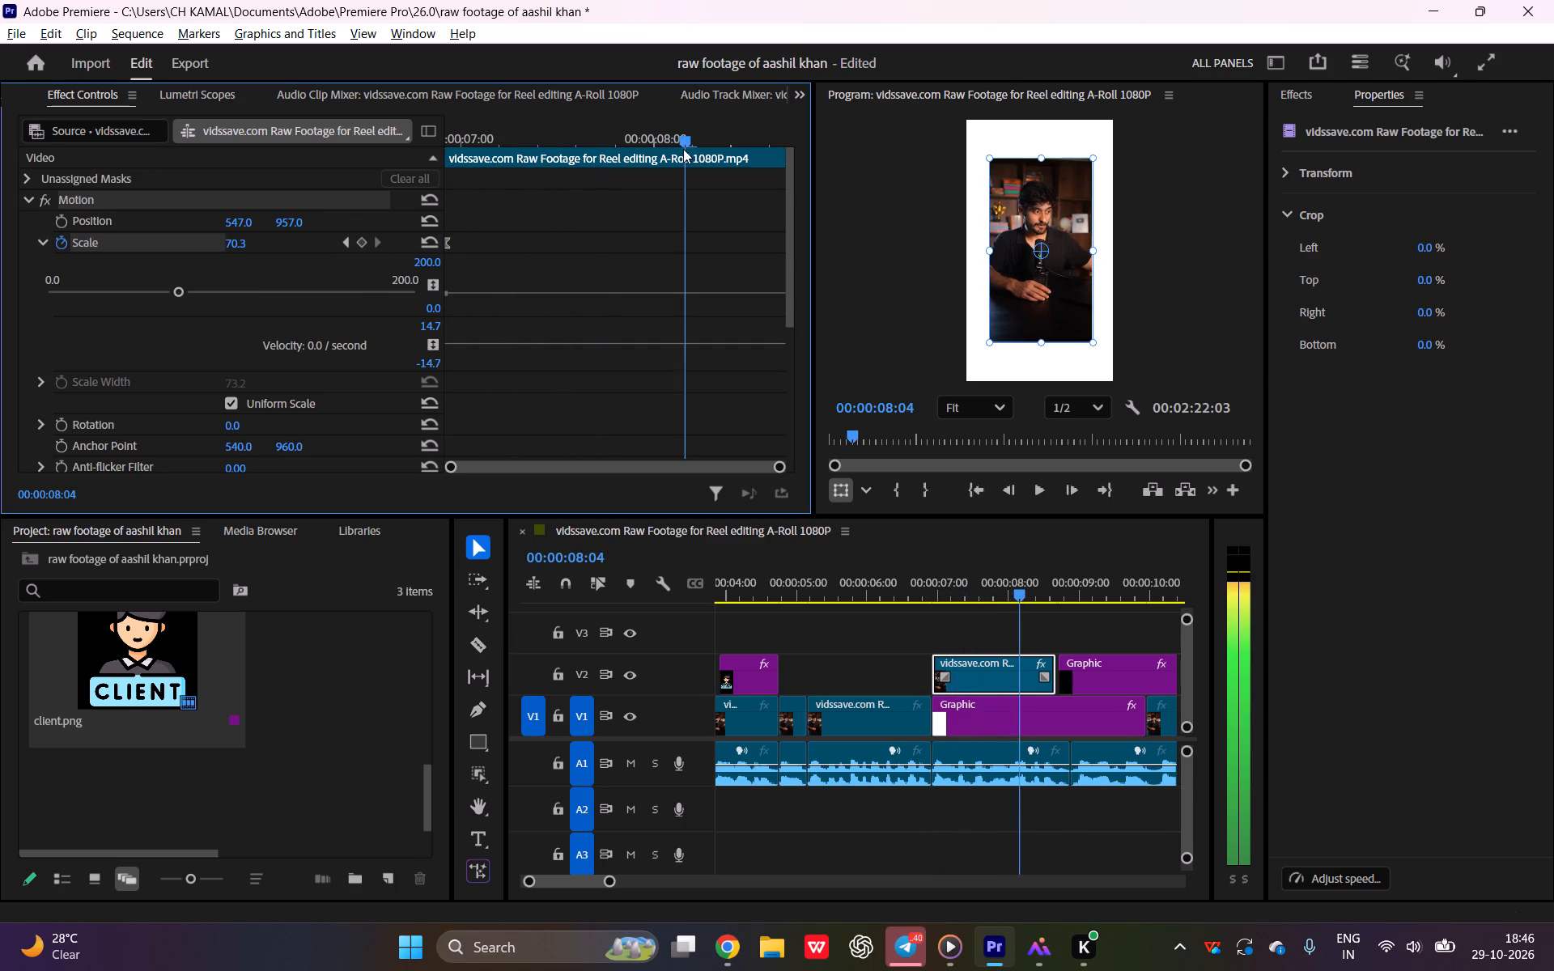
drag(683, 149, 642, 175)
click(361, 241)
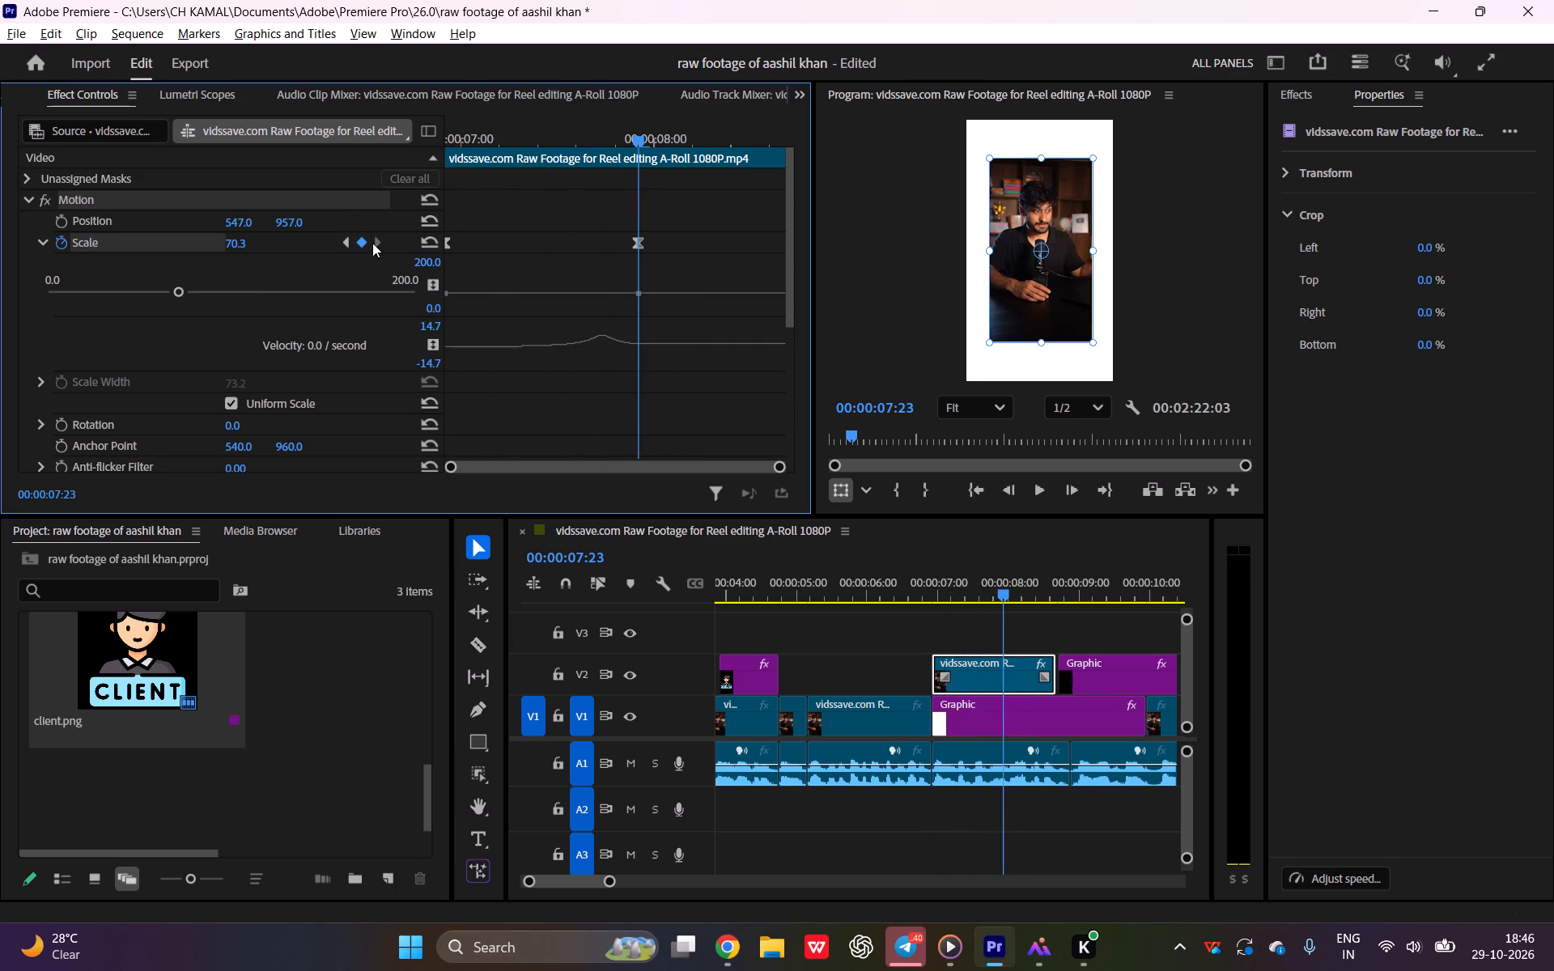
drag(240, 247, 250, 228)
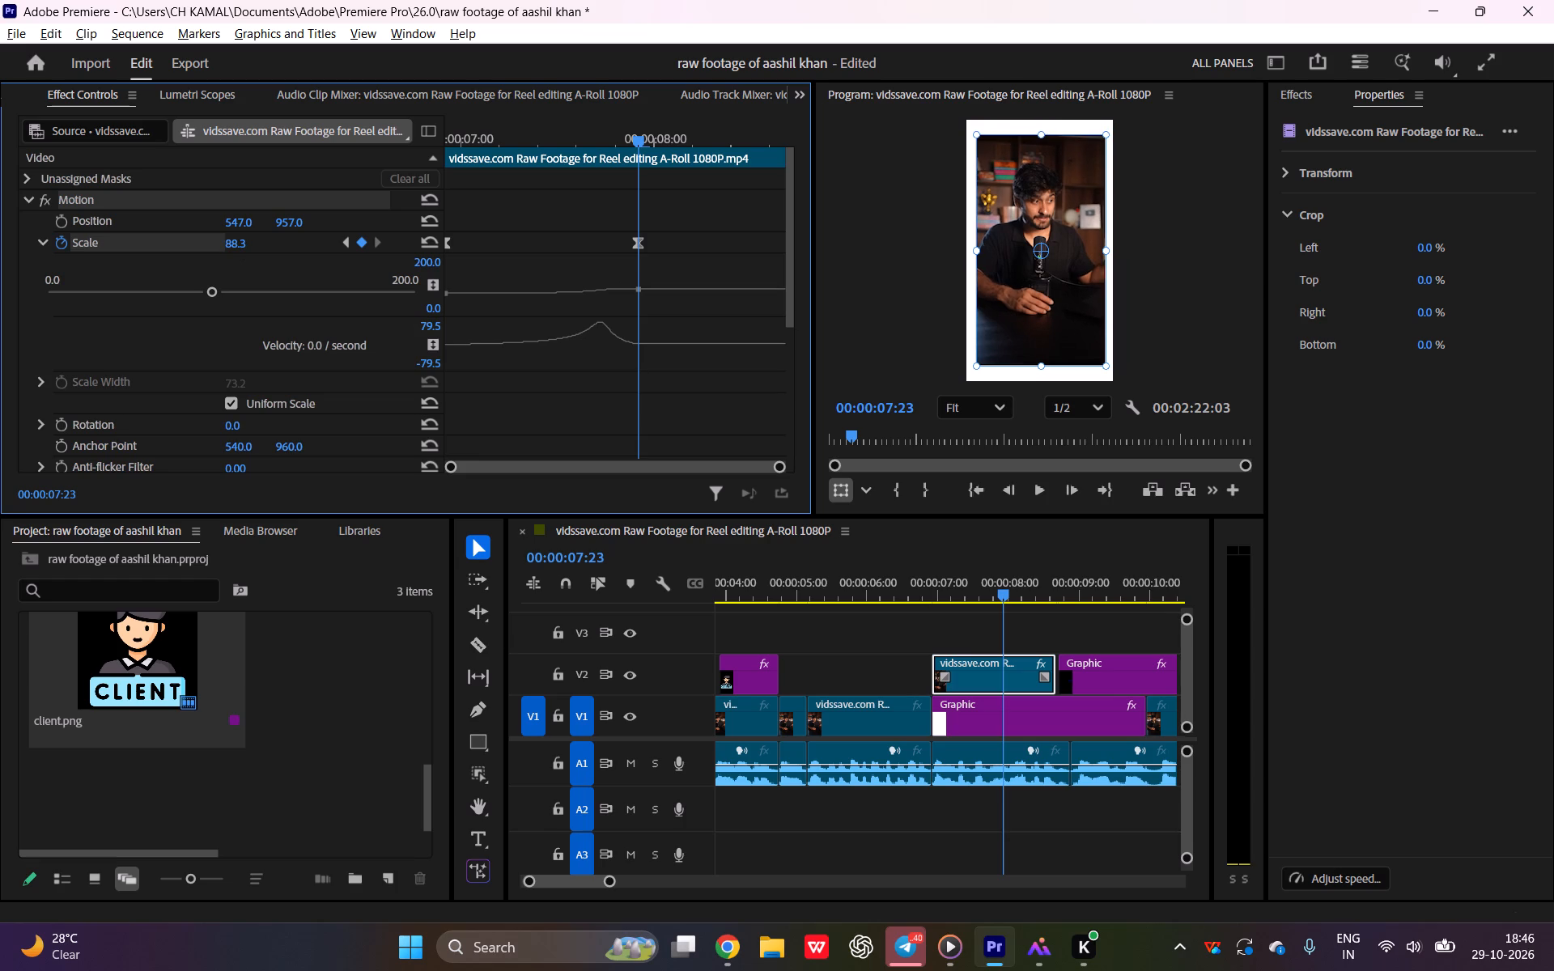
drag(250, 228, 250, 223)
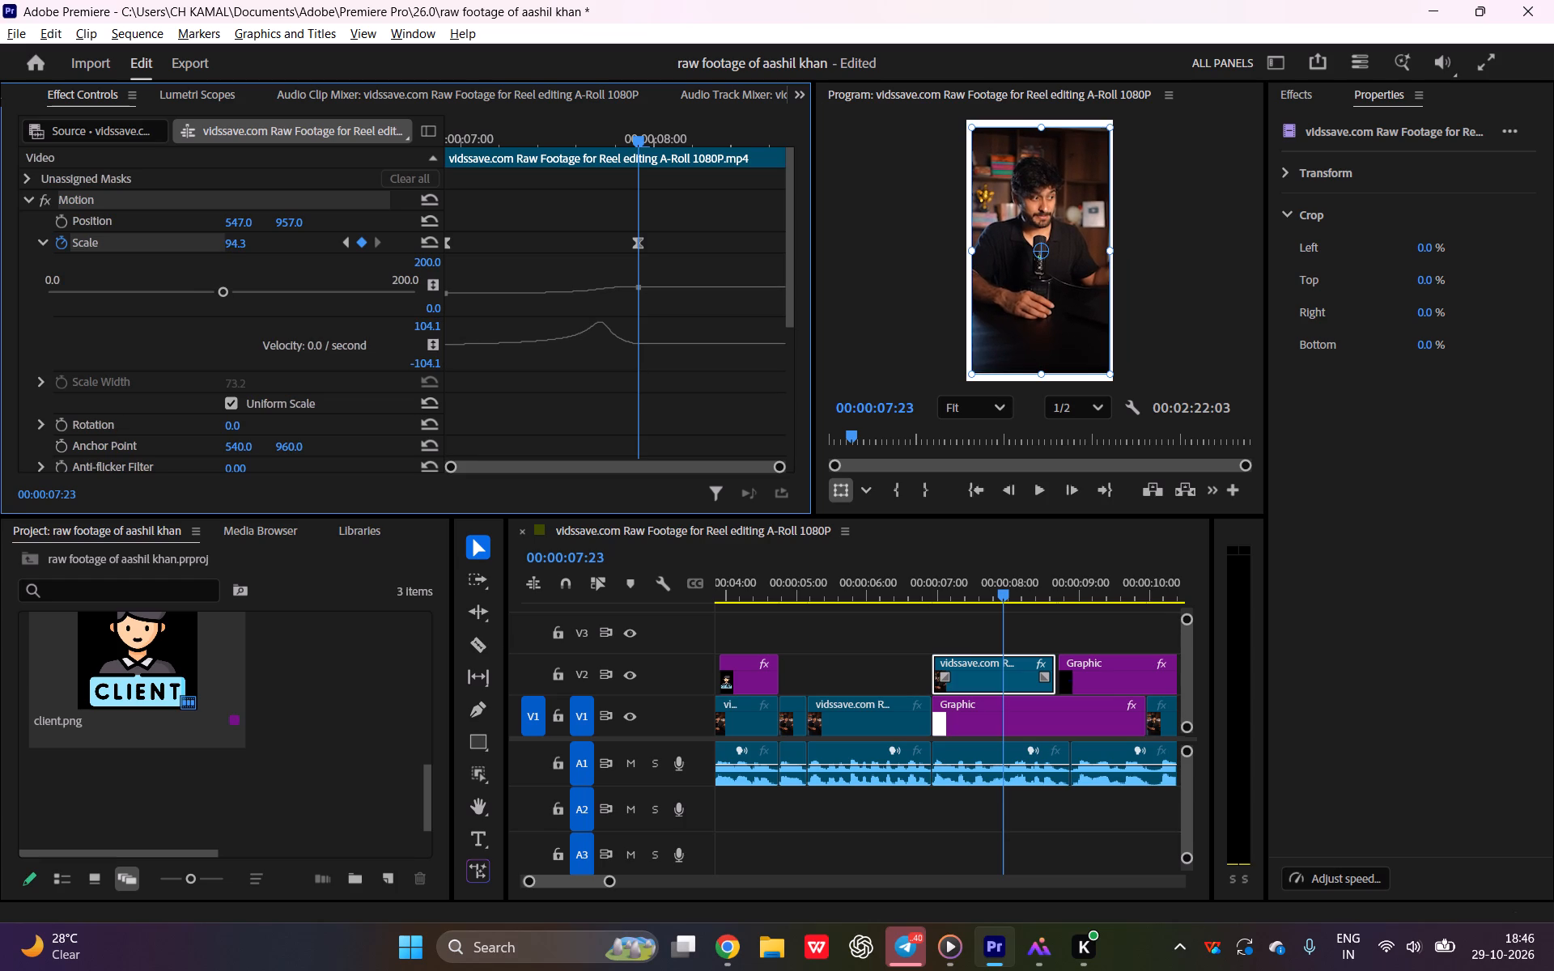
drag(250, 223, 250, 221)
Replay the footage clip's zoom several times from its start to judge the scale animation.
drag(616, 137, 289, 196)
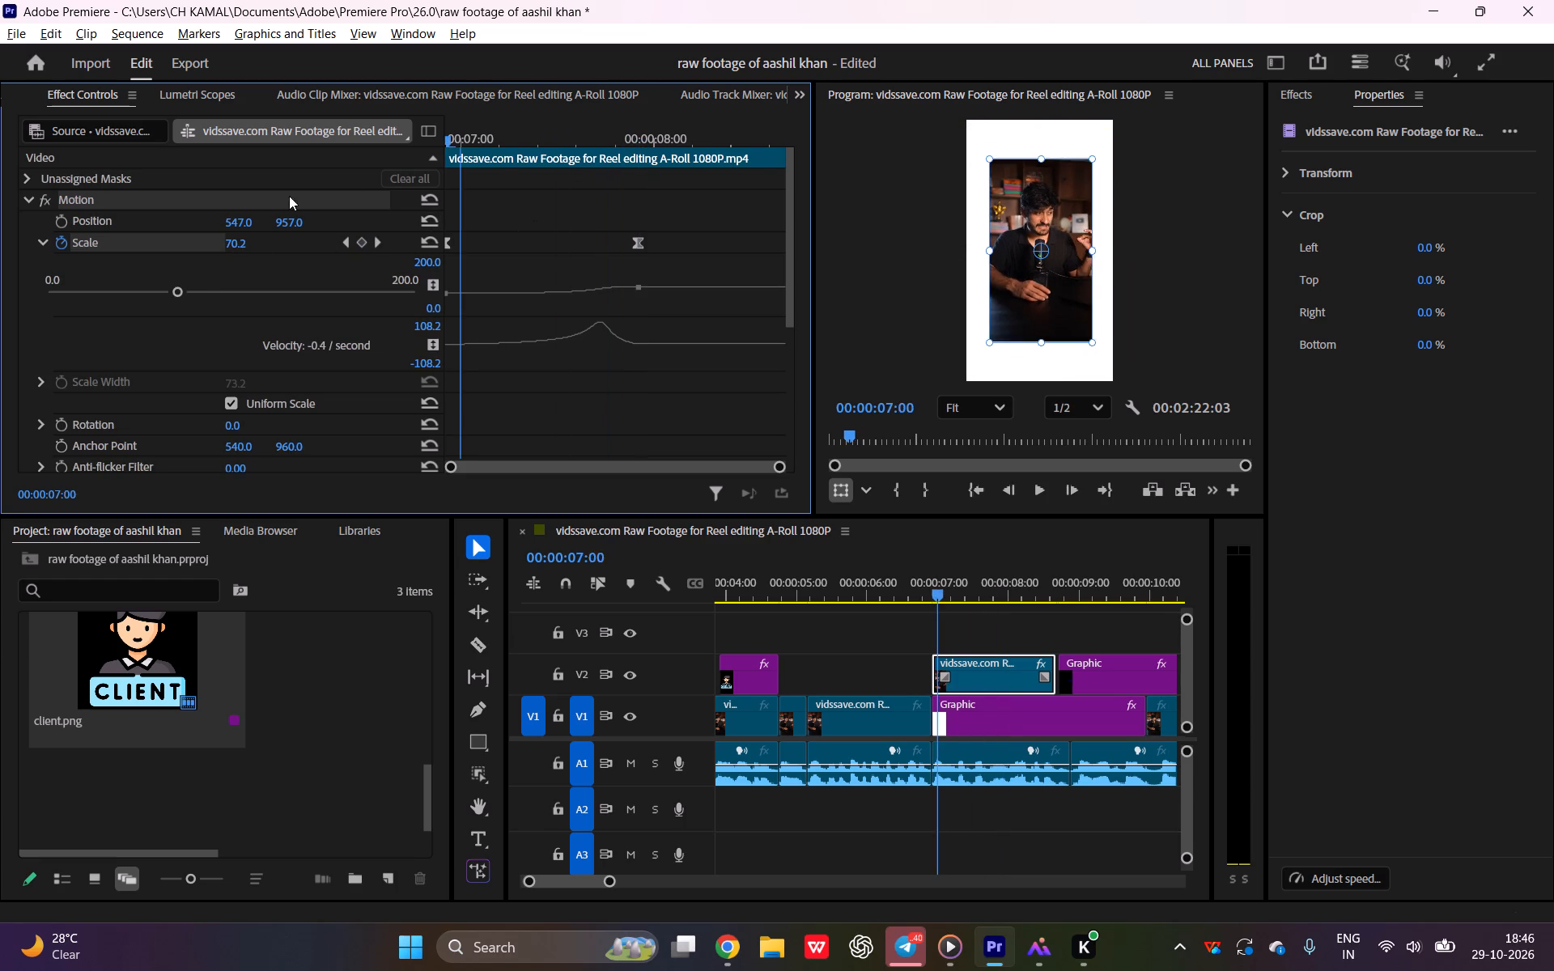
drag(289, 196, 238, 202)
key(space)
key(space)
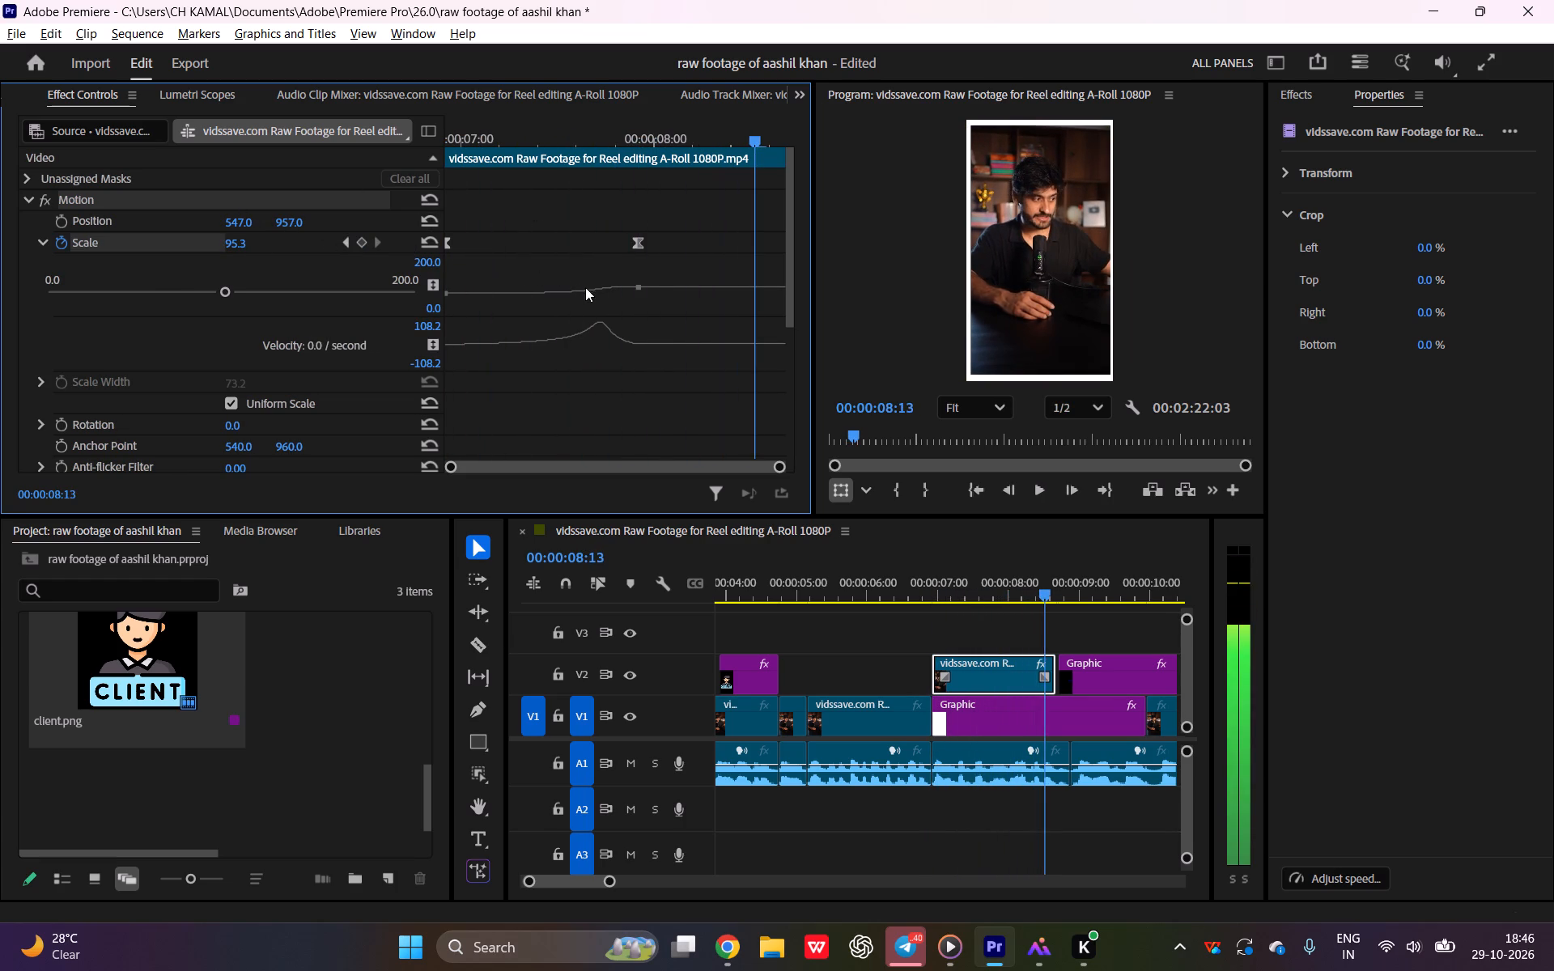
key(space)
key(space)
drag(690, 144, 148, 160)
key(space)
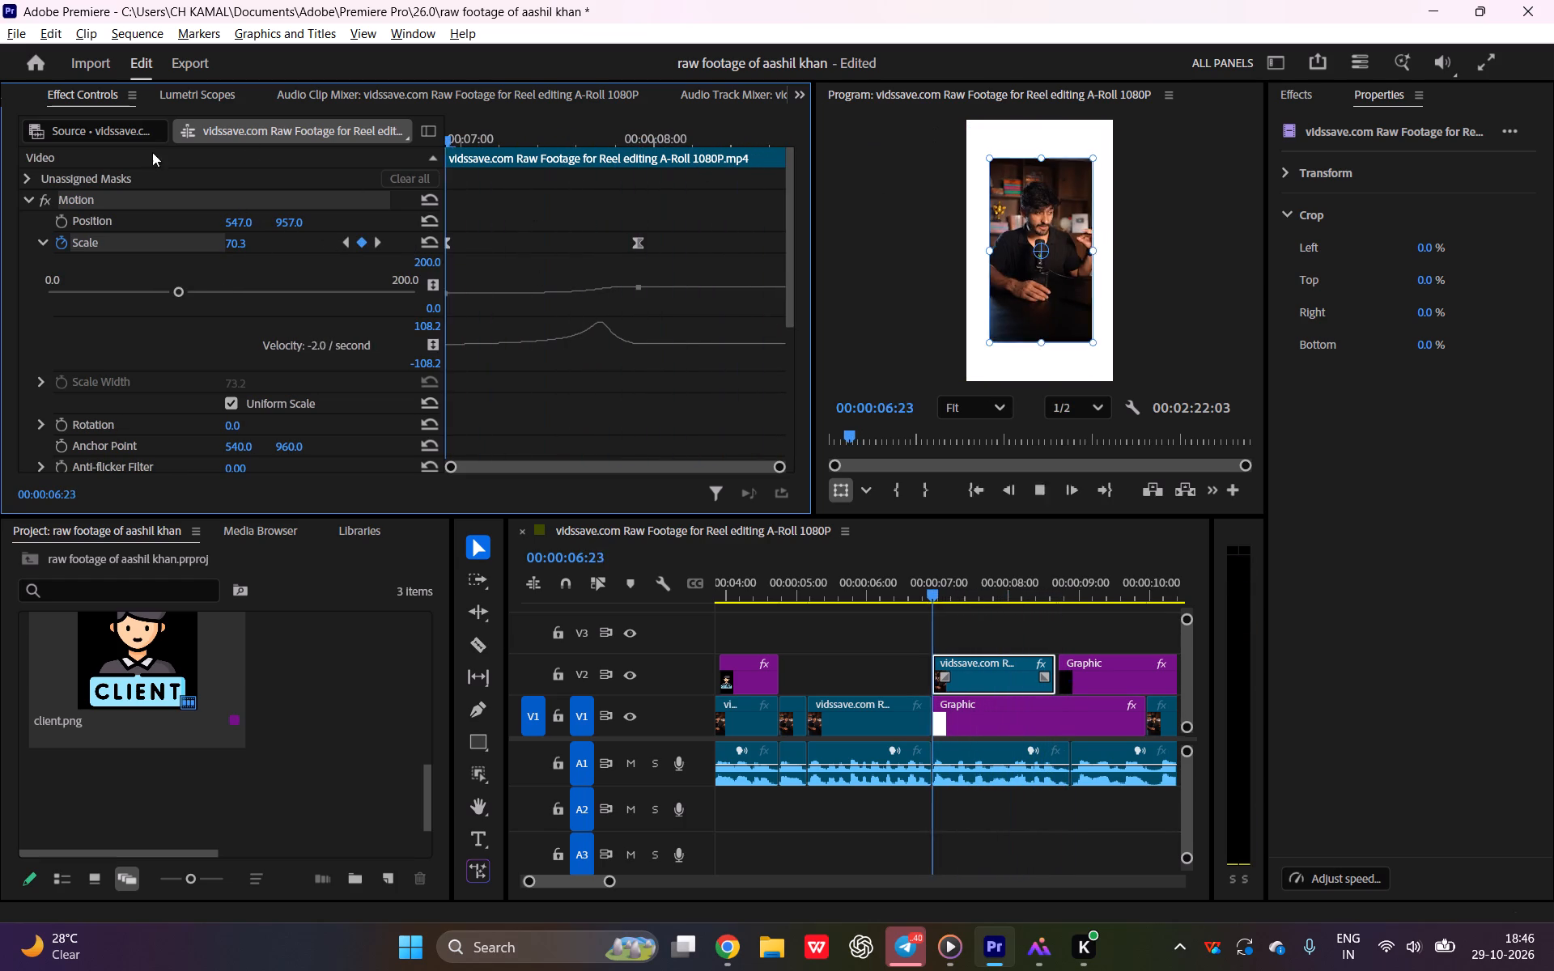
drag(671, 141, 89, 179)
key(space)
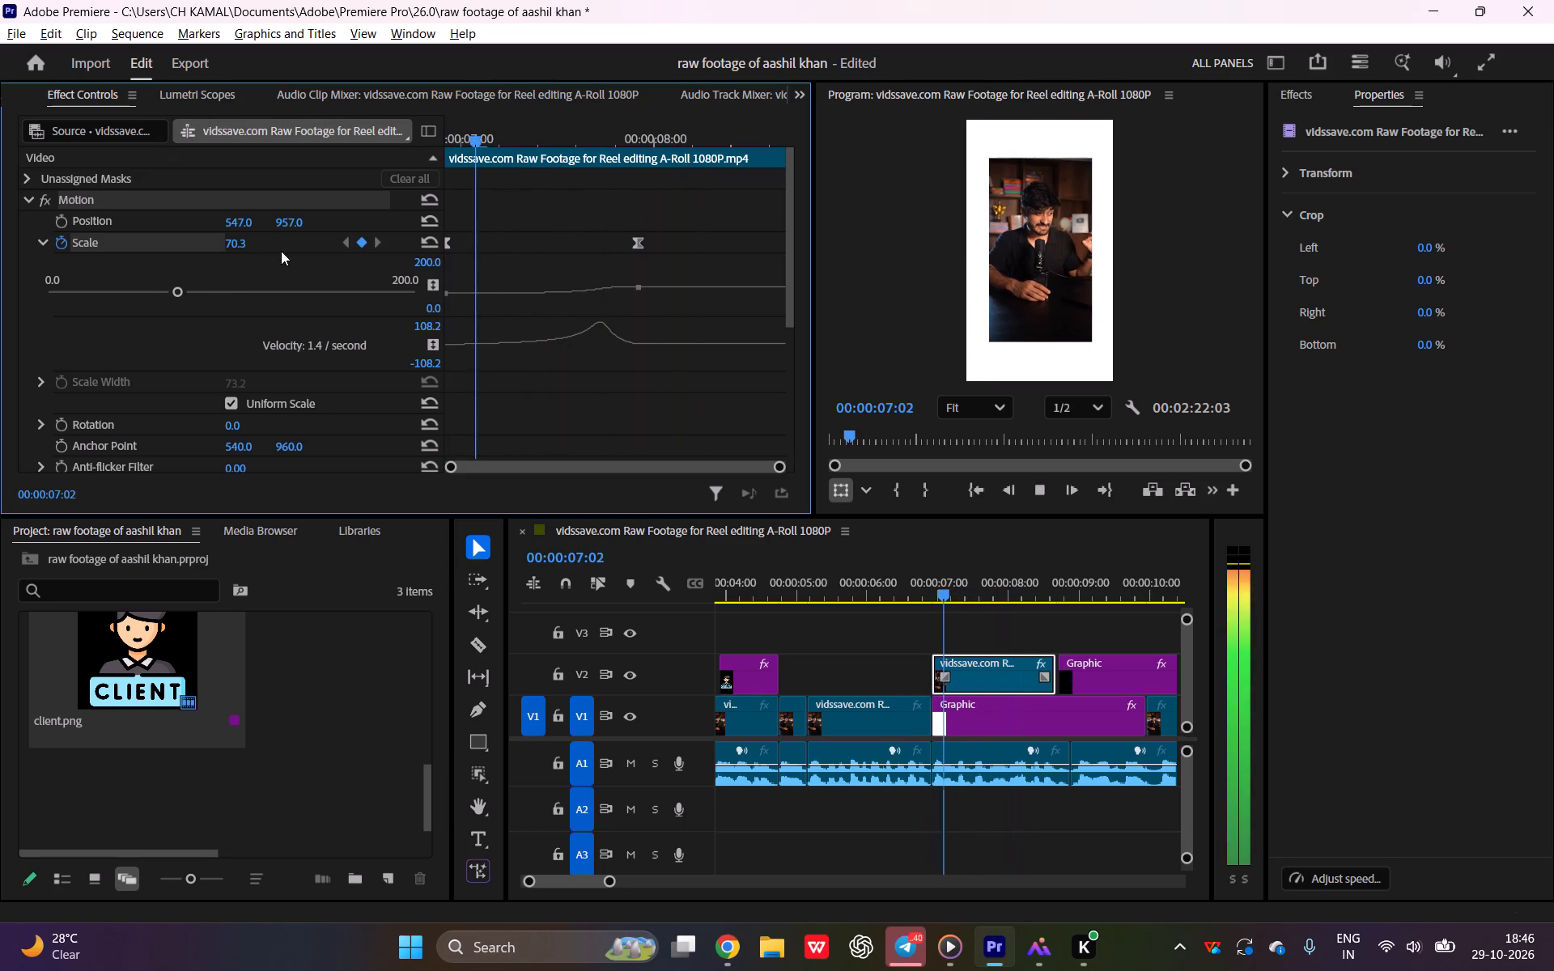
key(space)
Set the footage clip's starting Scale keyframe at 00:00:06:23 to about 79 and preview the zoom.
drag(497, 141, 0, 208)
drag(242, 240, 243, 227)
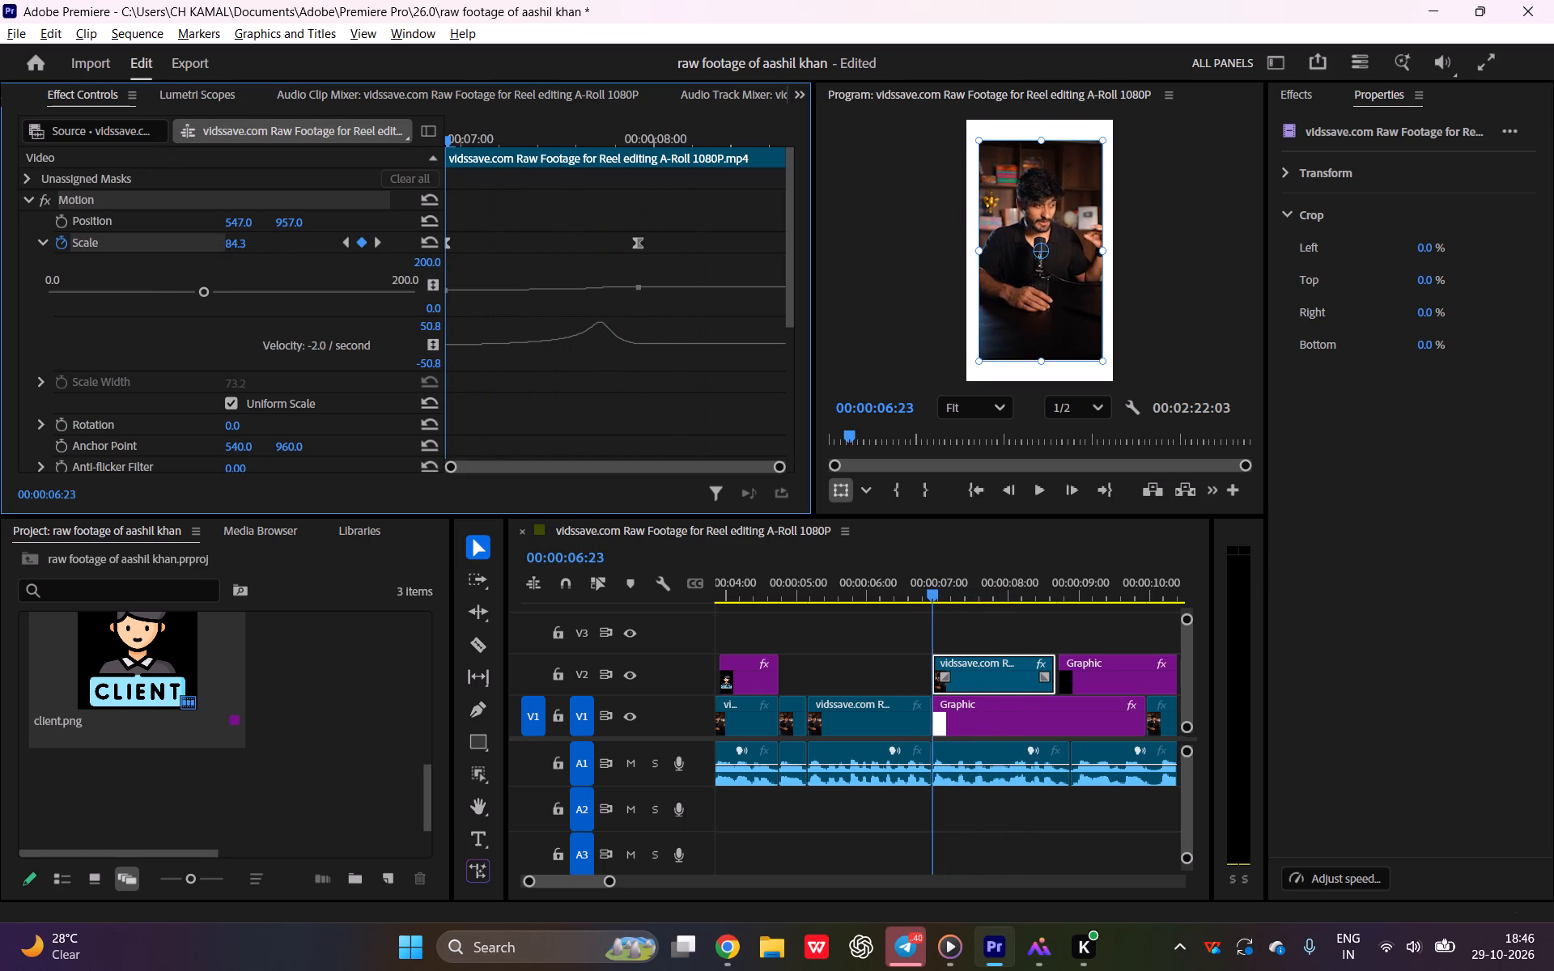
drag(243, 227, 243, 231)
key(space)
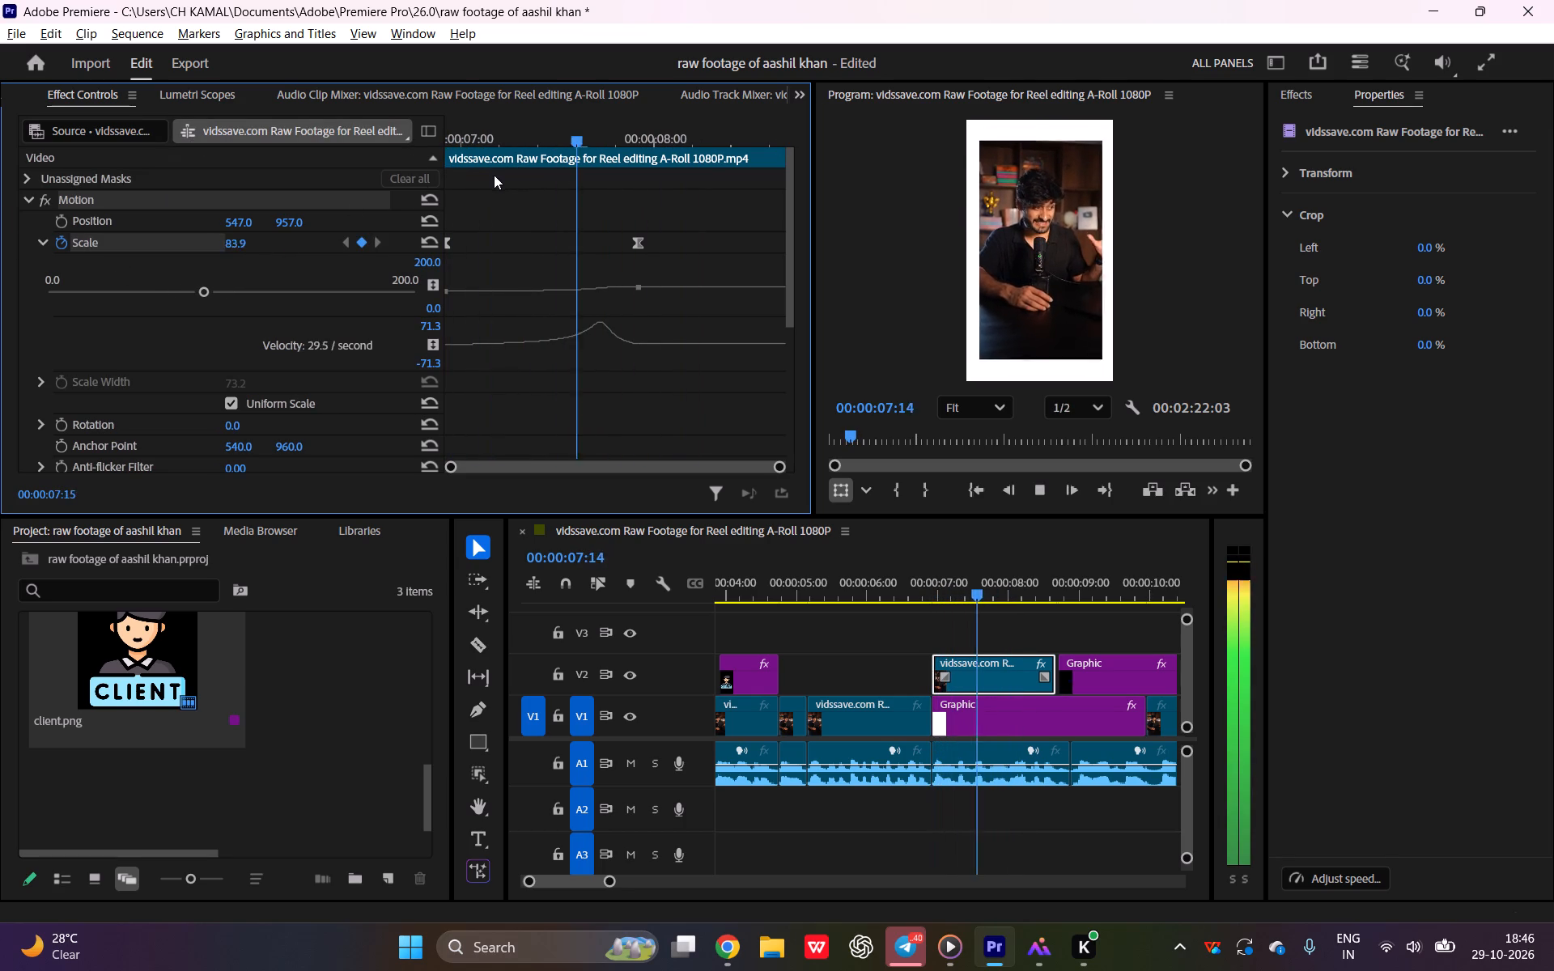
key(space)
Add a Scale keyframe of 95.3 at 00:00:07:24 and scrub back through the footage clip's zoom.
click(642, 241)
click(244, 239)
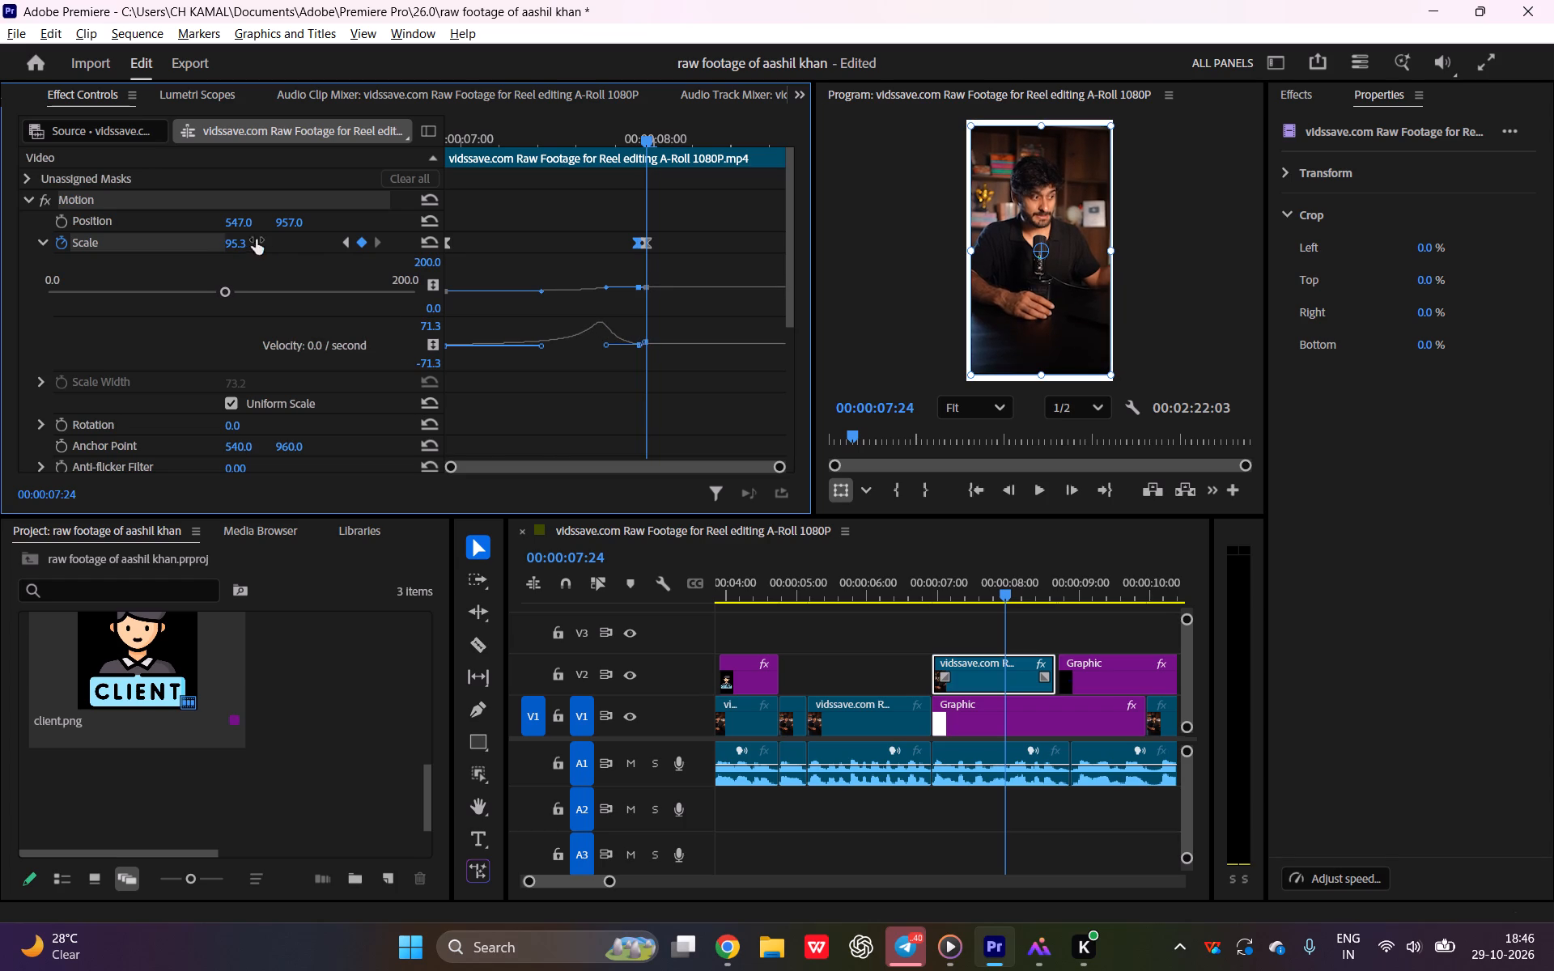
drag(535, 150, 308, 185)
drag(512, 144, 510, 144)
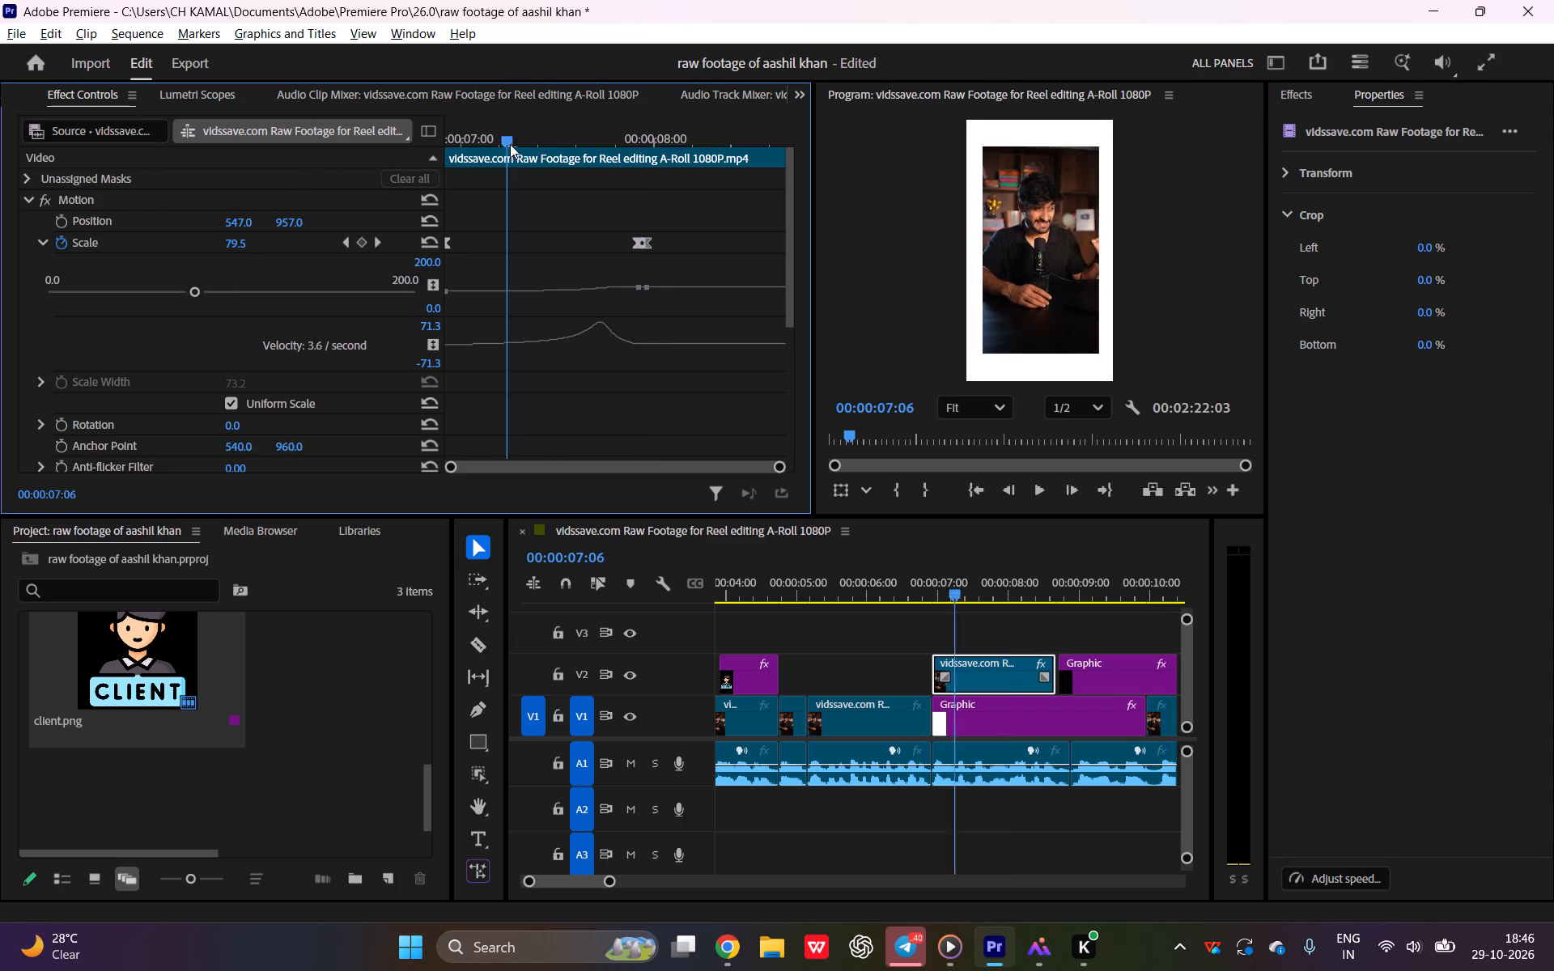
Replay the footage clip's zoom from its start to check the Scale animation.
drag(510, 144, 144, 203)
key(space)
key(space)
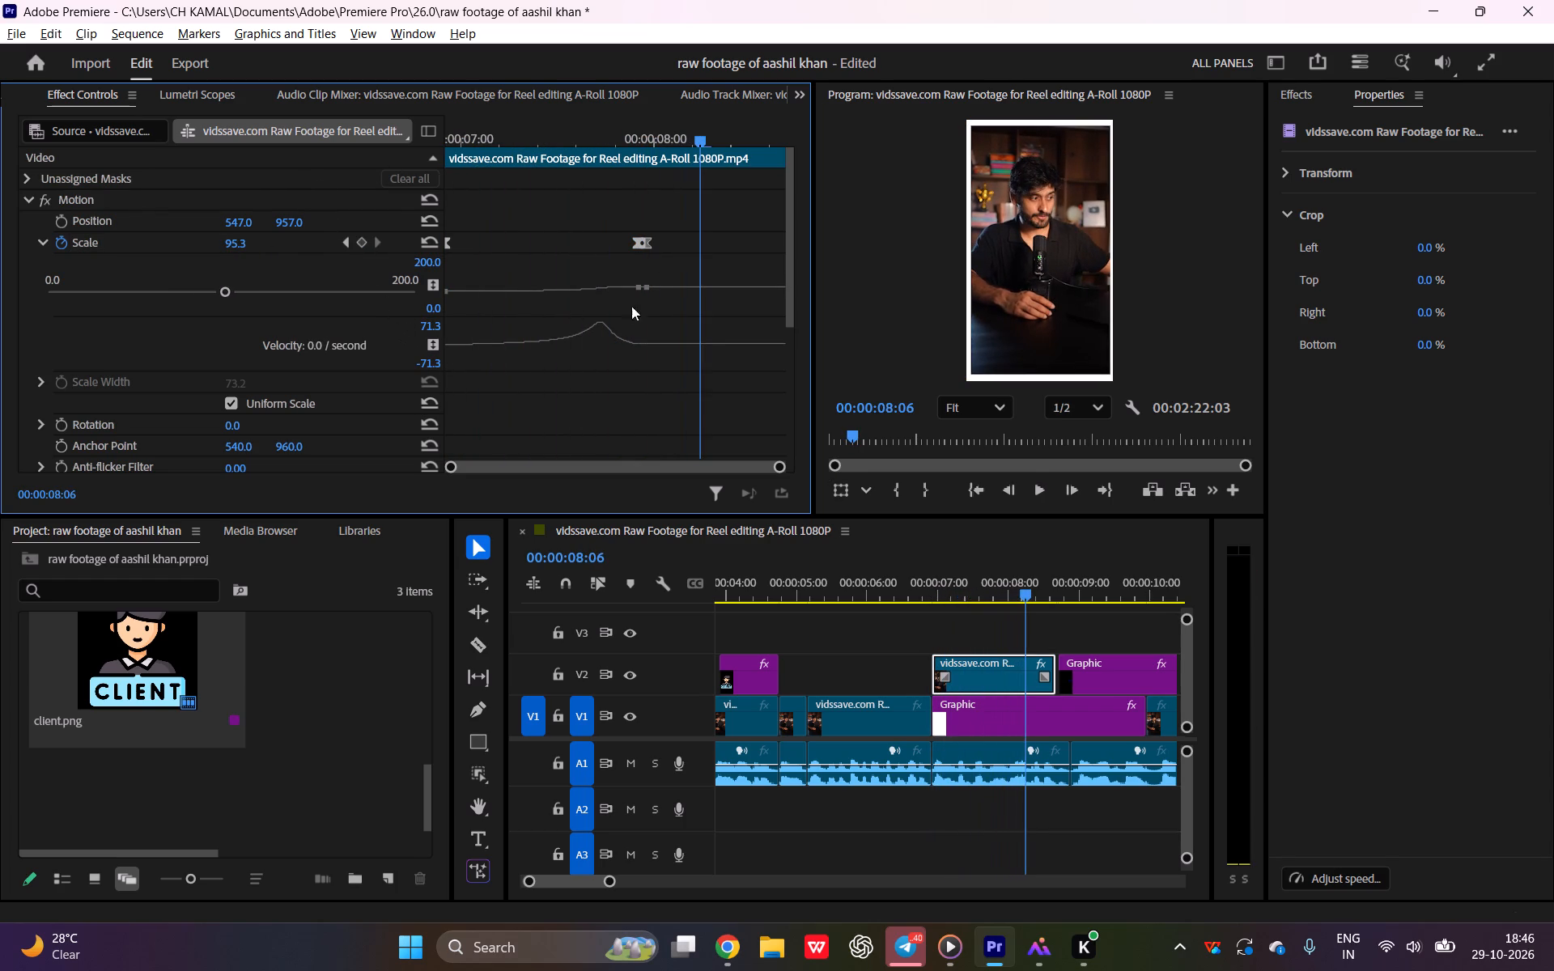
drag(667, 145, 188, 200)
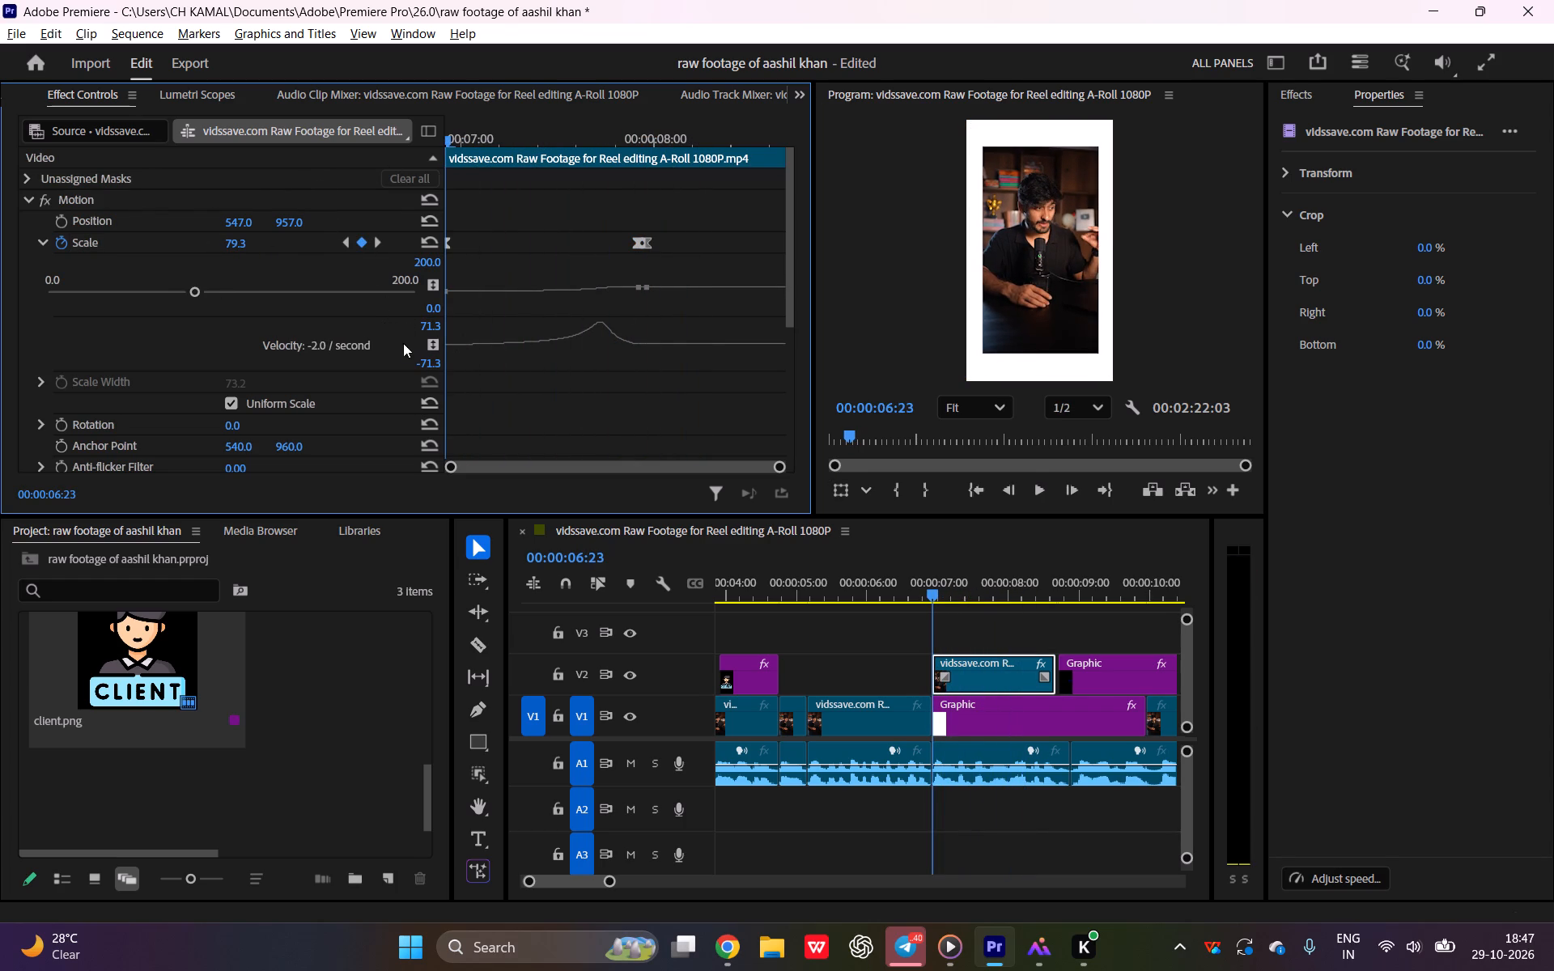
Delete the footage clip's extra Scale keyframe at 00:00:07:23, keeping the one at 00:00:07:24.
click(387, 350)
click(358, 346)
click(472, 333)
click(478, 341)
click(640, 246)
click(646, 240)
click(634, 241)
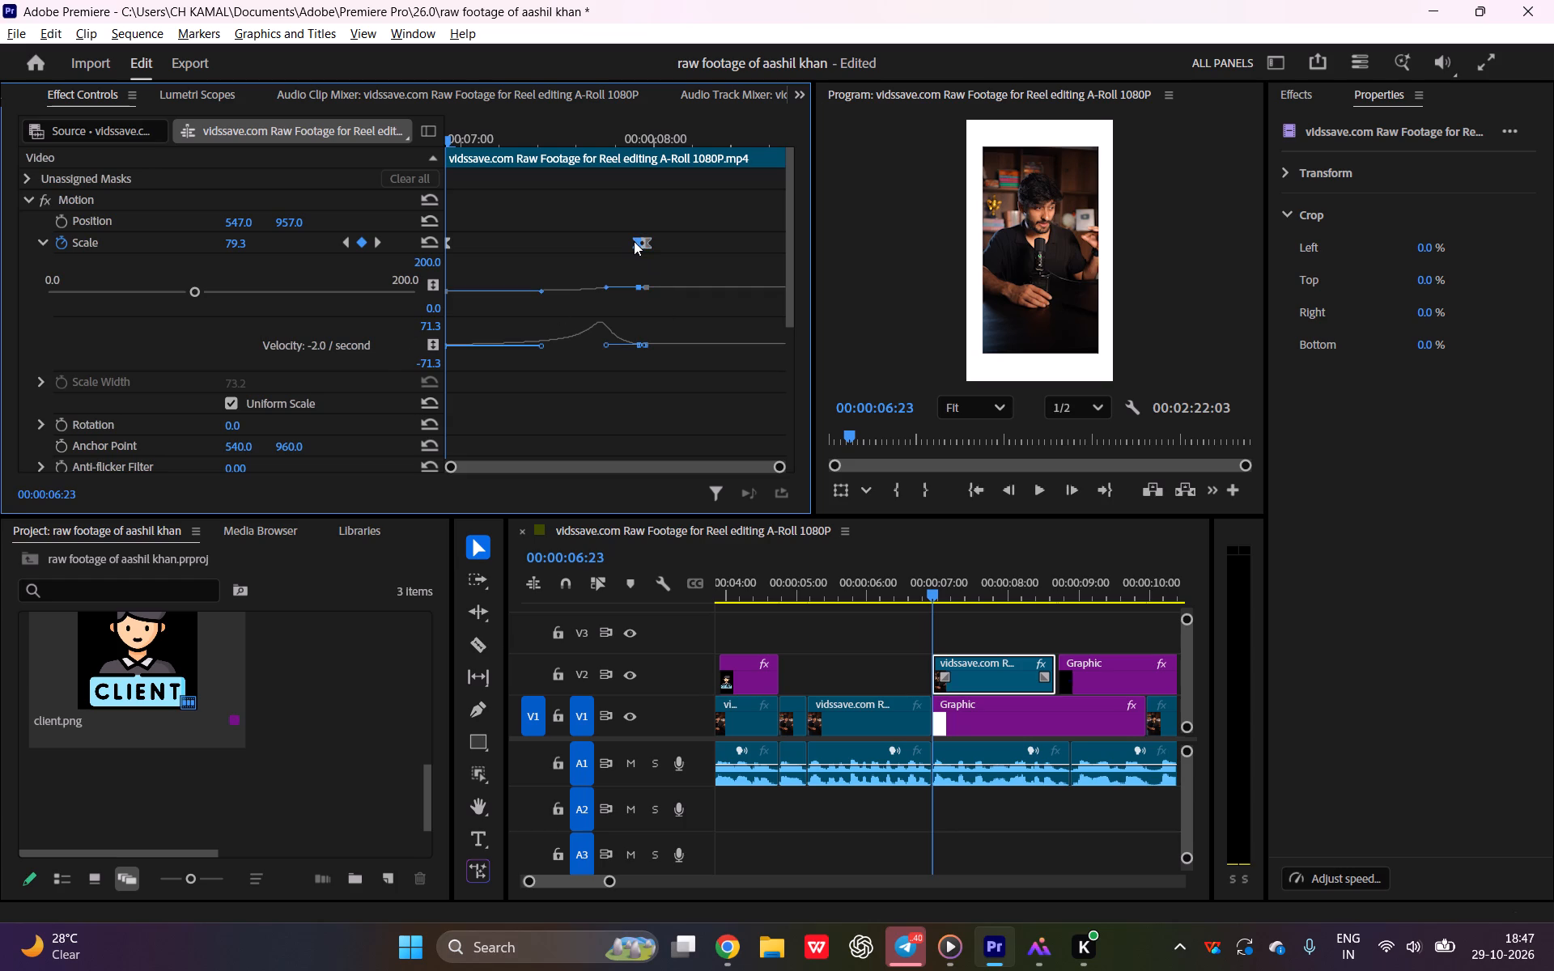
key(Delete)
click(638, 236)
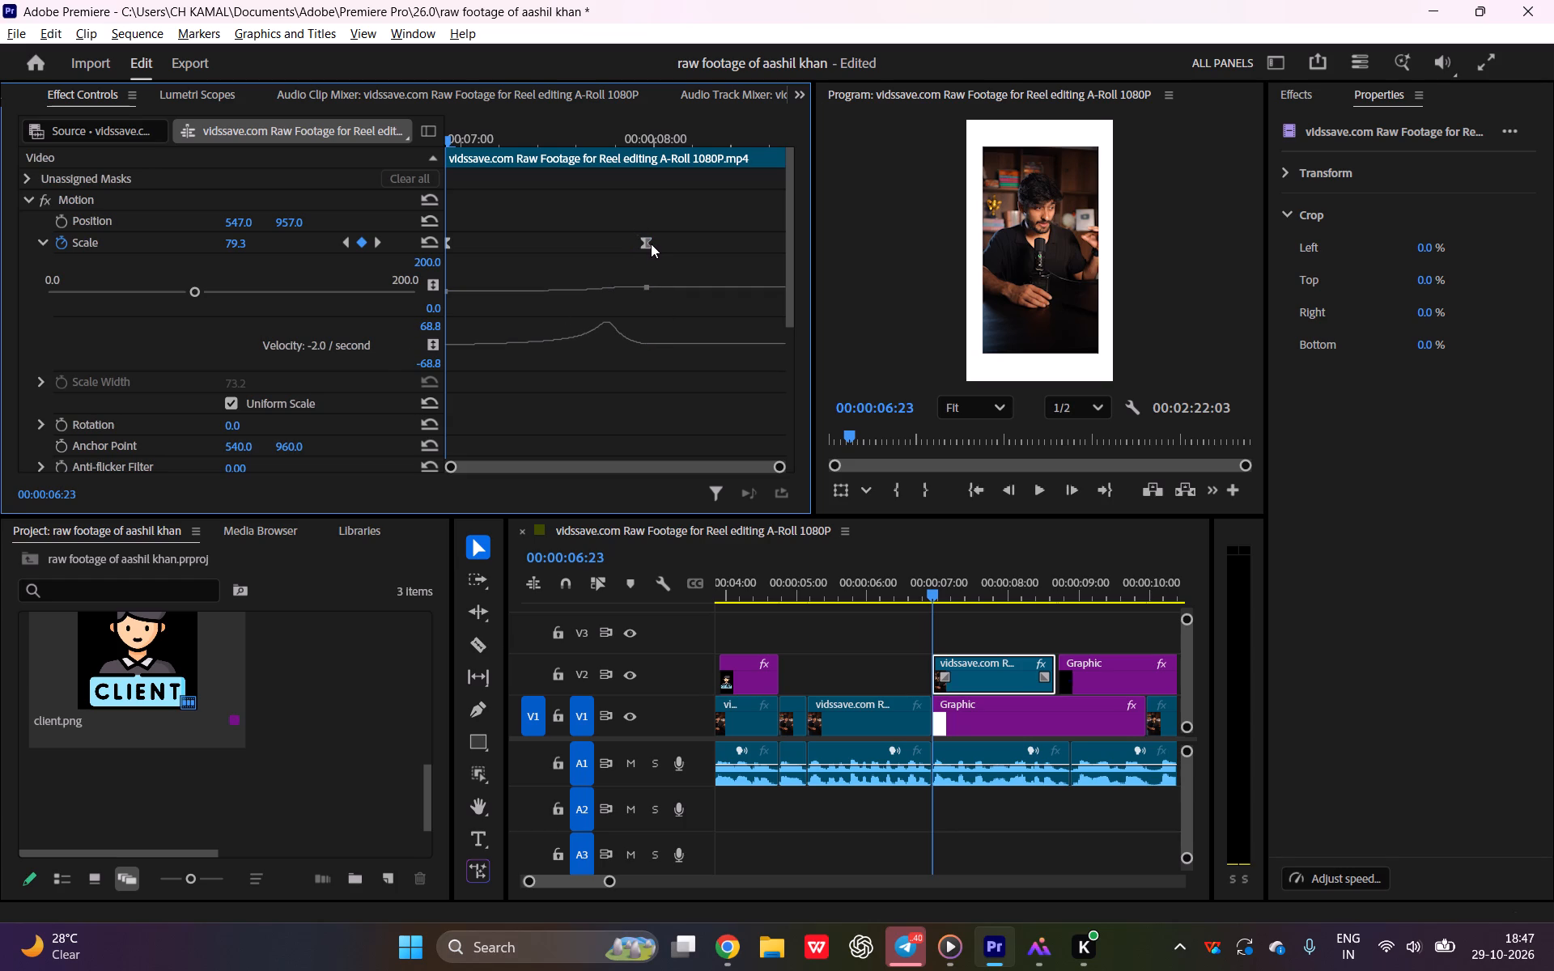
Lengthen the incoming velocity handle of the 00:00:07:24 Scale keyframe so the zoom's speed peaks earlier, and preview it.
click(648, 244)
drag(614, 346, 591, 346)
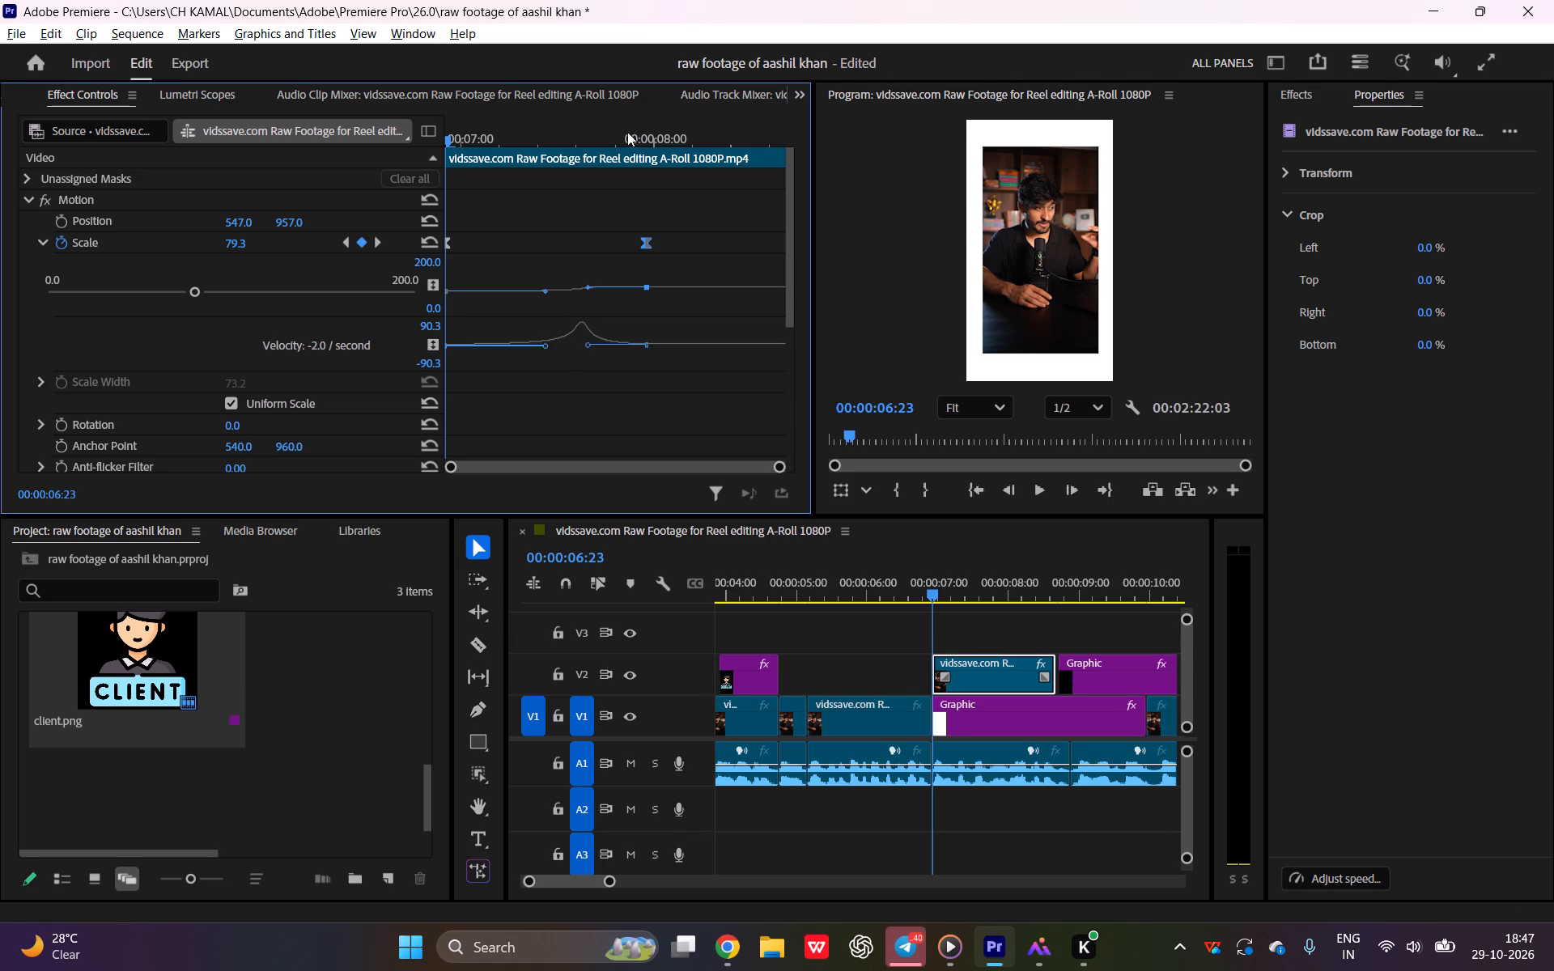
drag(622, 134, 578, 144)
drag(576, 144, 70, 163)
key(space)
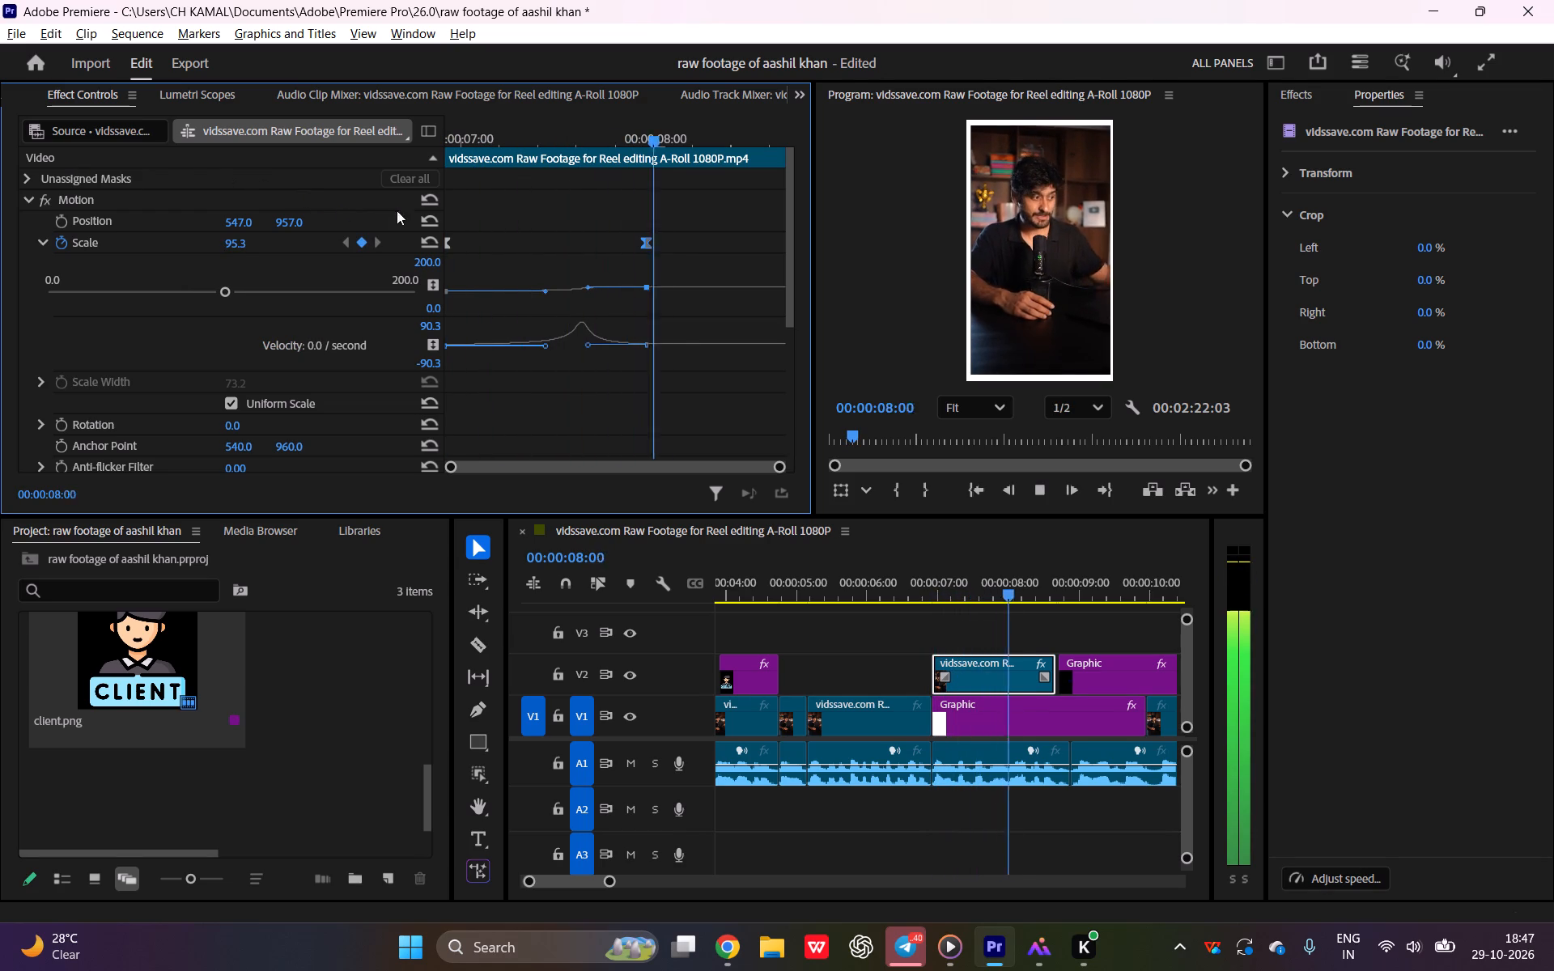
key(space)
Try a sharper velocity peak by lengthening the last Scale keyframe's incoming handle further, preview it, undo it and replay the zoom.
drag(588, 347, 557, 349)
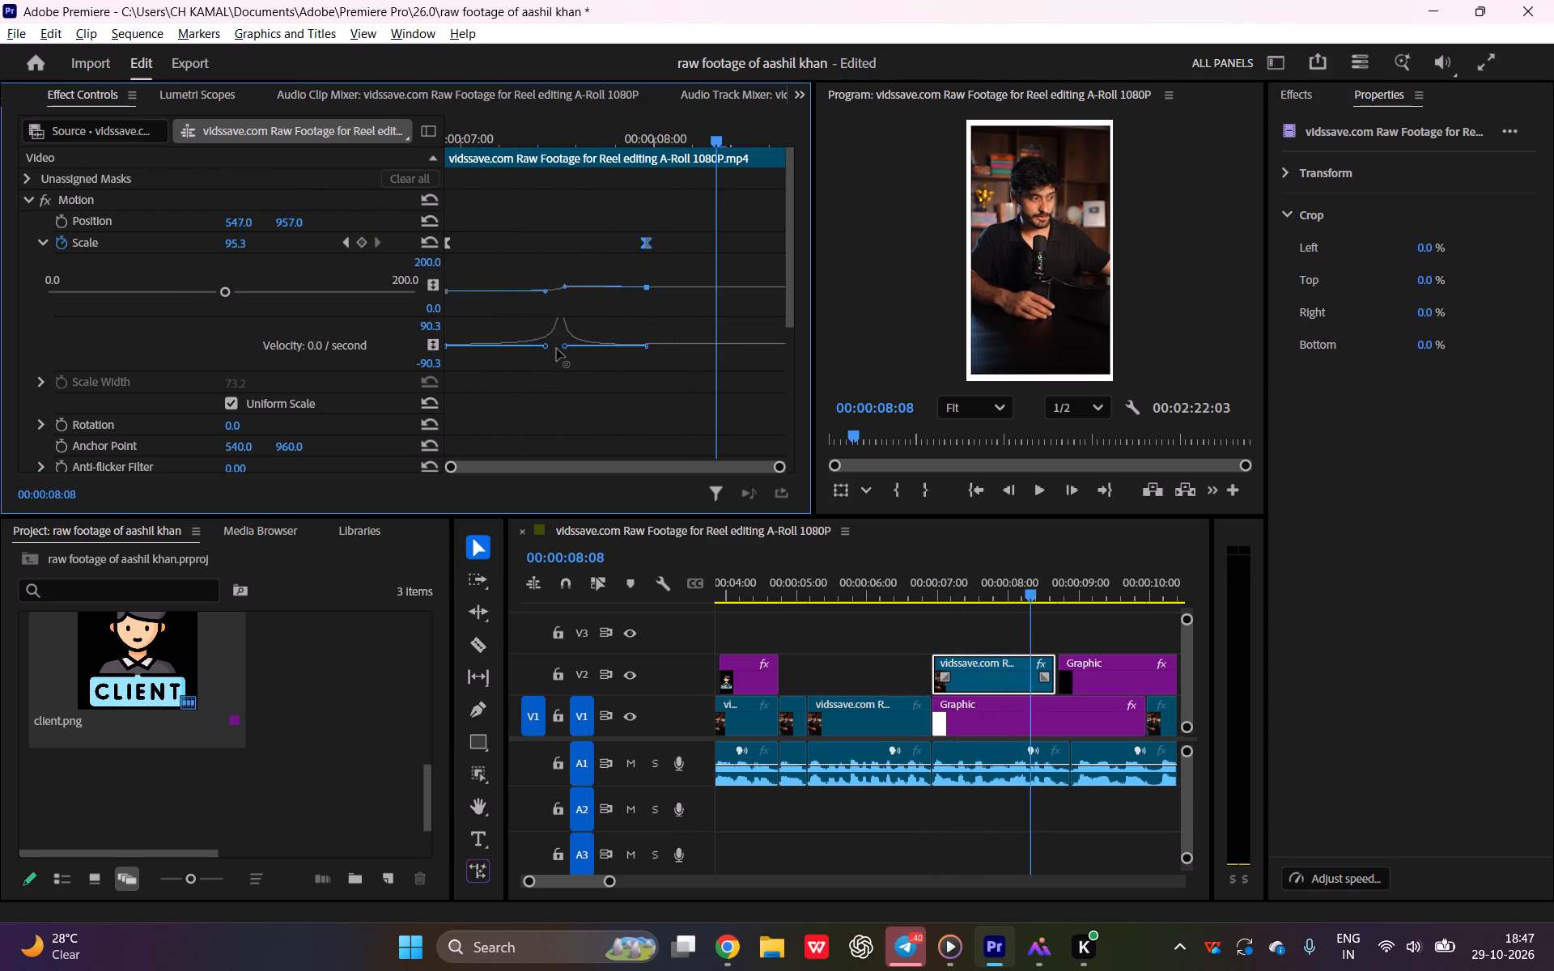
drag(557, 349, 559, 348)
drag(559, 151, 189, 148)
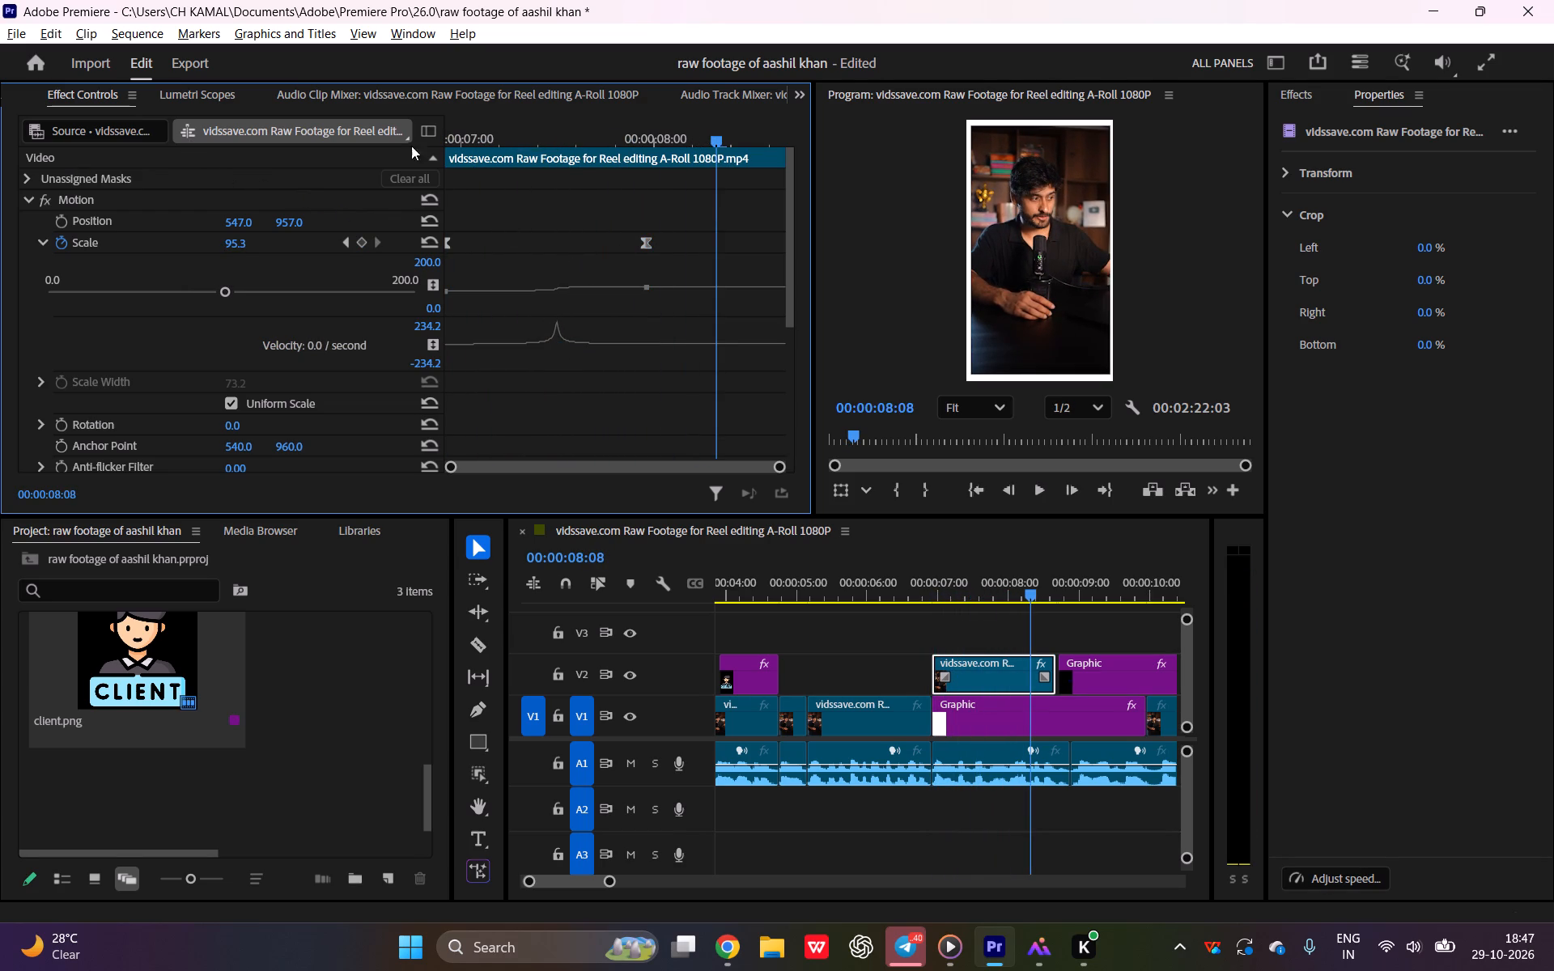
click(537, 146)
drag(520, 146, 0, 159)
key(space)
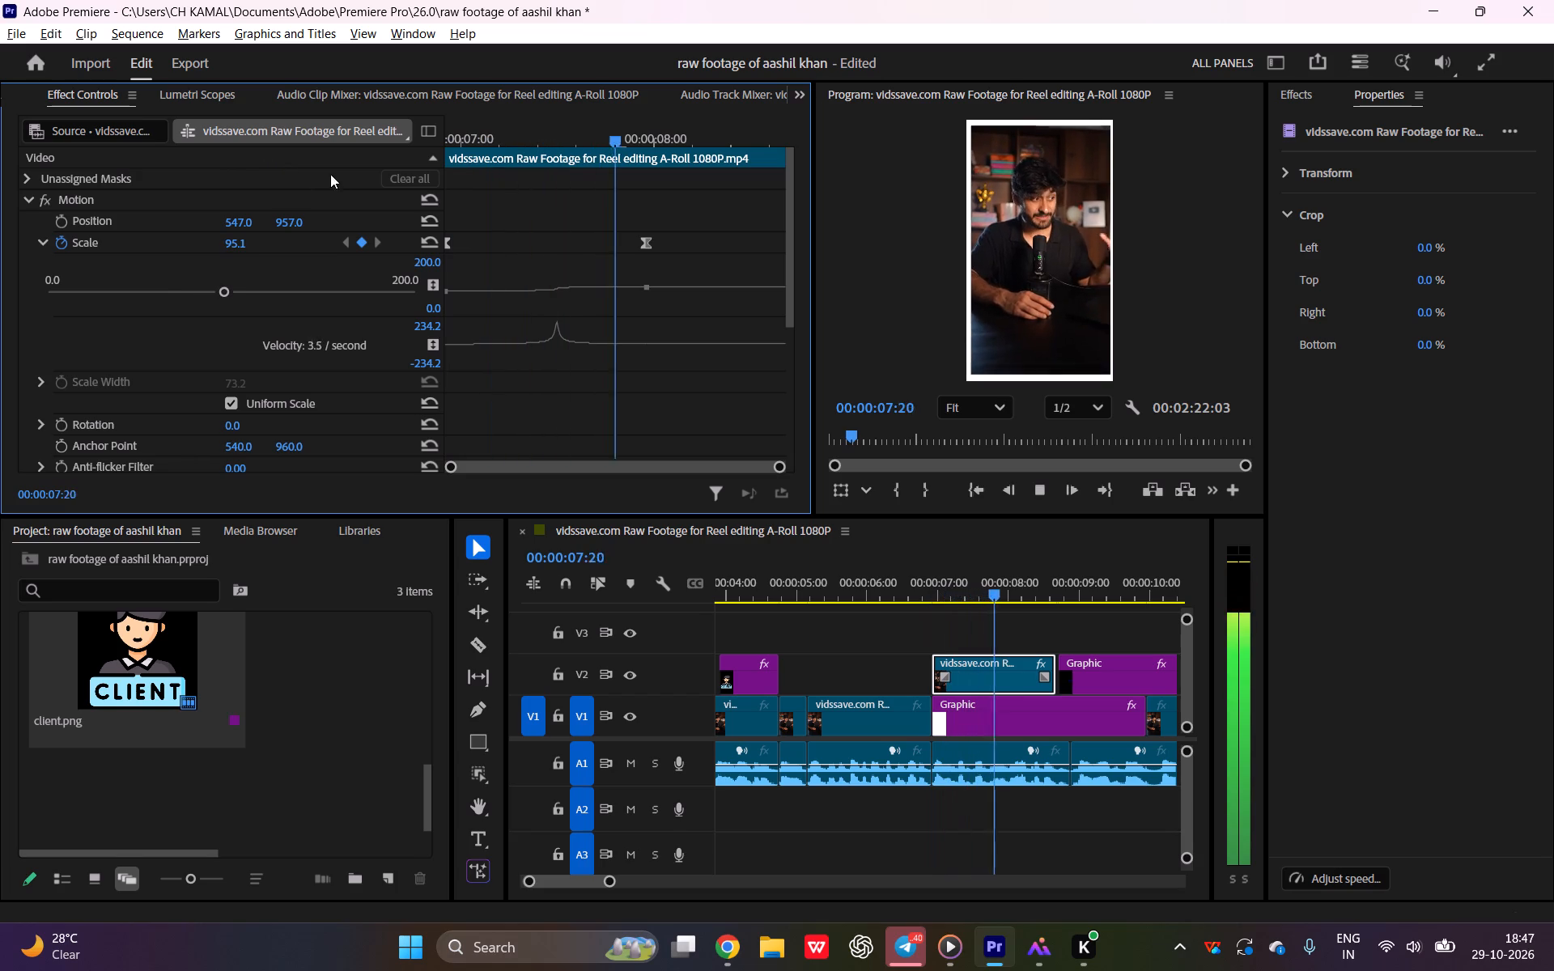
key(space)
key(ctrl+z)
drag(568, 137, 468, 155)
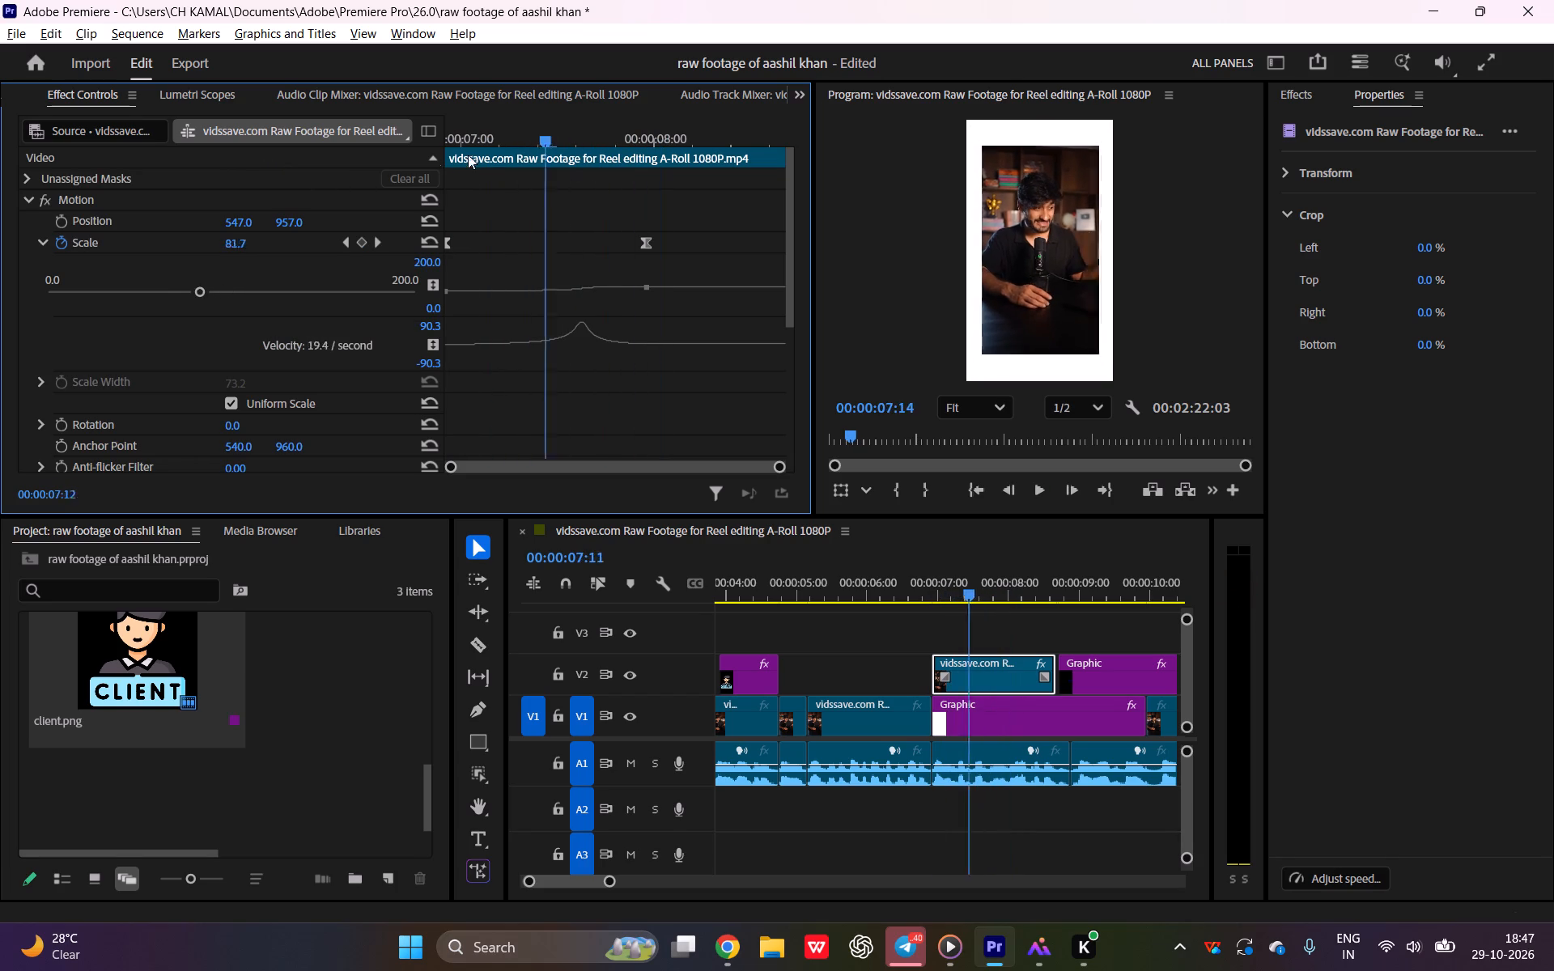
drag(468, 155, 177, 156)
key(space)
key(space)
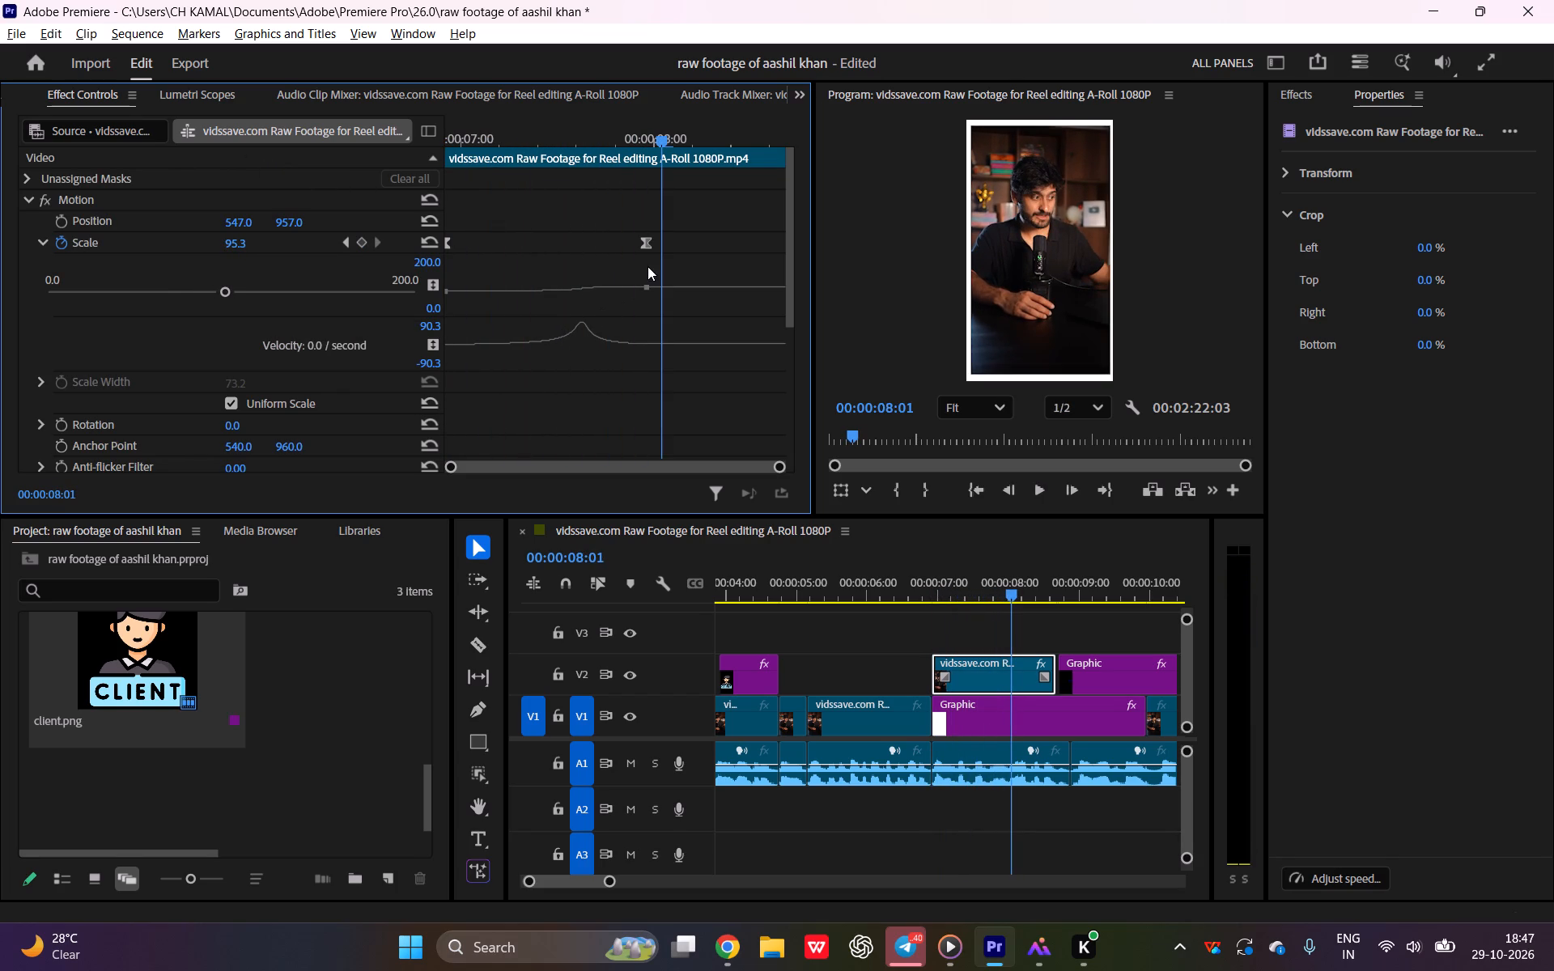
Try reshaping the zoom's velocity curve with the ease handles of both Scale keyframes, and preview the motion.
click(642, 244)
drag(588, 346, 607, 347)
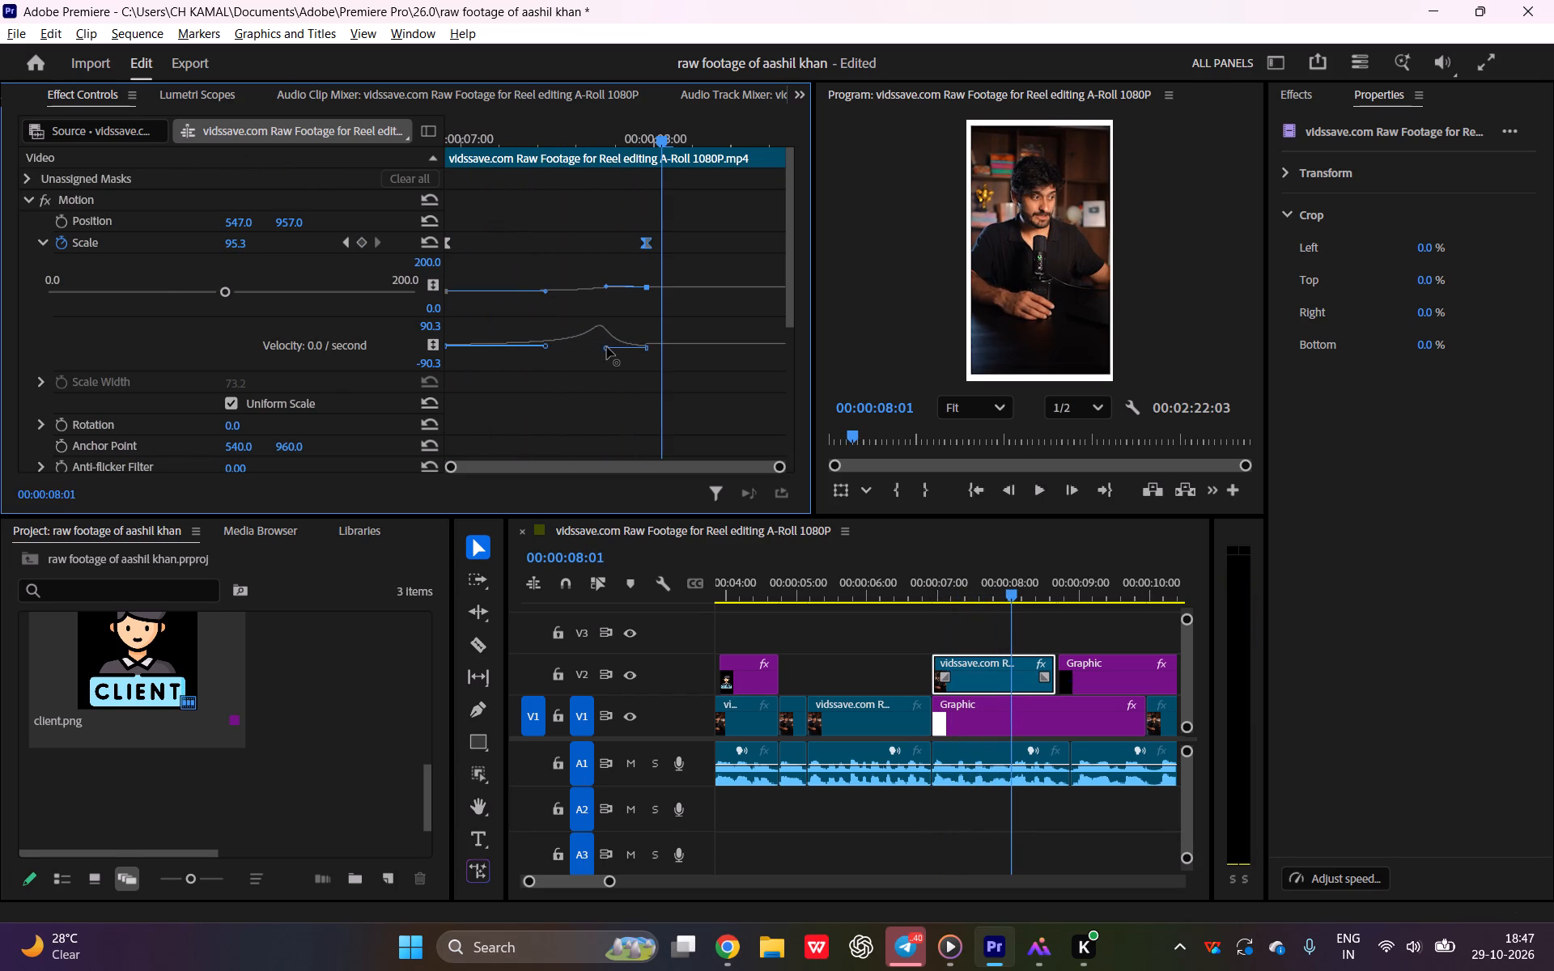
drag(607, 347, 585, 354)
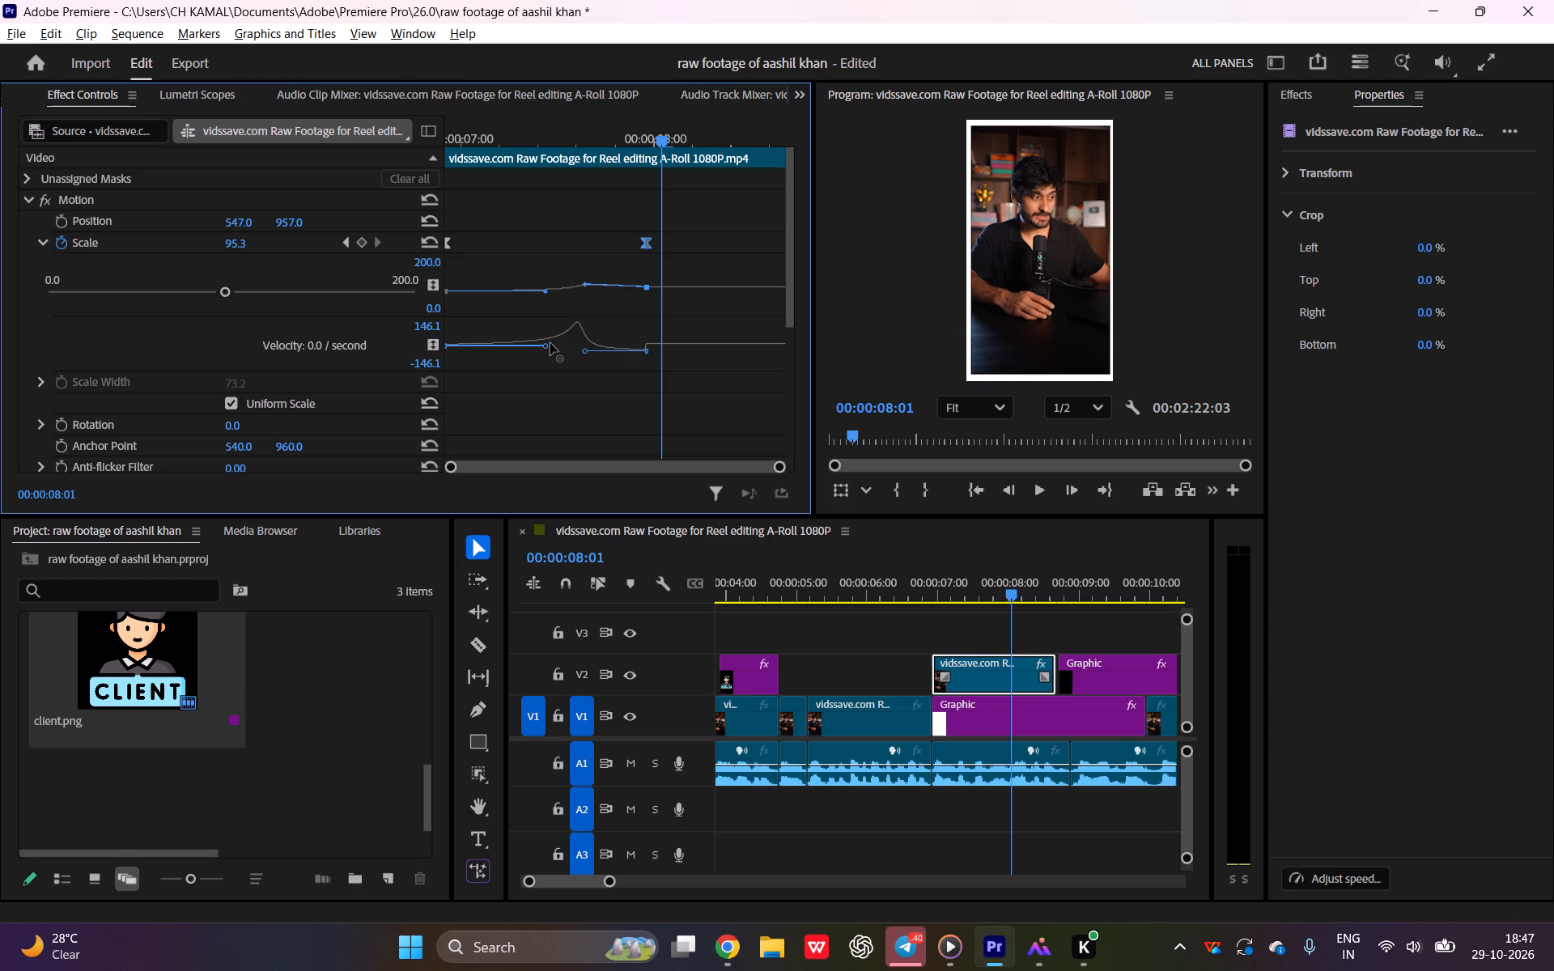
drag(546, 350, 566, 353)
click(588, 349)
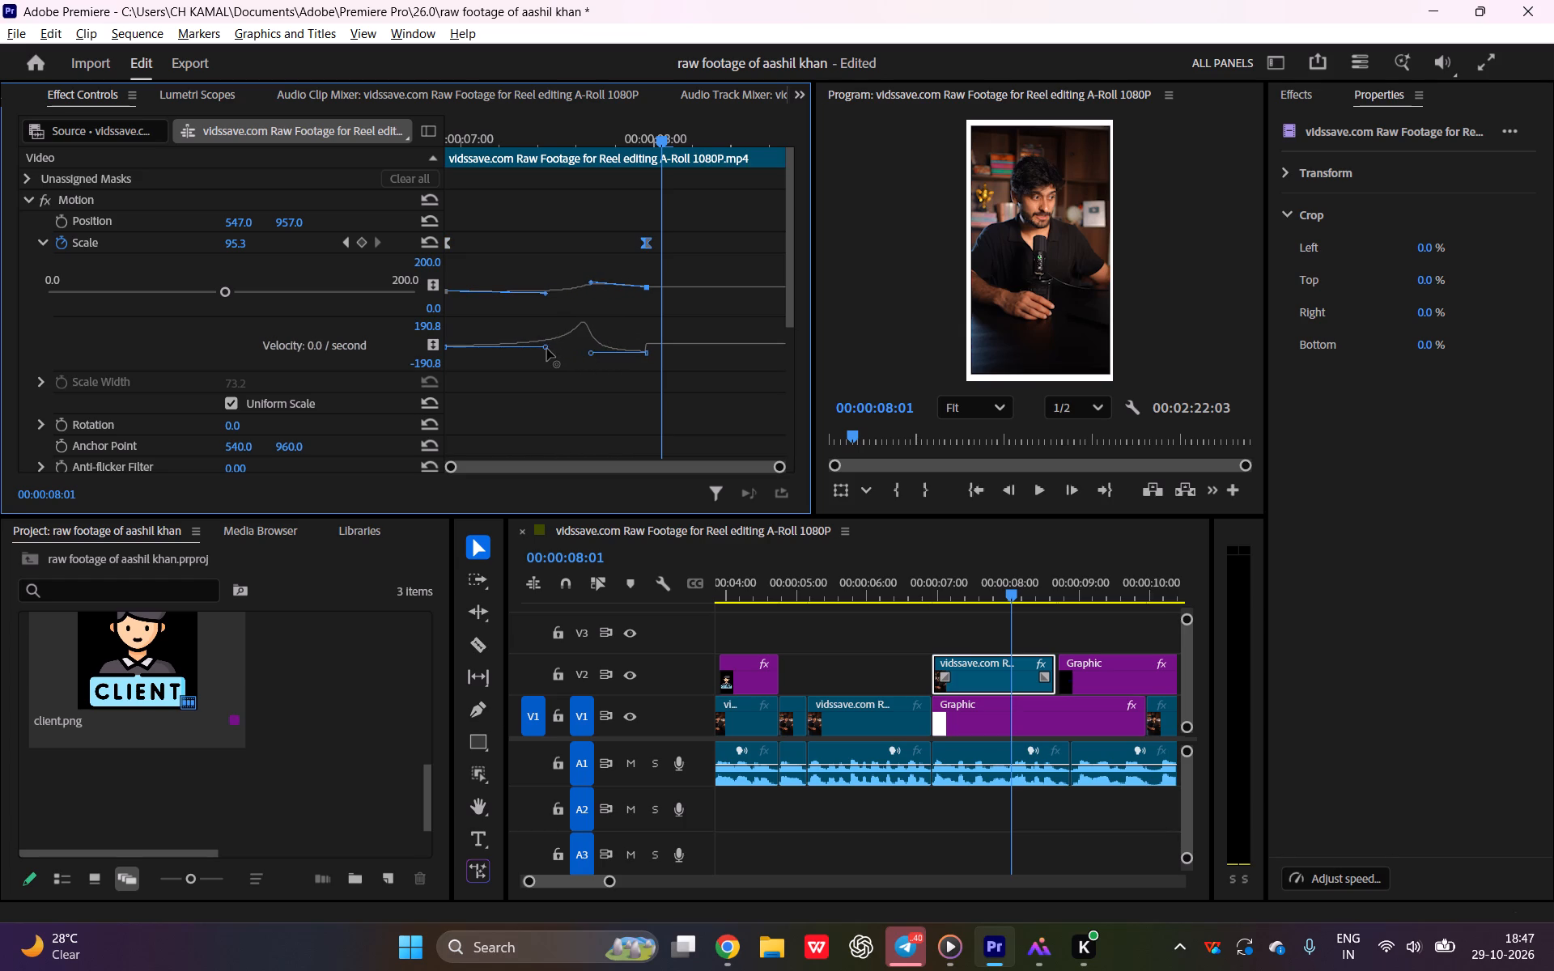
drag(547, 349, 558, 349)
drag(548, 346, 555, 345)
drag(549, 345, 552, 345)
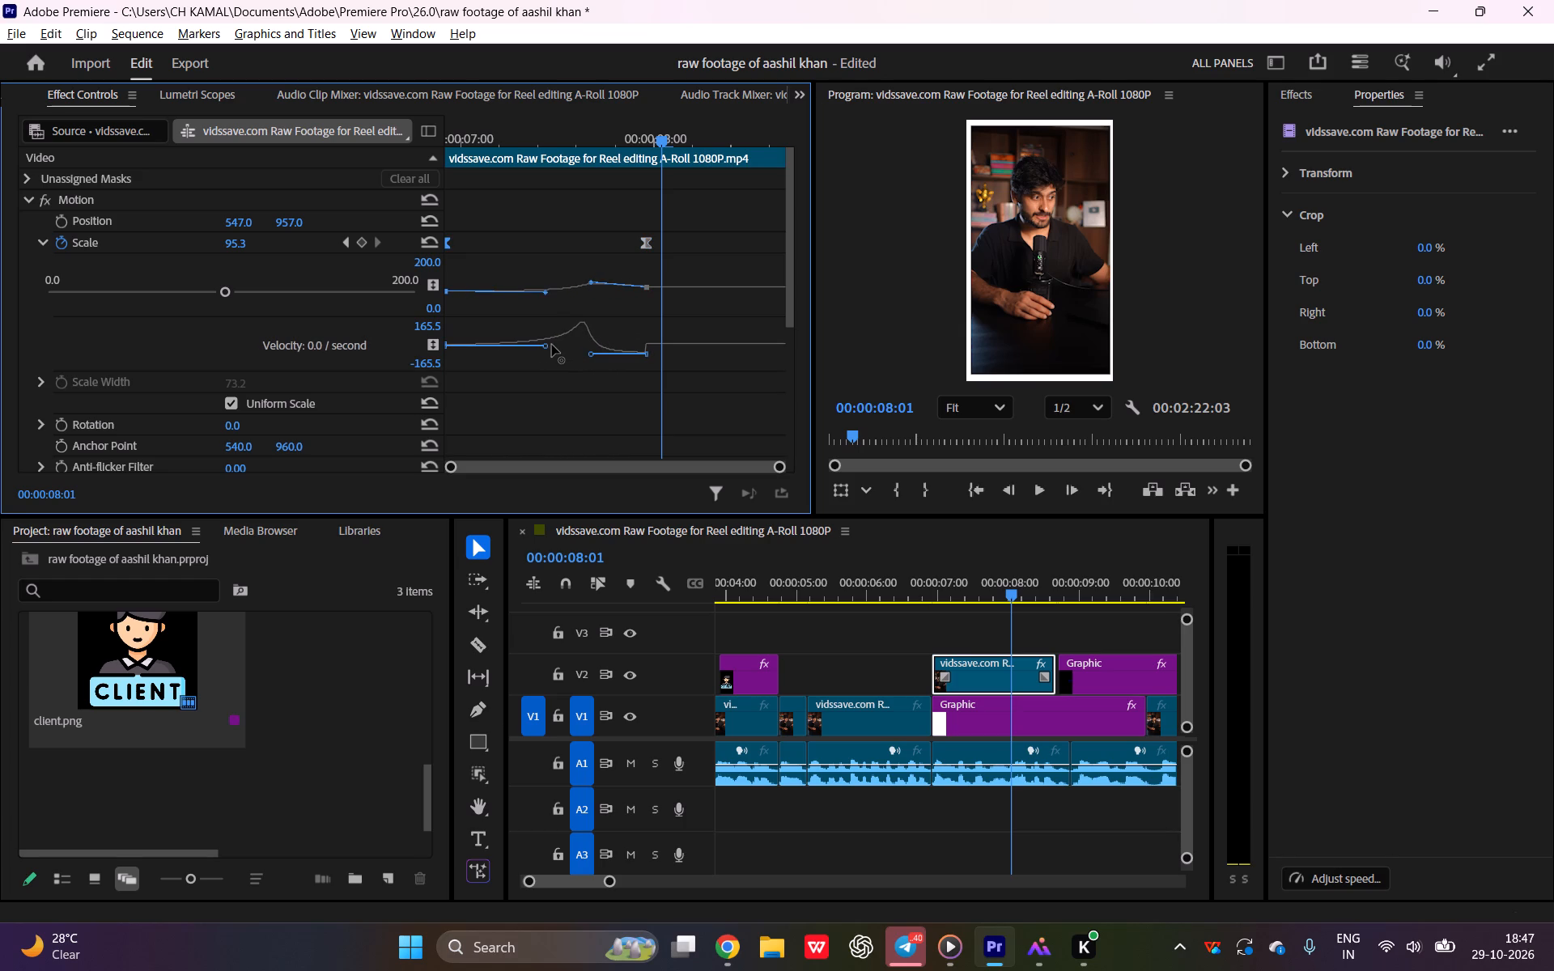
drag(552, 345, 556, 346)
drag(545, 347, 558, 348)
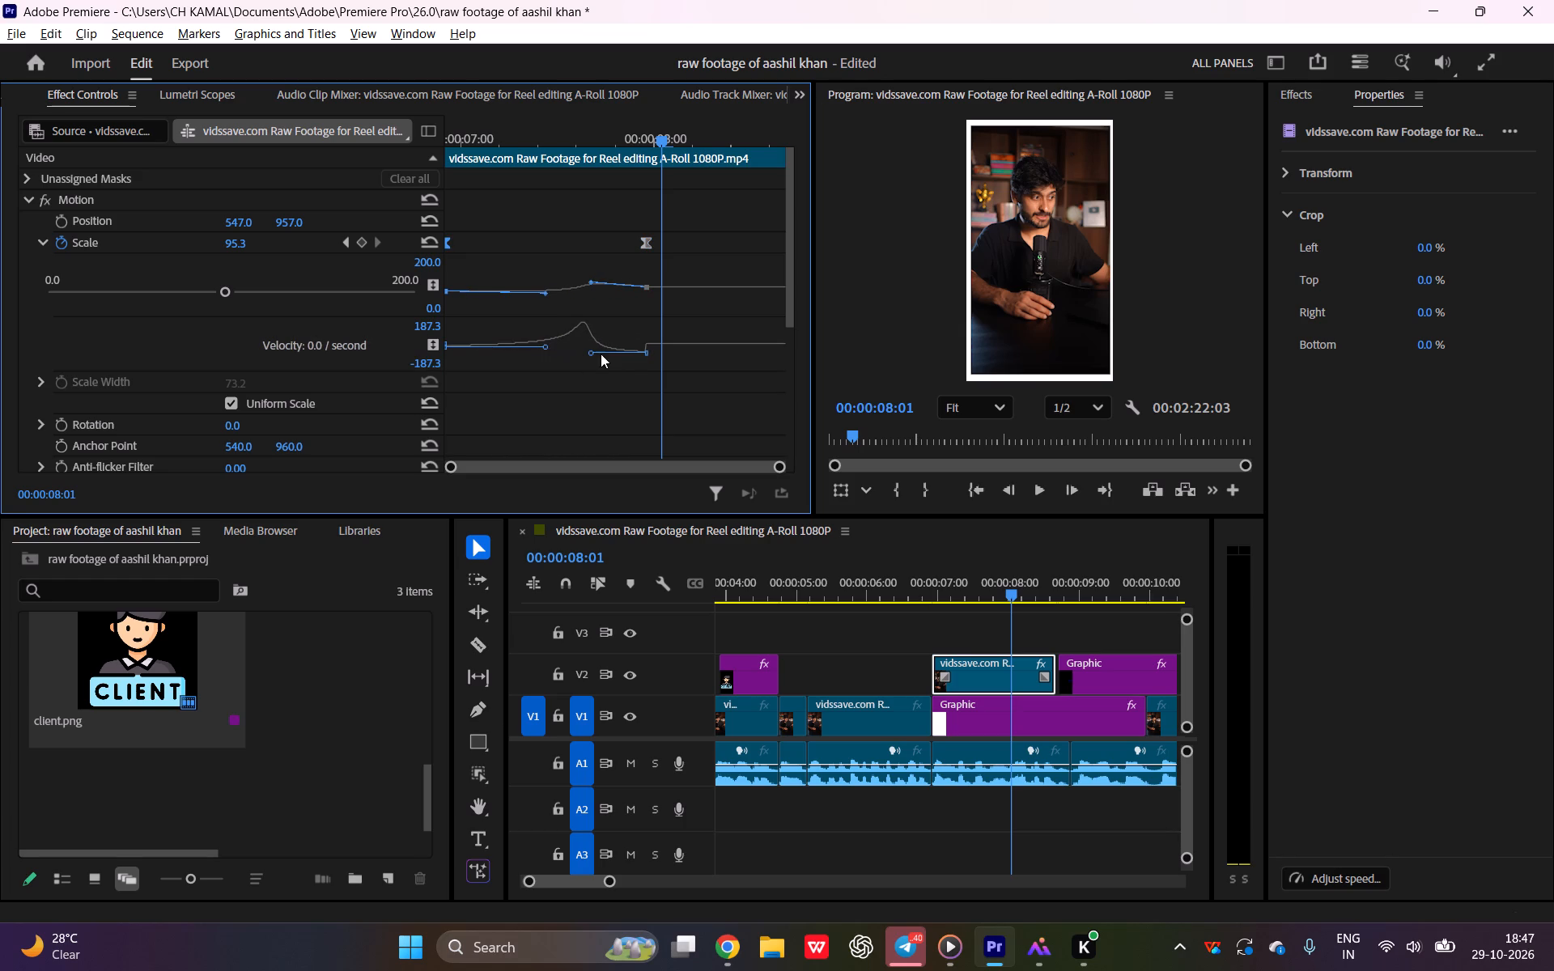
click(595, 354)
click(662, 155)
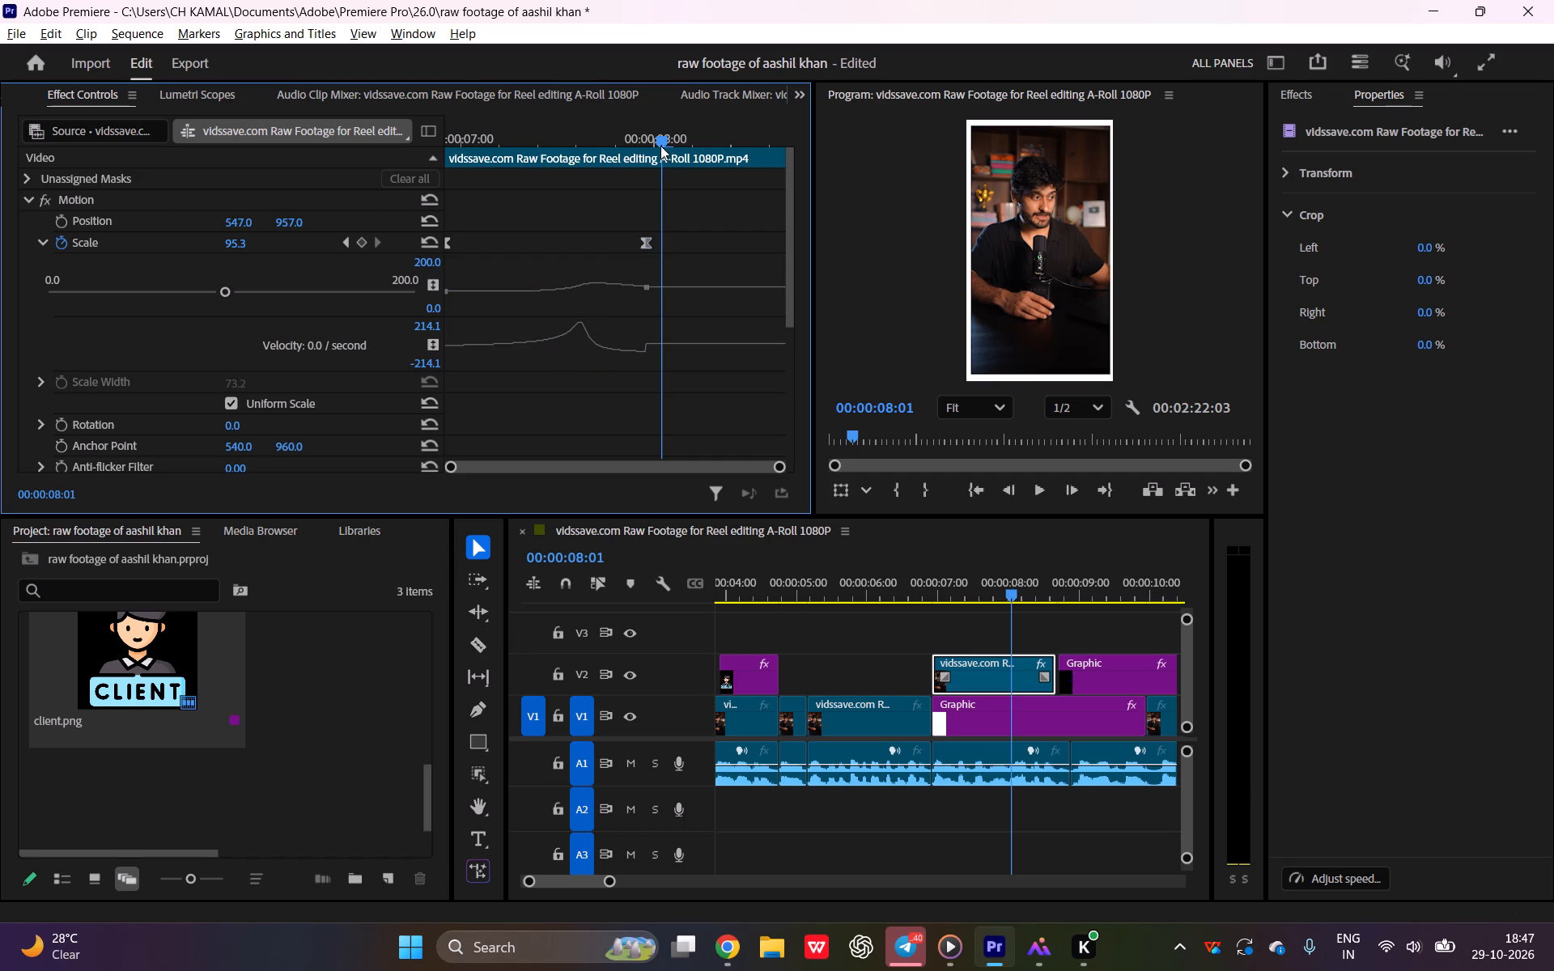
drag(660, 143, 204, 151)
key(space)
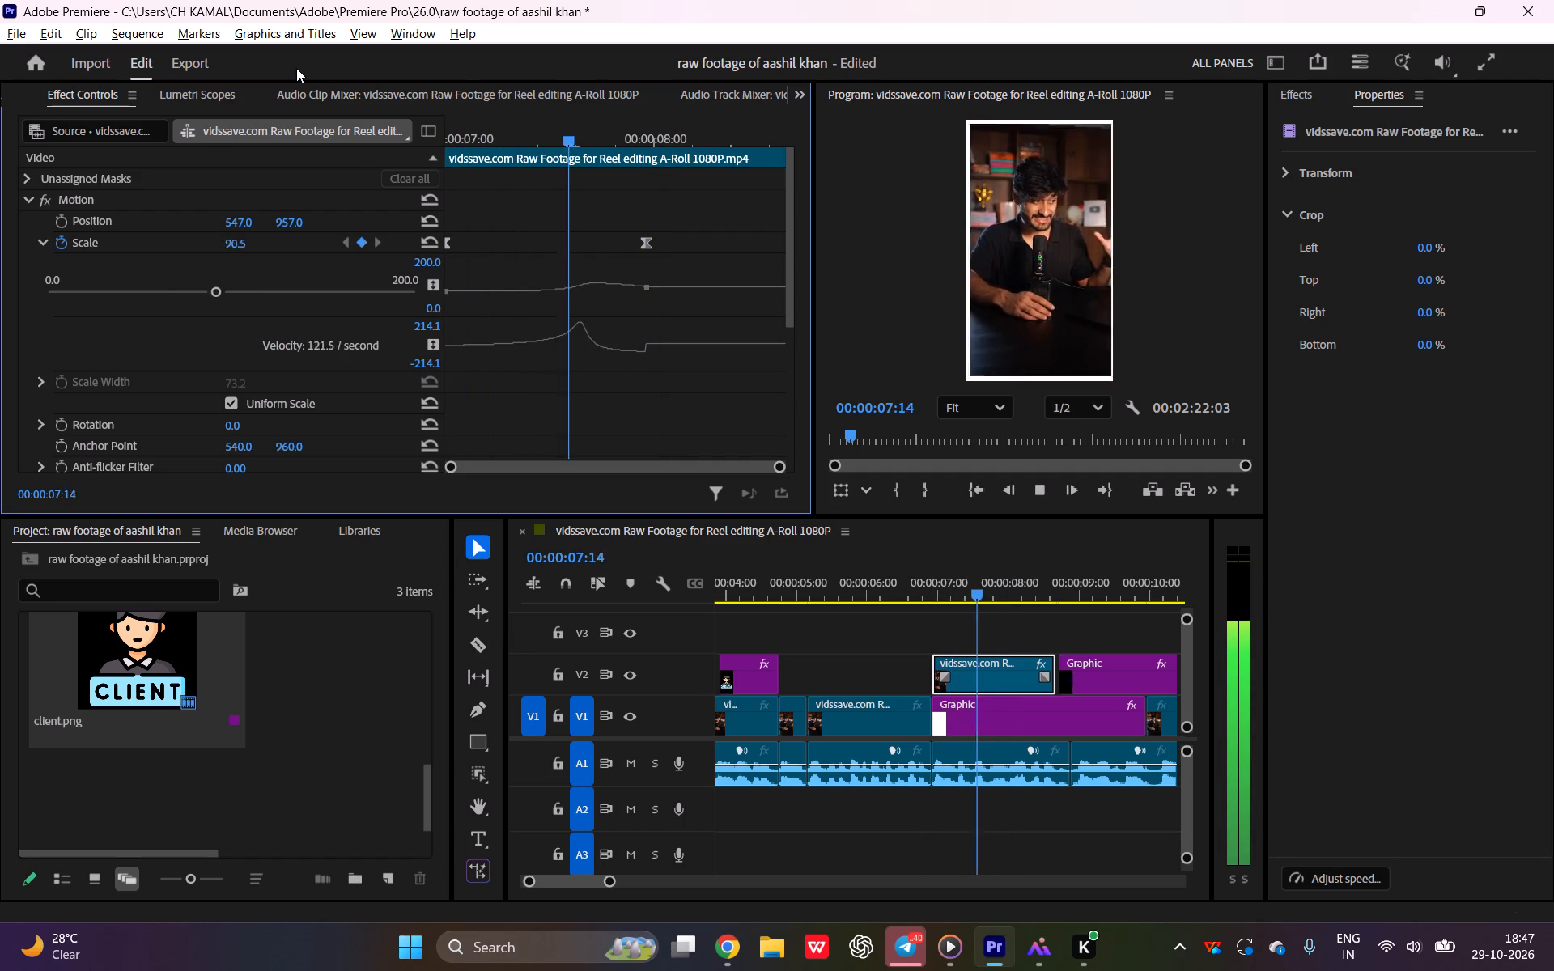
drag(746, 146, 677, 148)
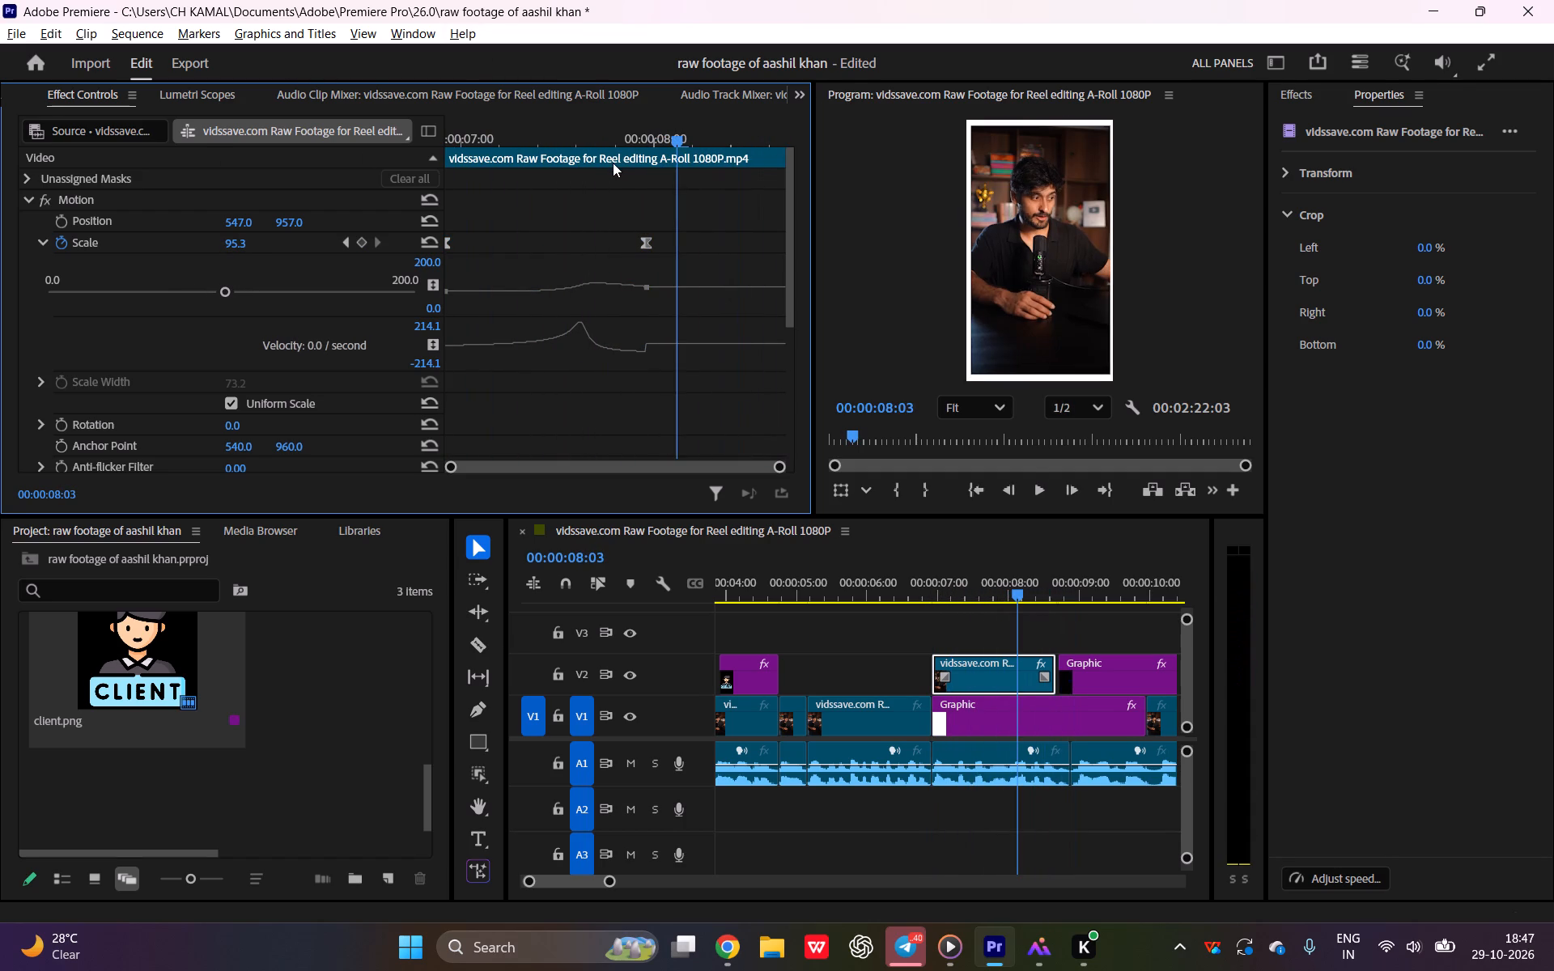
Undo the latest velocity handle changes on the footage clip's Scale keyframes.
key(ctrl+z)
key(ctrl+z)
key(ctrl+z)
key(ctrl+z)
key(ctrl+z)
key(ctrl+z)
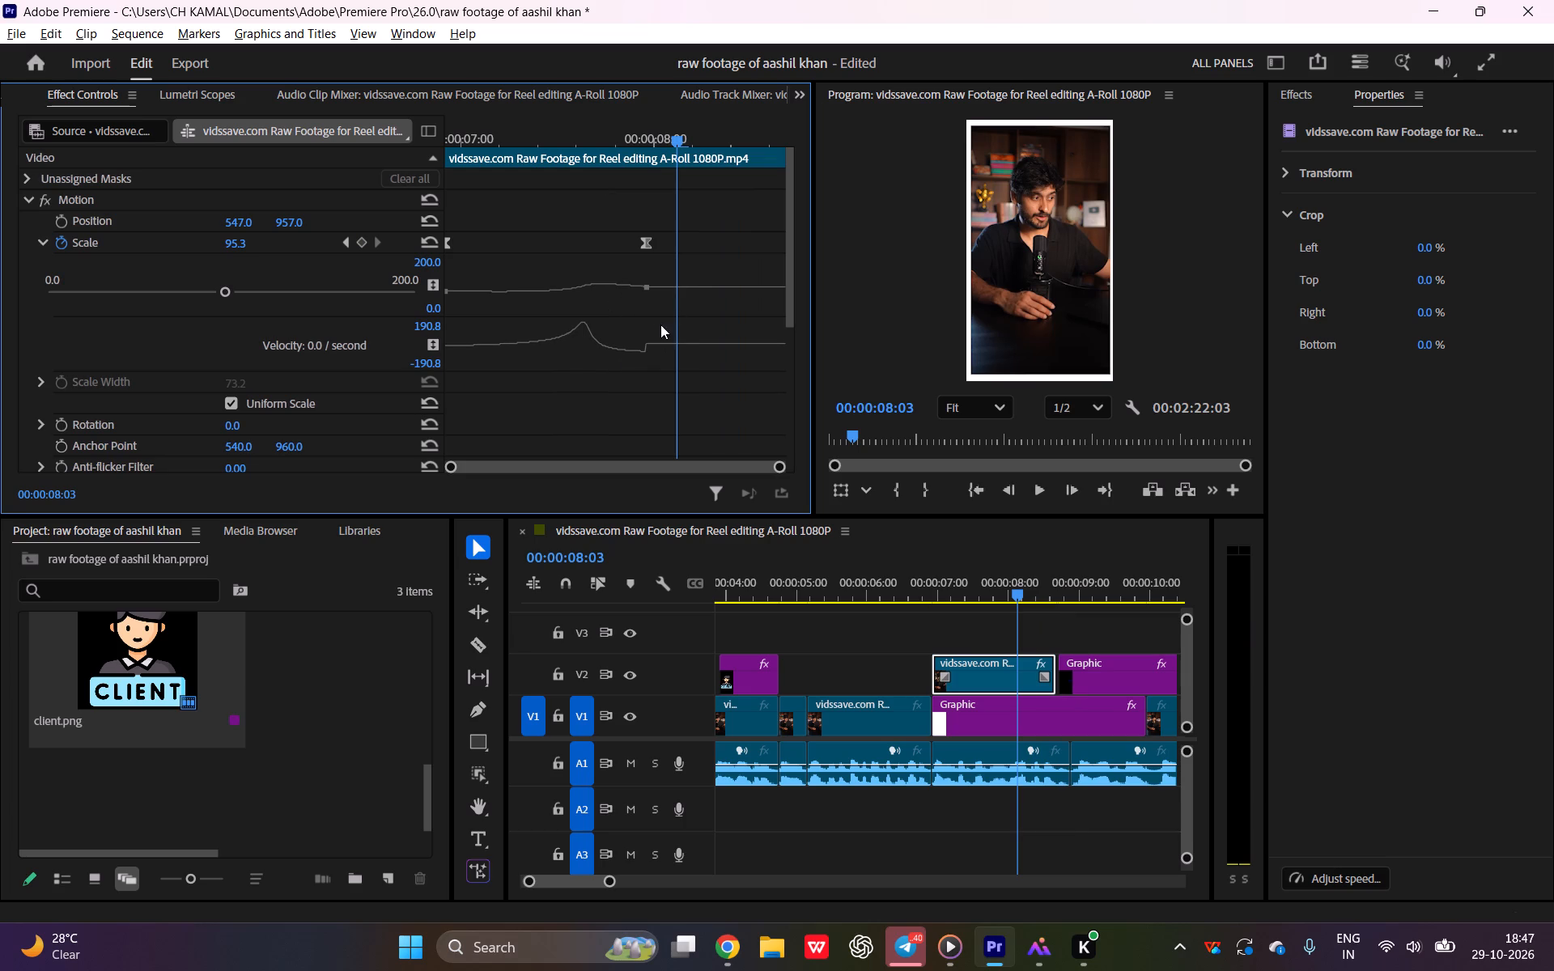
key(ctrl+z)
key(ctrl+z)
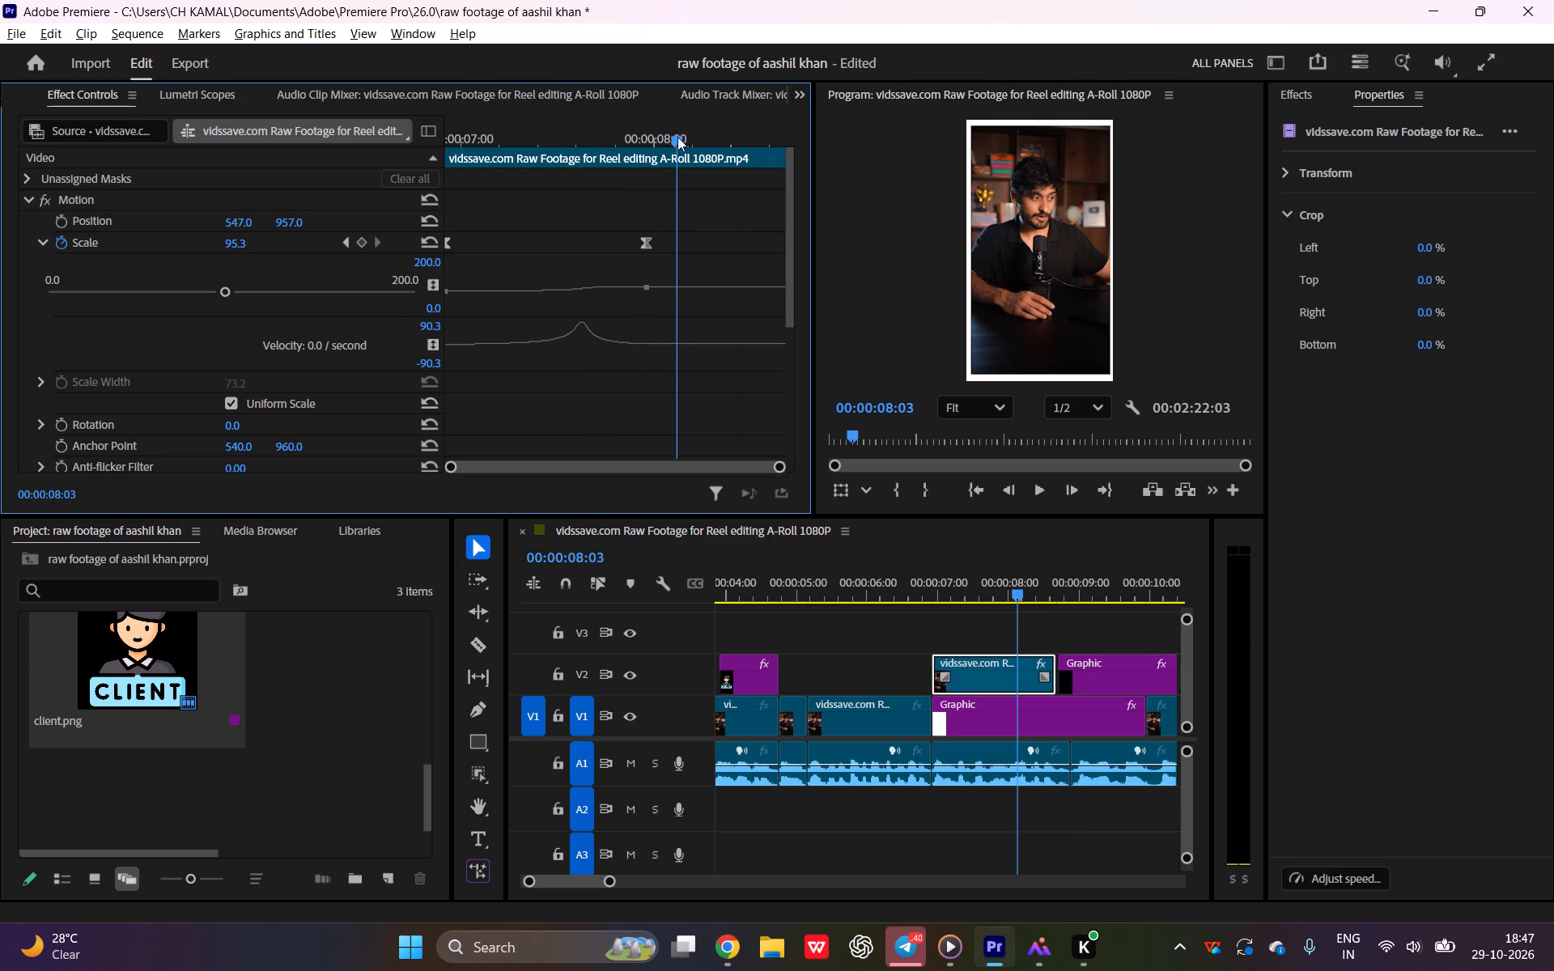
Replay the footage clip's zoom from its start through to the 160 GB text graphic.
drag(672, 137, 253, 138)
key(space)
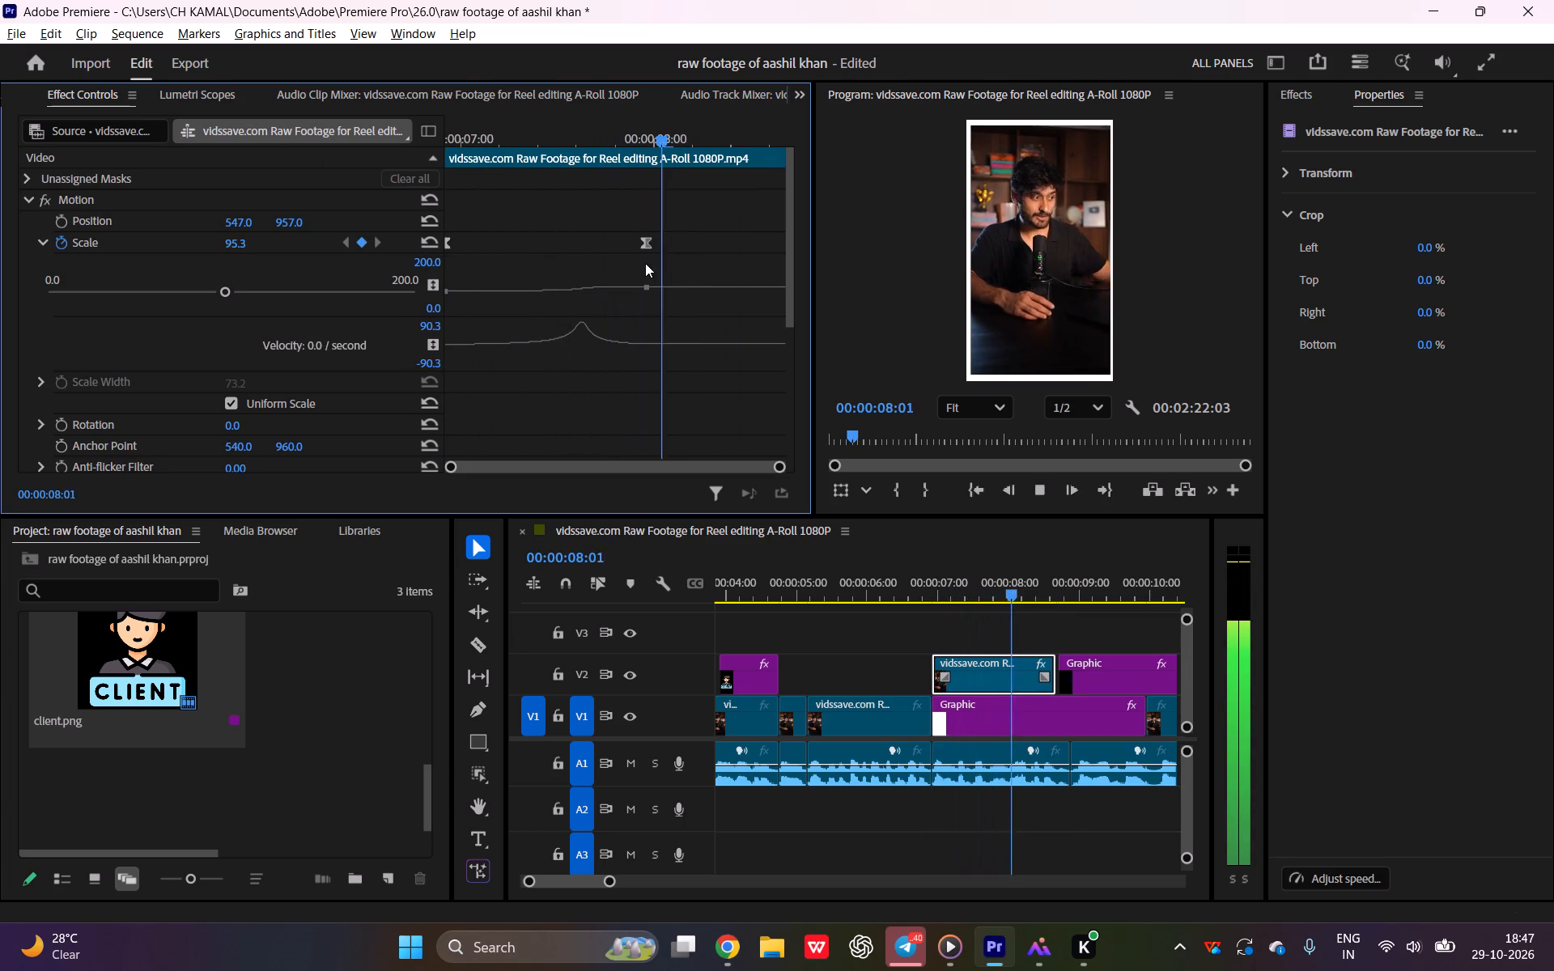
key(space)
drag(648, 140, 316, 149)
key(space)
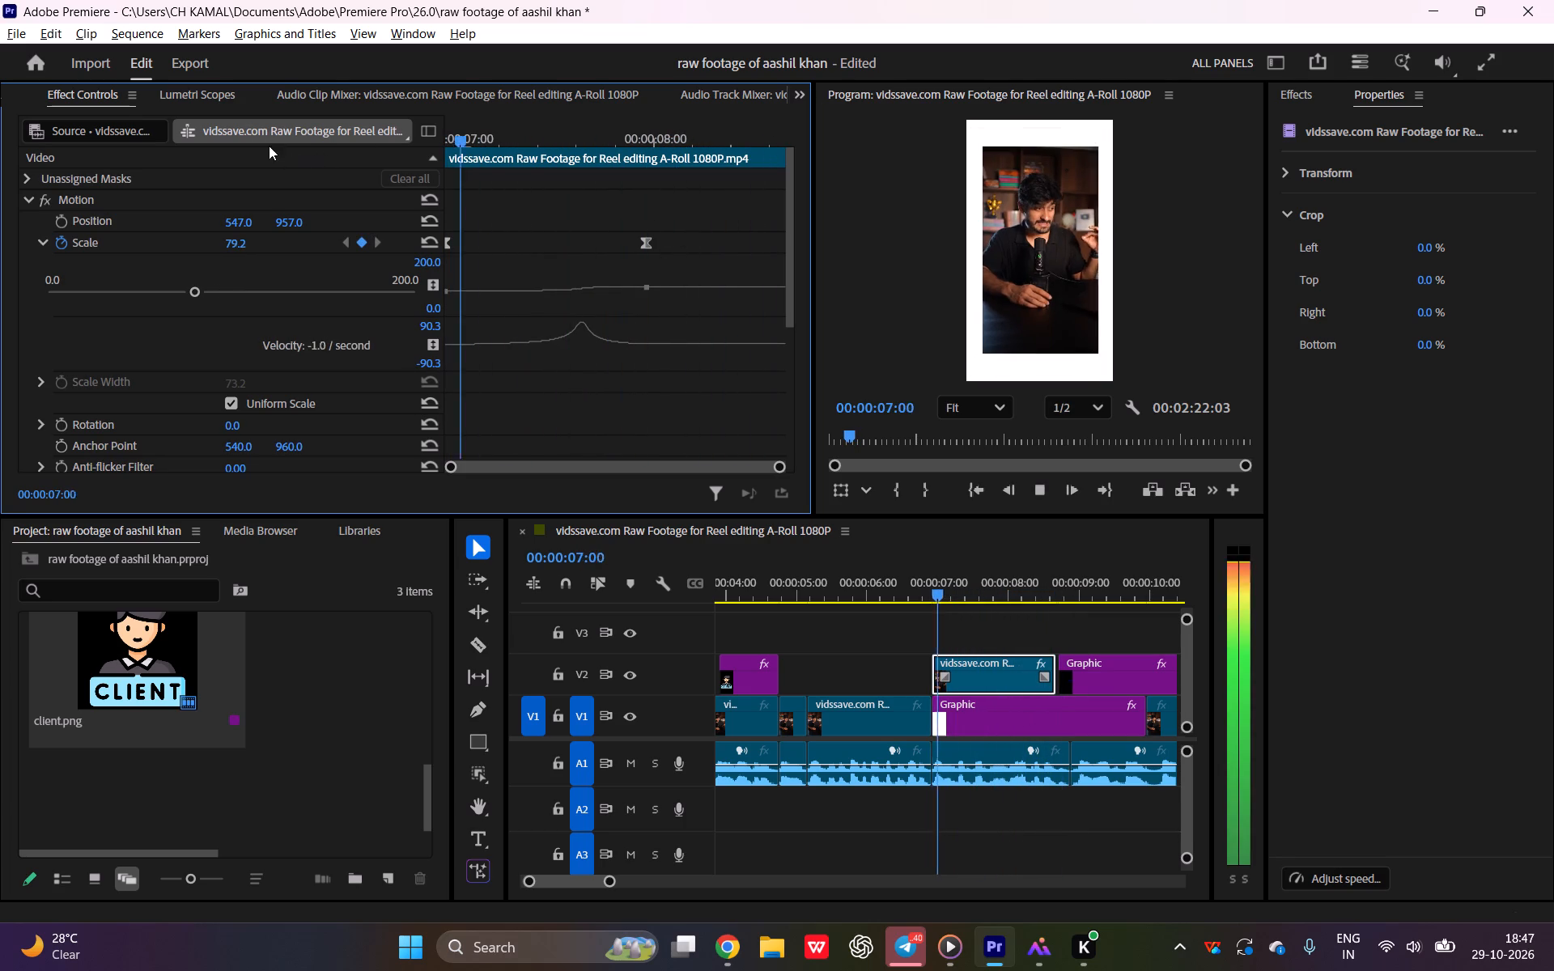
key(space)
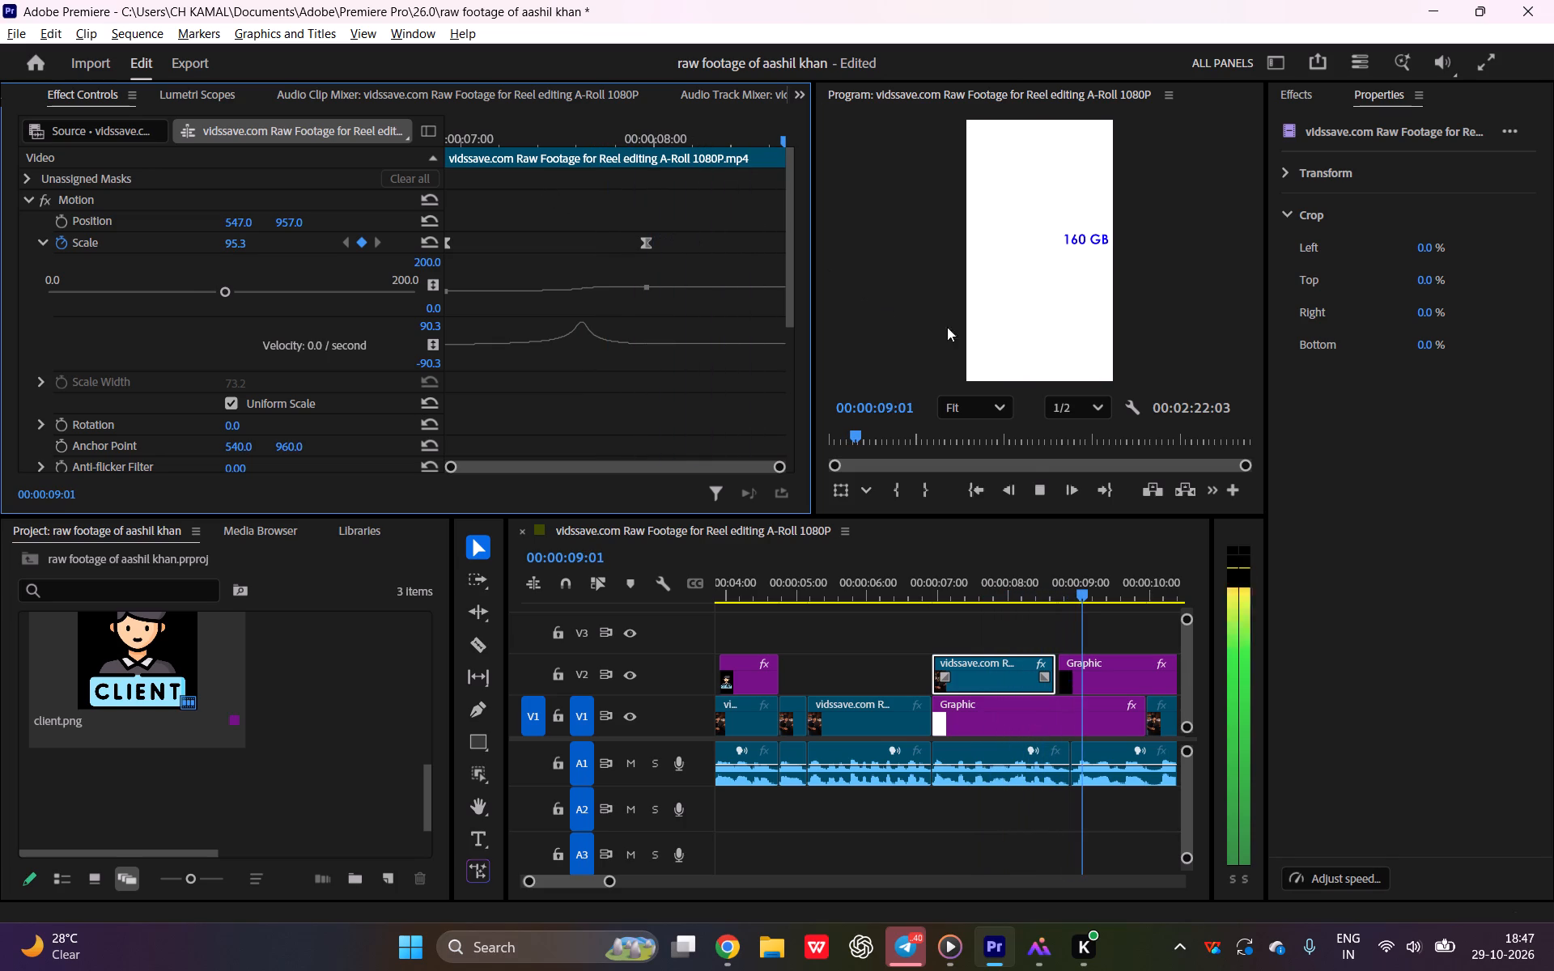
Split the white background graphic on V1 at 00:00:08:22 and delete the portion after the cut.
scroll(1076, 681, down, 2)
click(1016, 710)
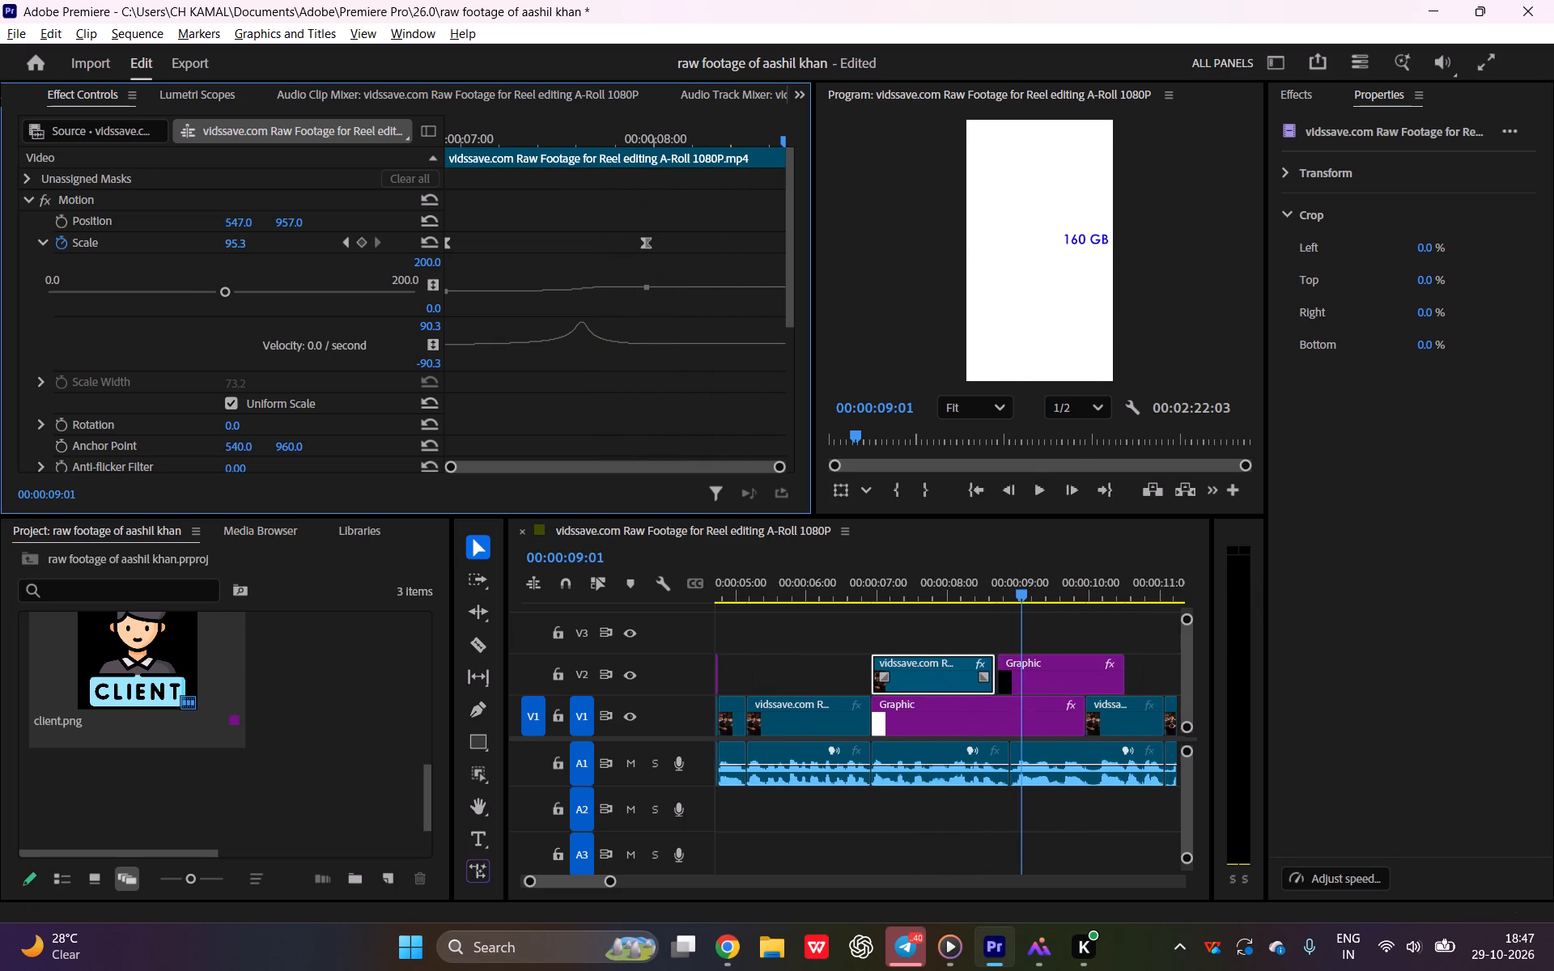
key(Left)
key(Left)
key(Left)
key(Left)
key(Left)
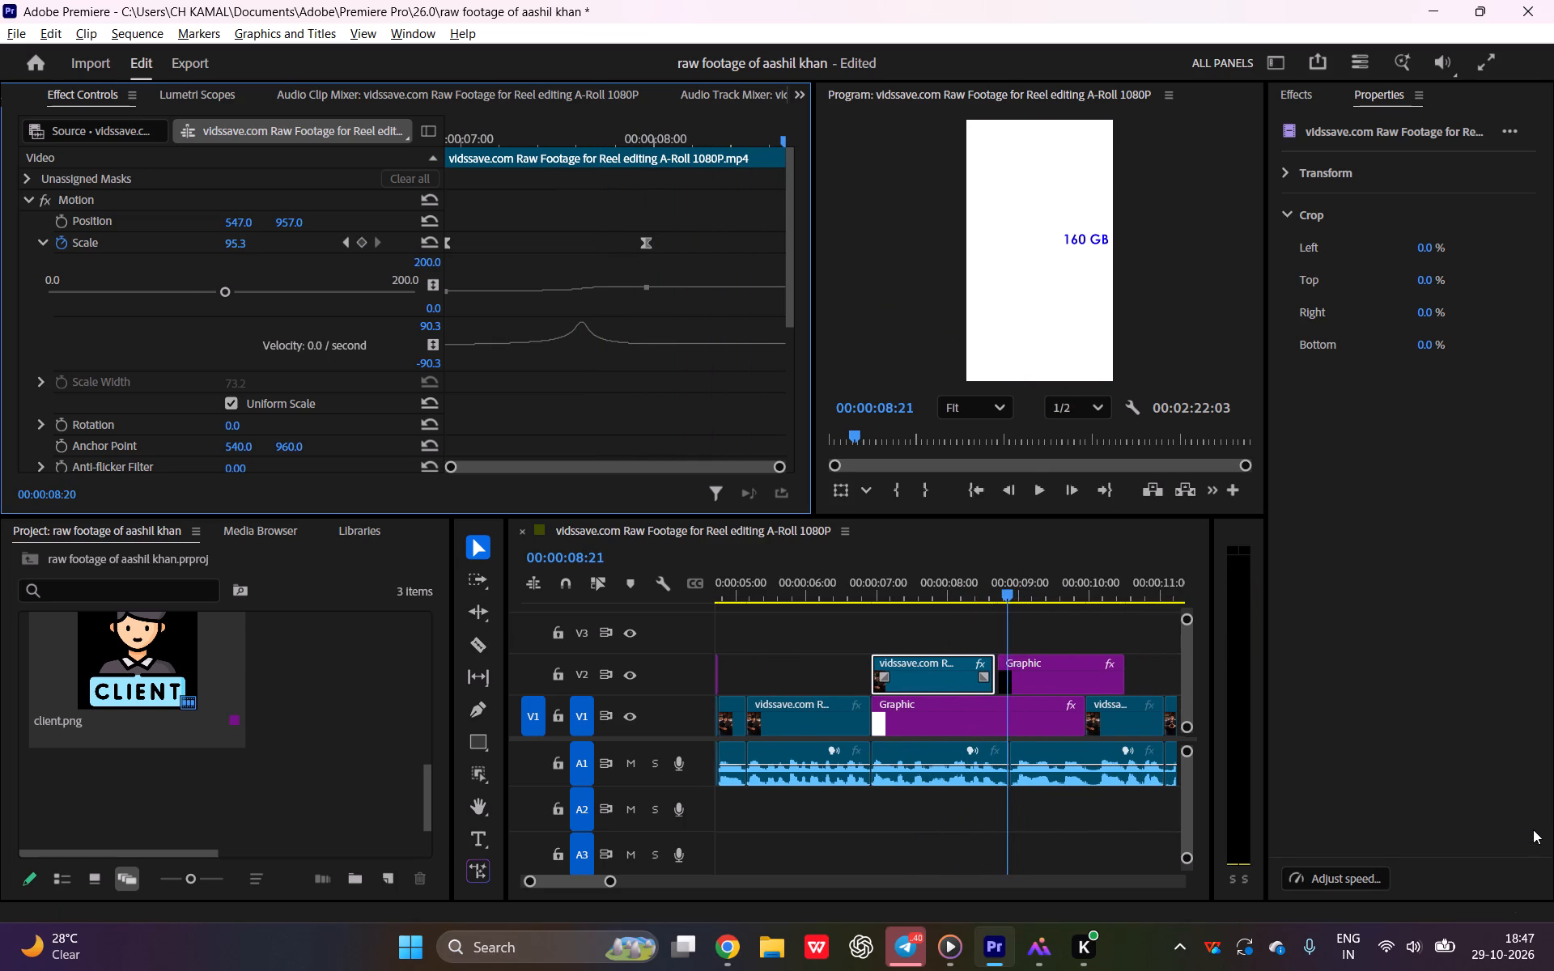
key(c)
key(Right)
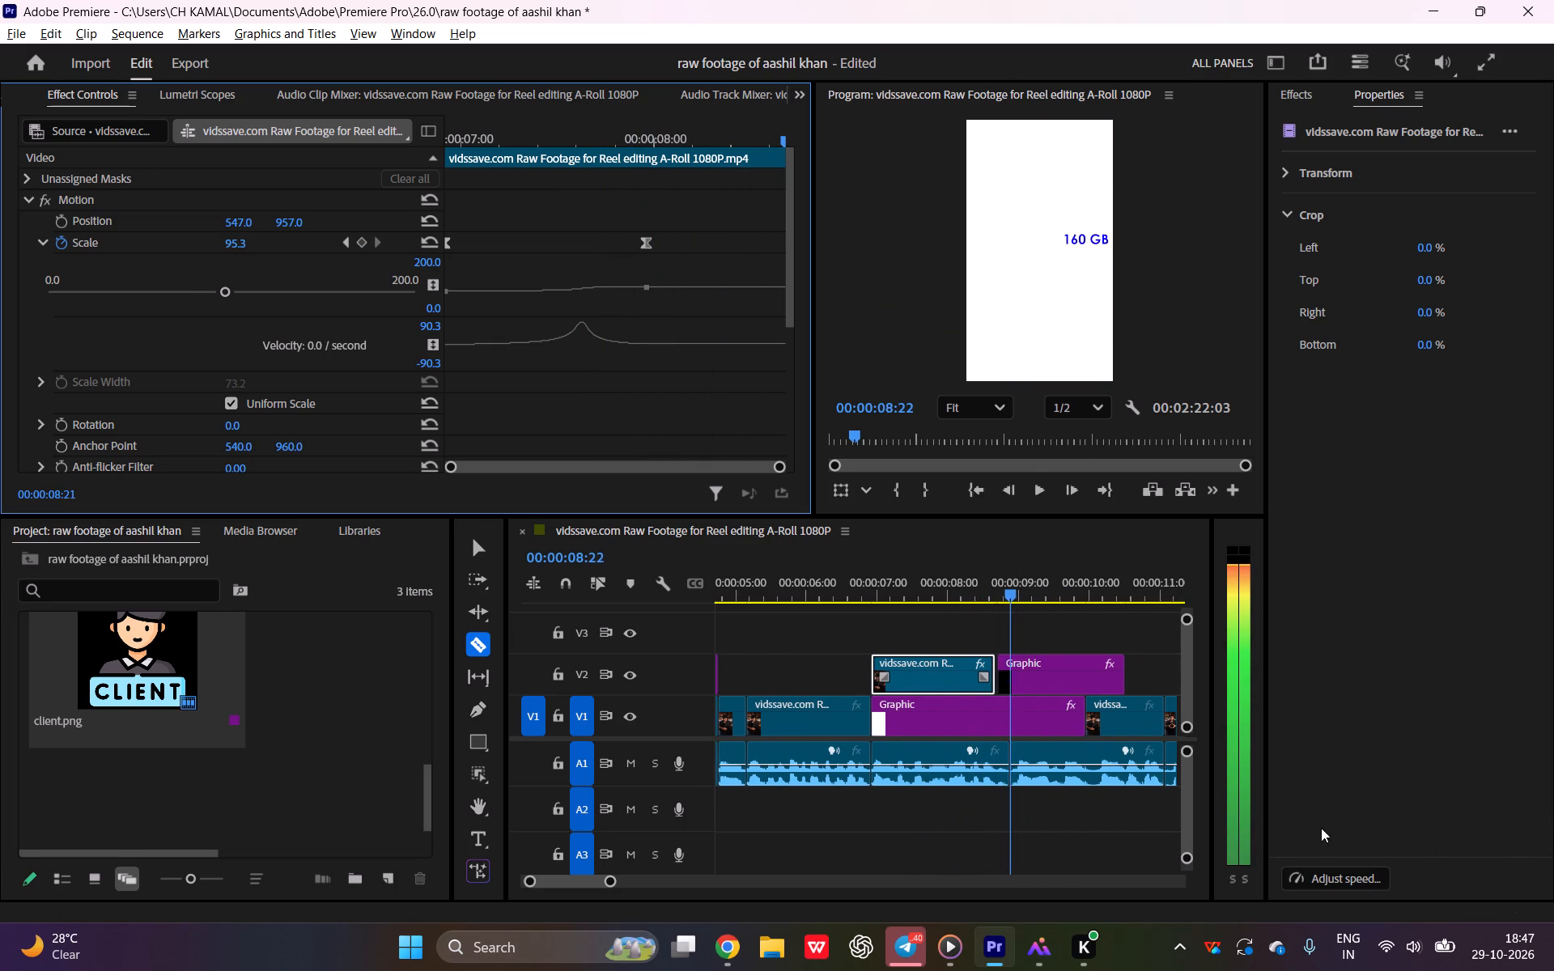
click(1011, 724)
key(a)
click(1076, 715)
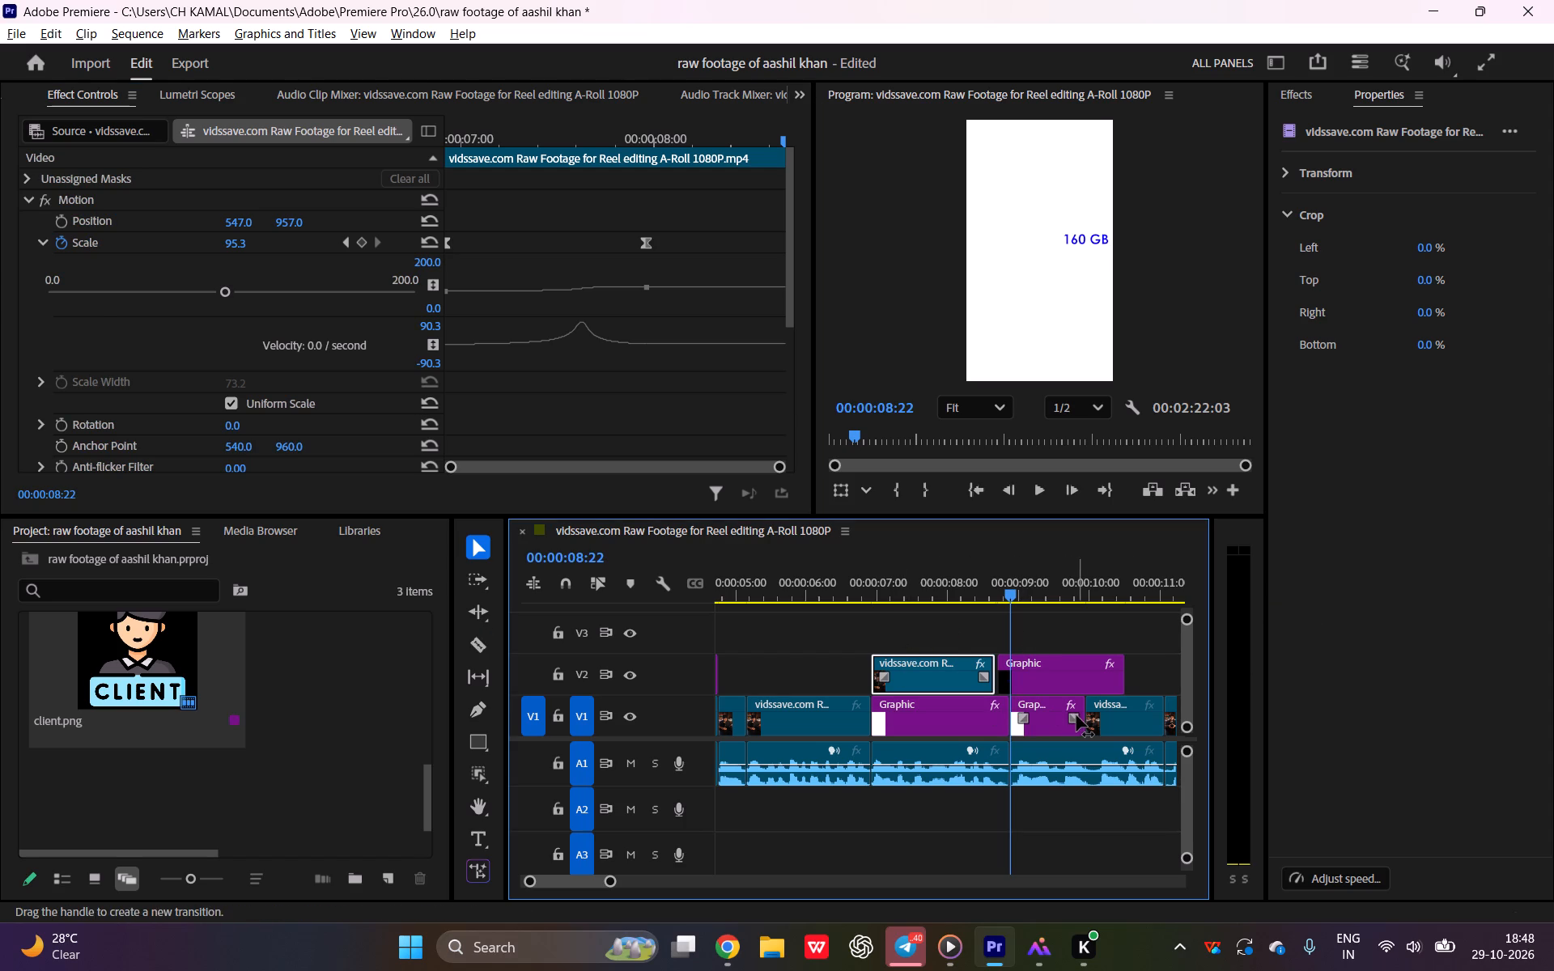
click(1041, 708)
key(Delete)
Move the 160 GB text graphic from V2 up to V3, aligning its start with the footage clip at 00:00:06:23.
click(1085, 671)
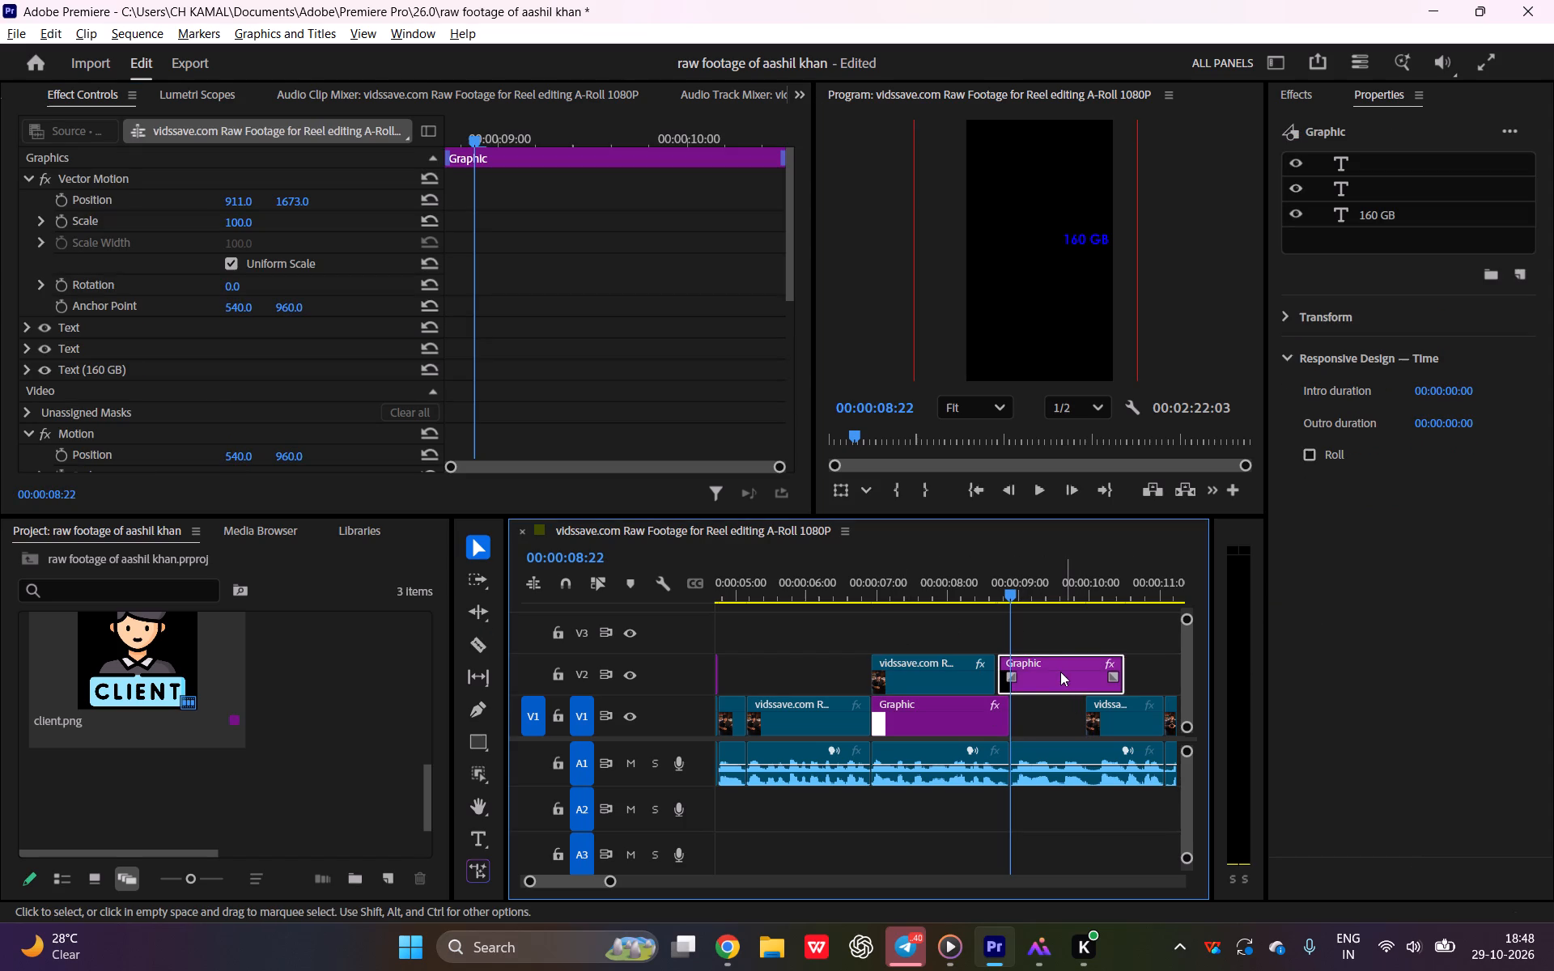
drag(1060, 672, 937, 634)
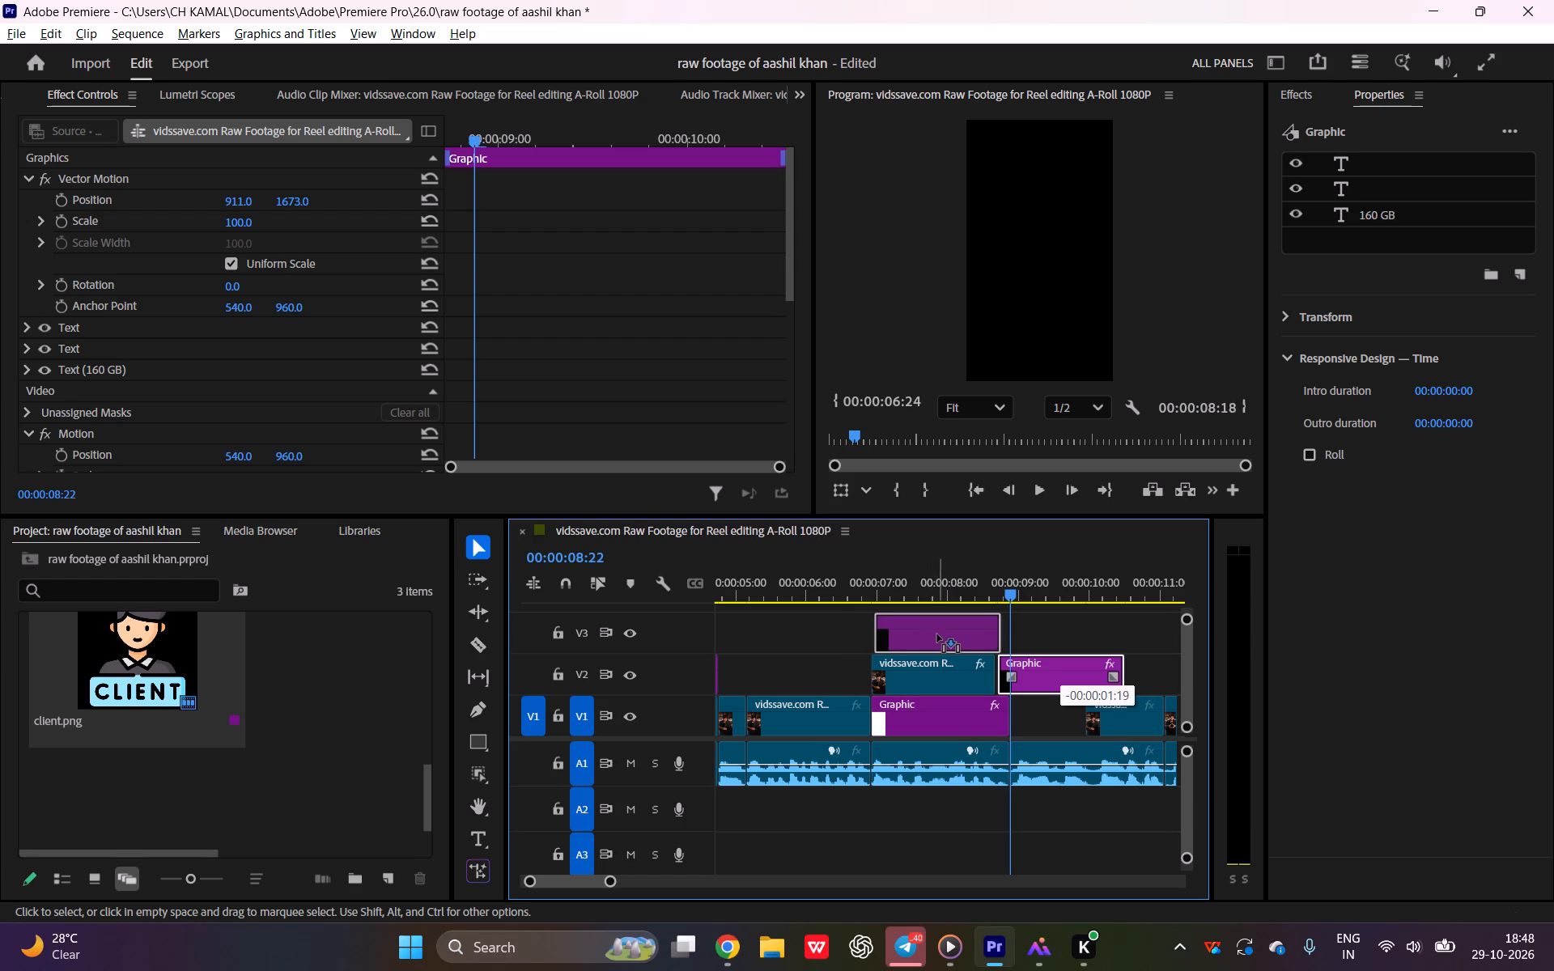
drag(937, 634, 935, 637)
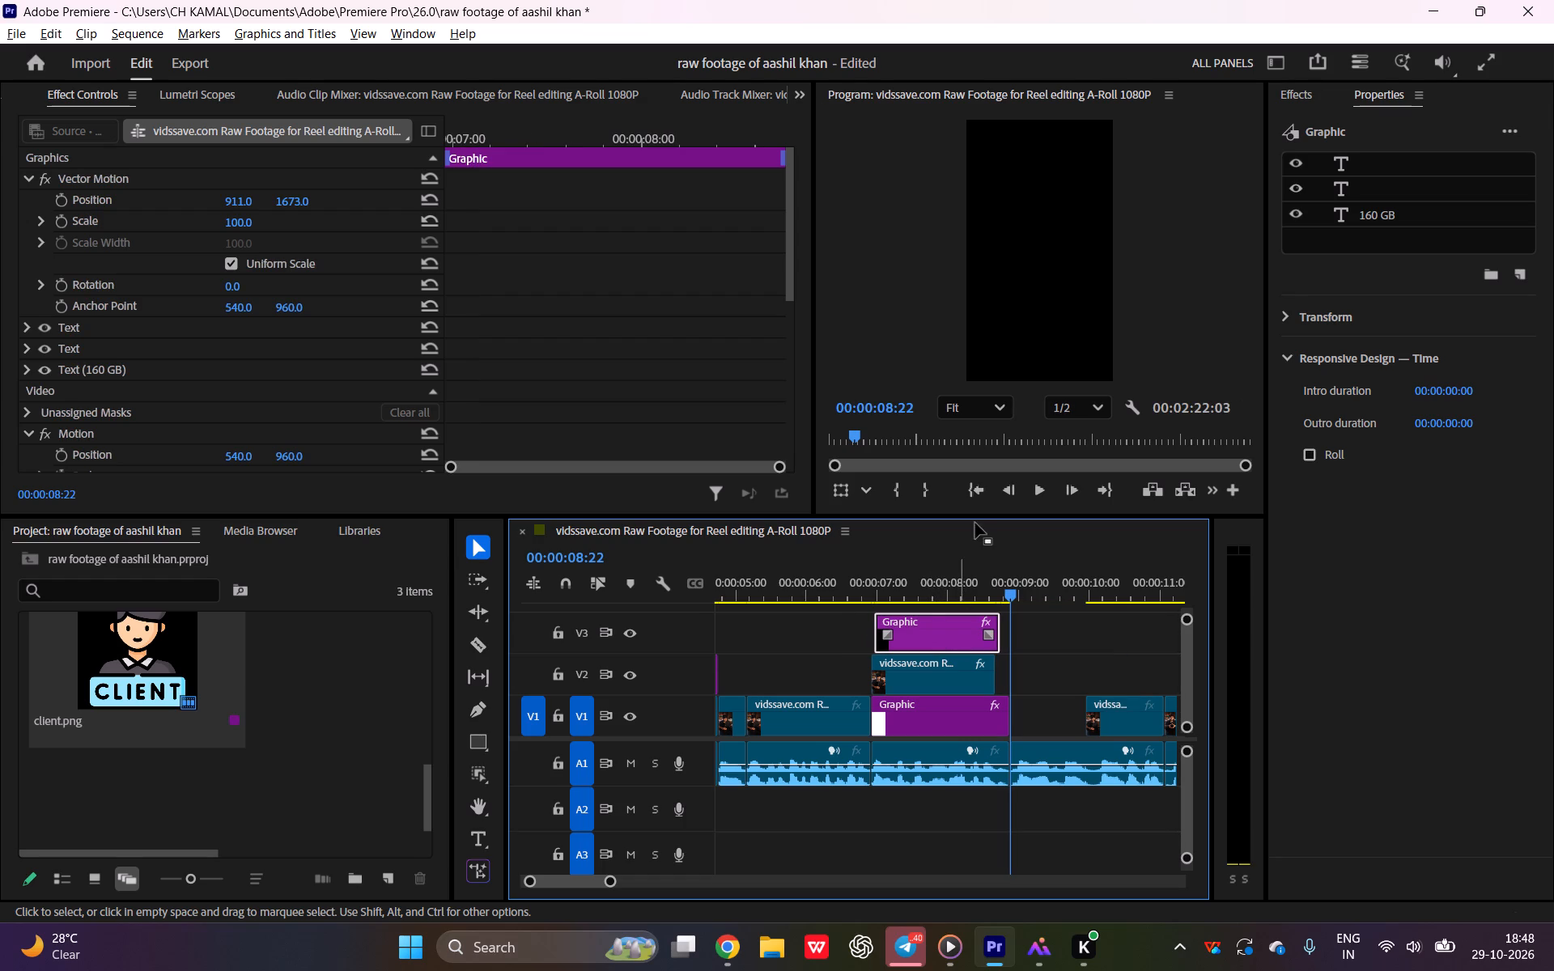
click(936, 634)
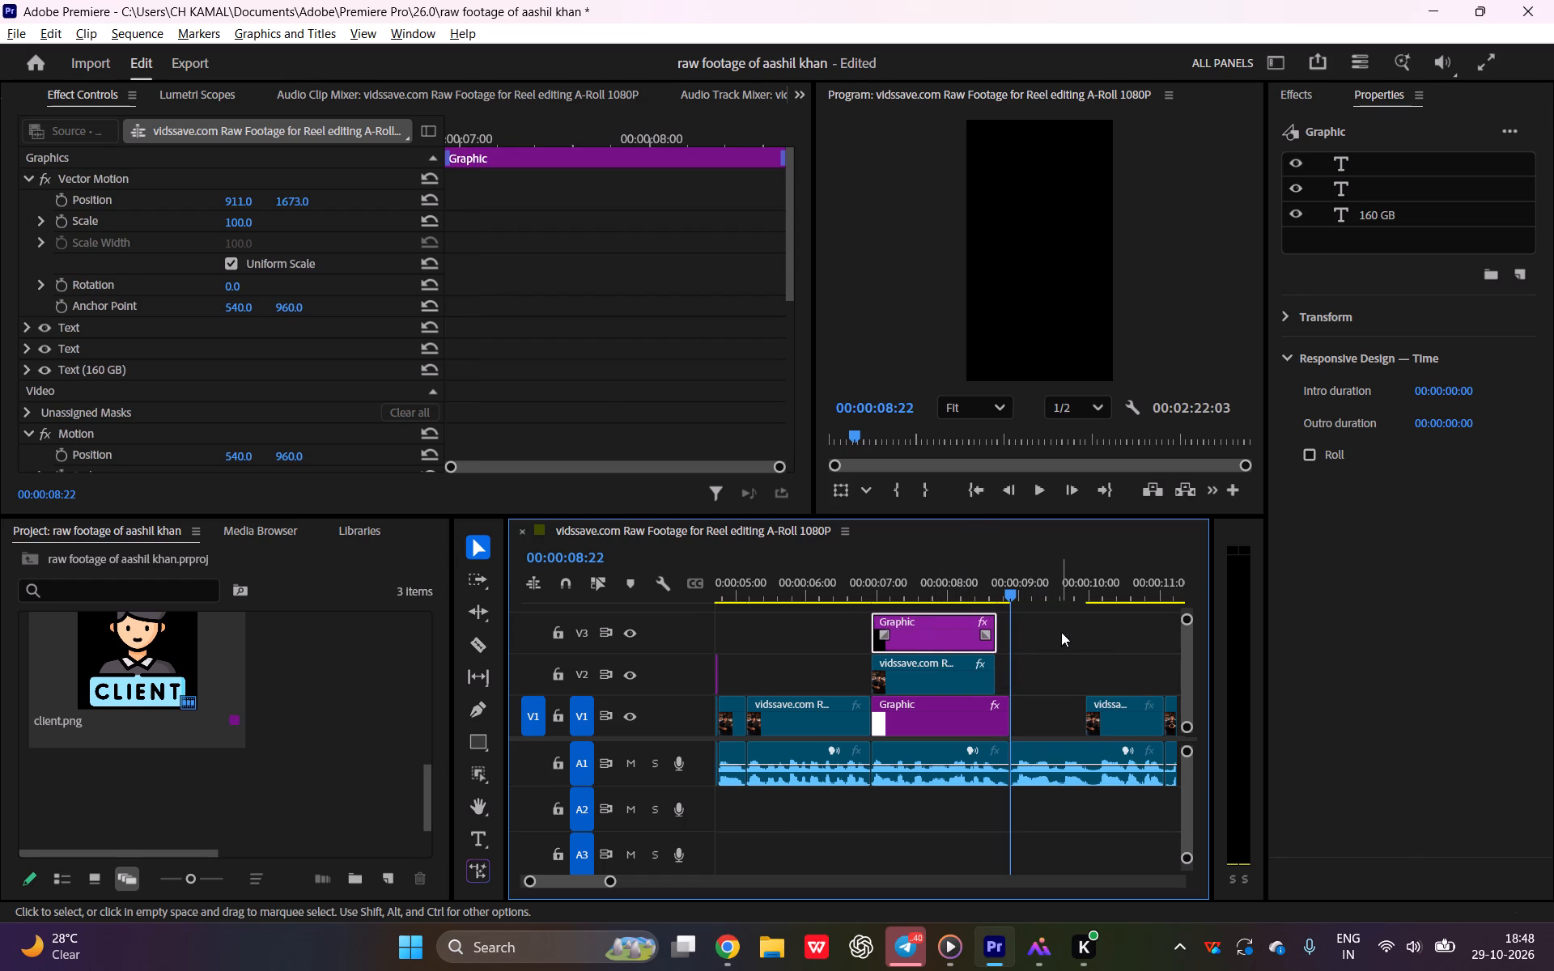
Enlarge the 160 GB text graphic on V3 to a Vector Motion scale of 165.
click(1062, 633)
click(920, 643)
scroll(867, 582, right, 1)
drag(878, 591, 893, 593)
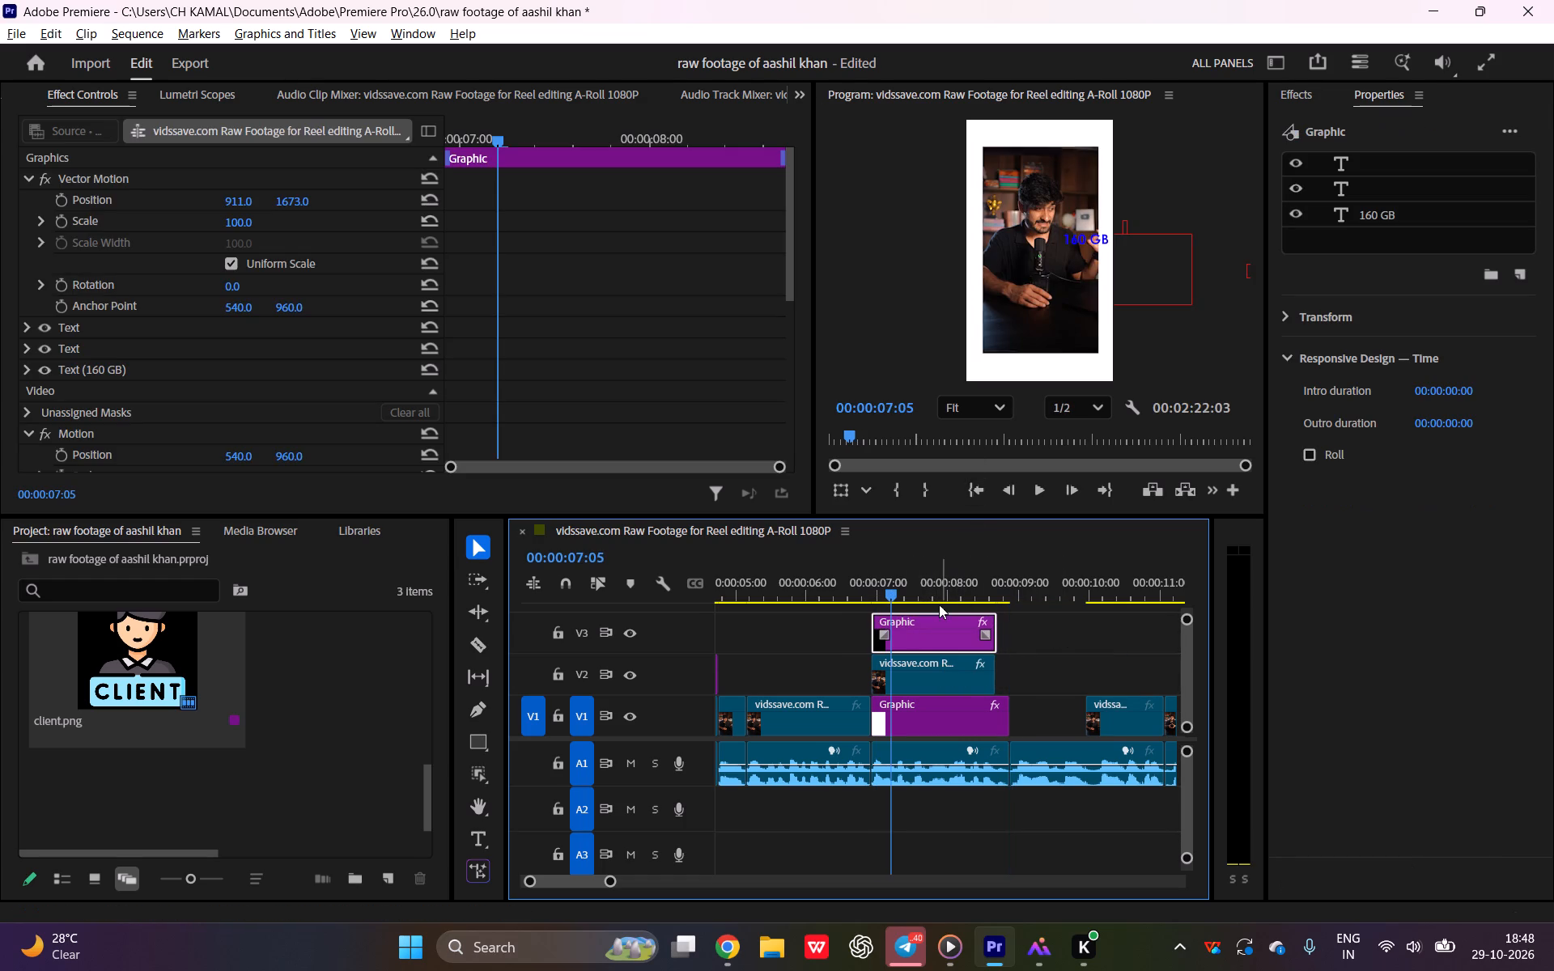
scroll(939, 604, right, 1)
click(1085, 246)
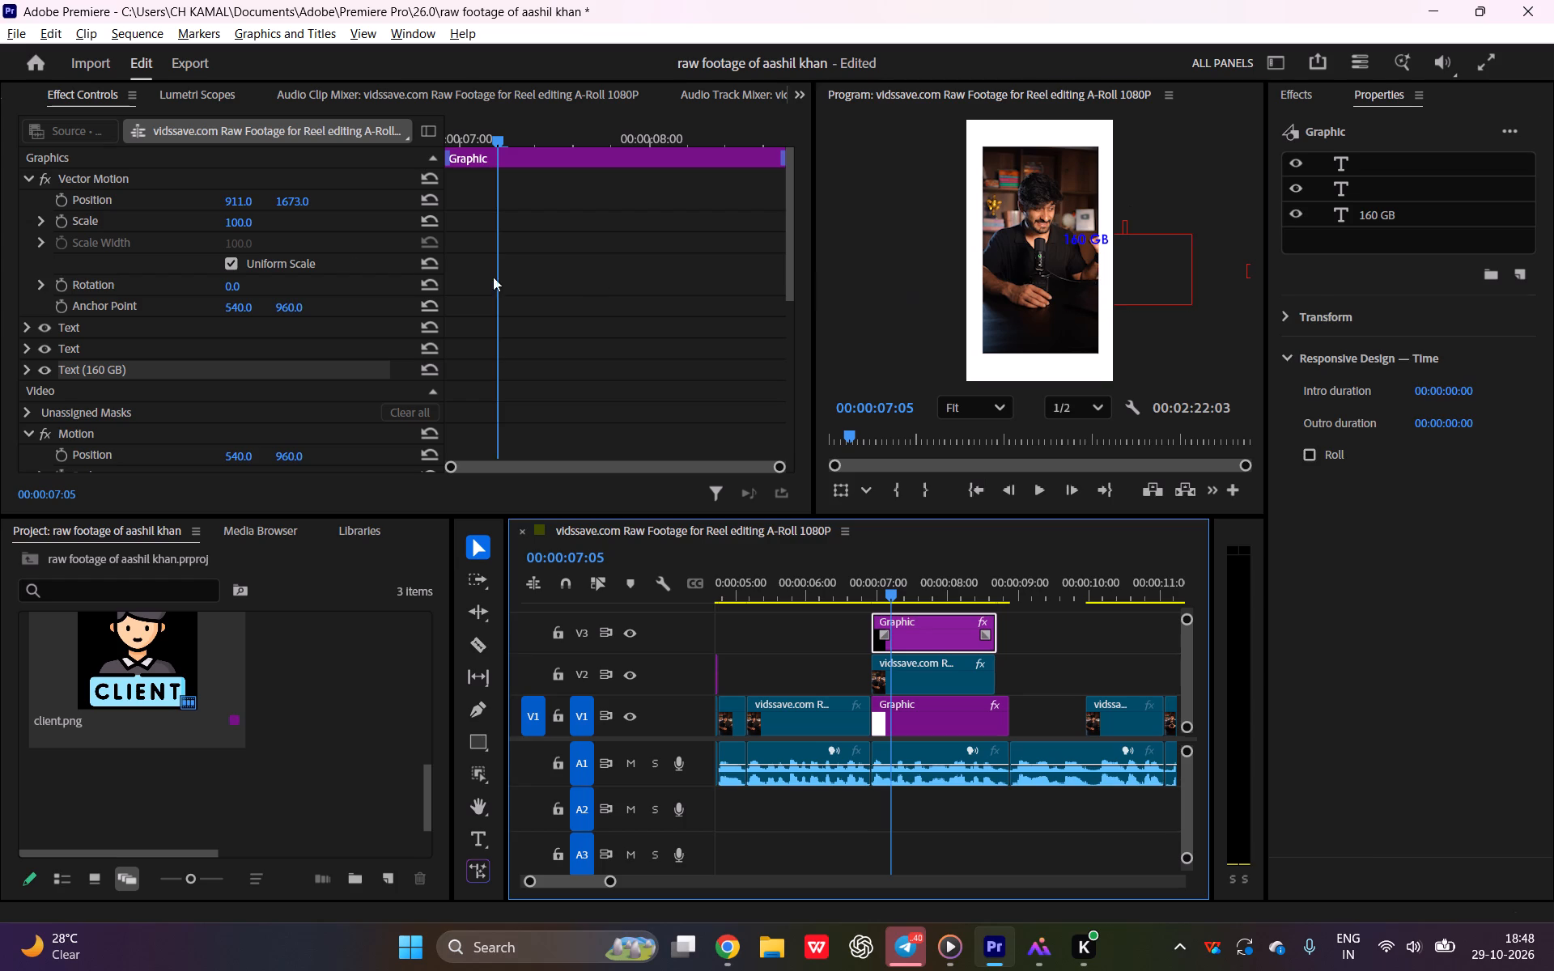
drag(236, 197, 113, 202)
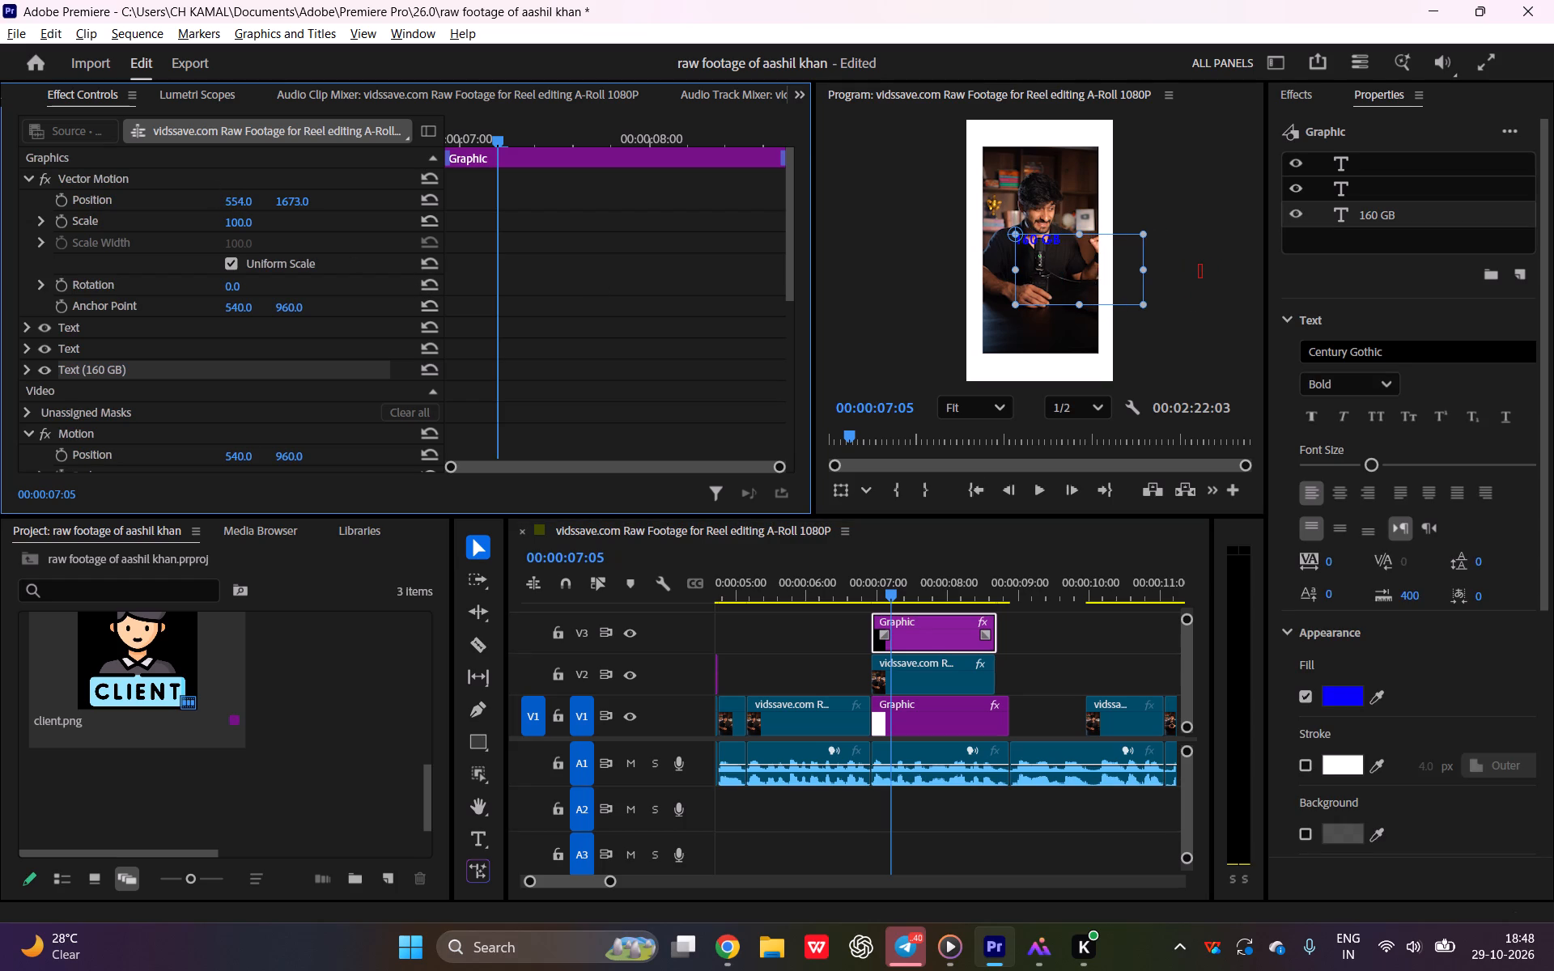
drag(113, 202, 52, 214)
drag(236, 226, 244, 127)
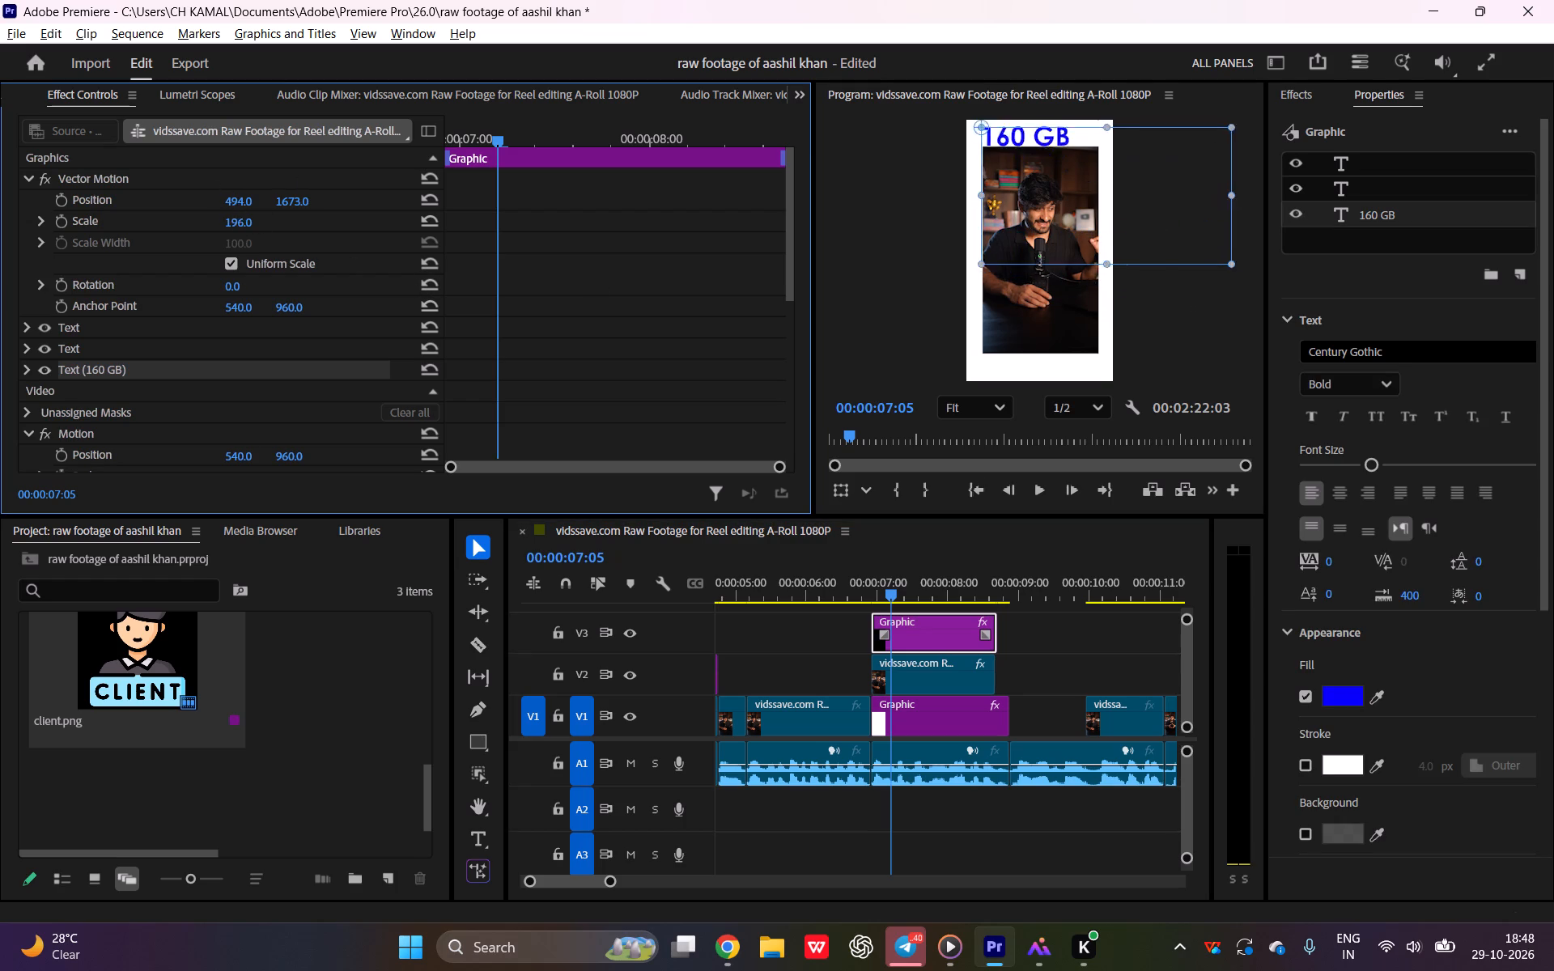
drag(244, 127, 251, 160)
Reposition the 160 GB text graphic to 568, 3118 in Vector Motion, on the white strip below the footage.
drag(283, 194, 287, 266)
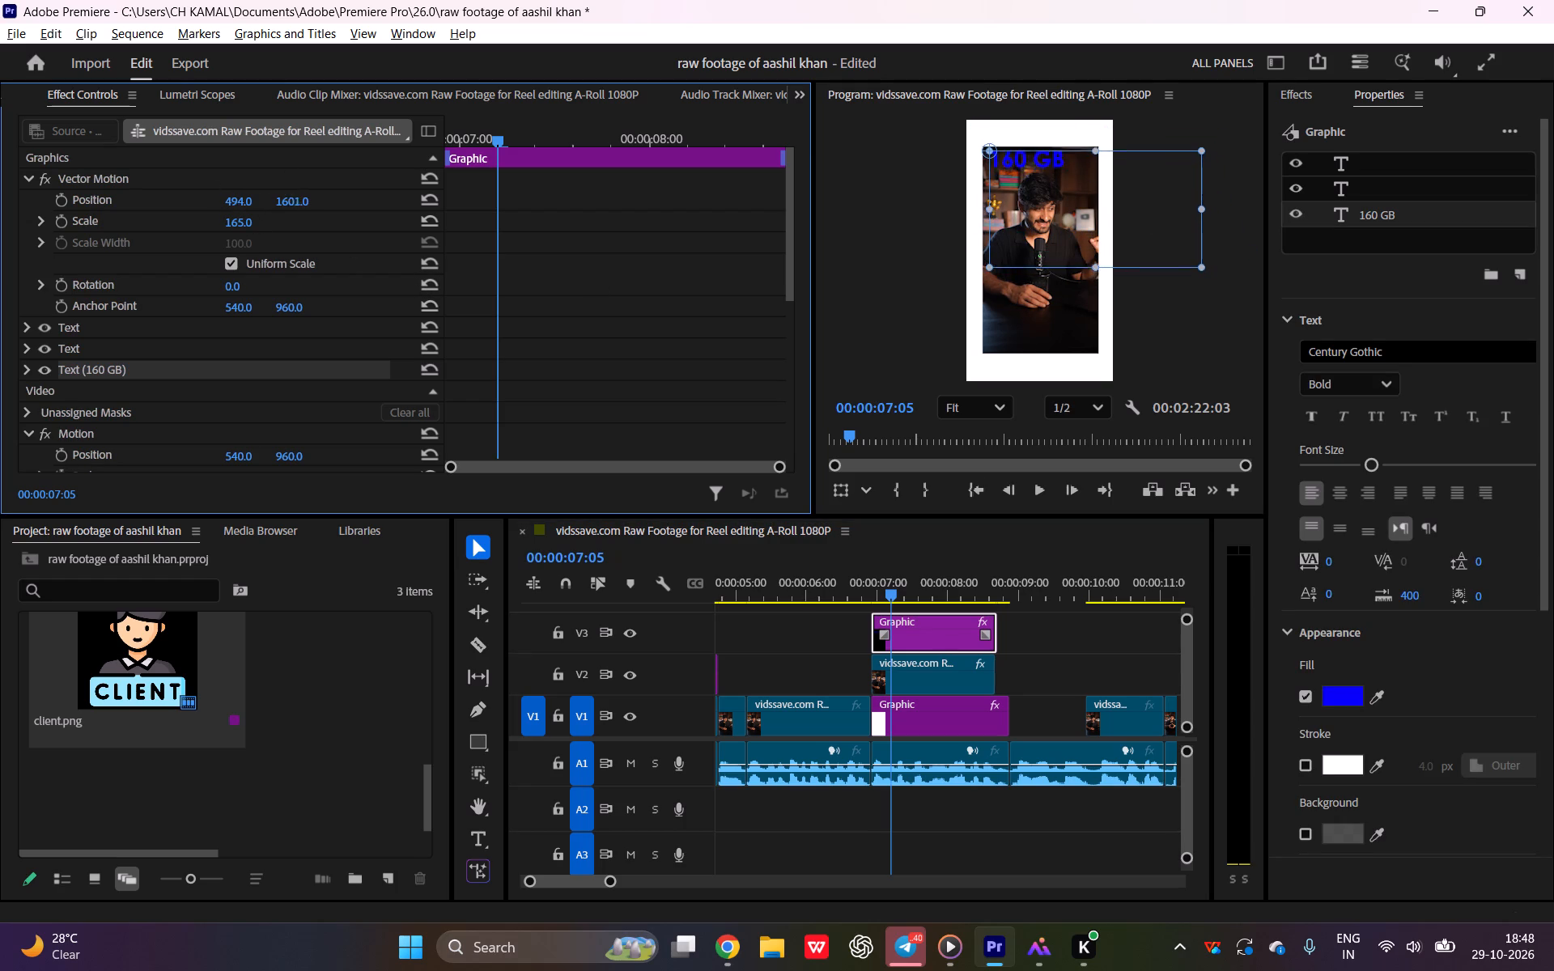
drag(287, 266, 283, 45)
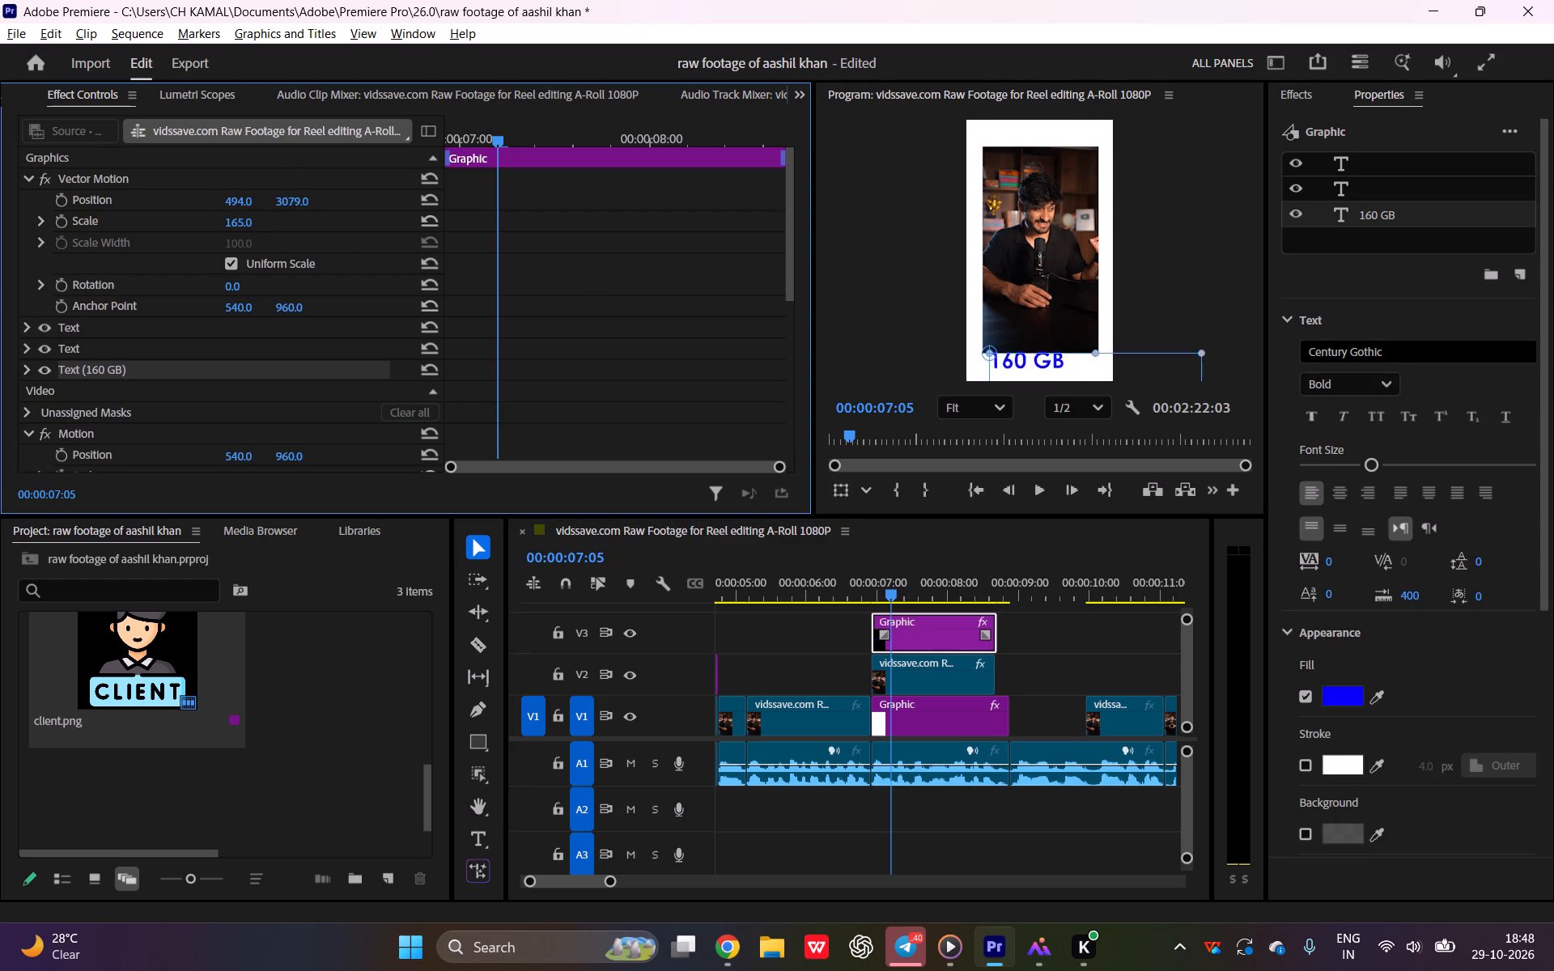
drag(283, 45, 324, 446)
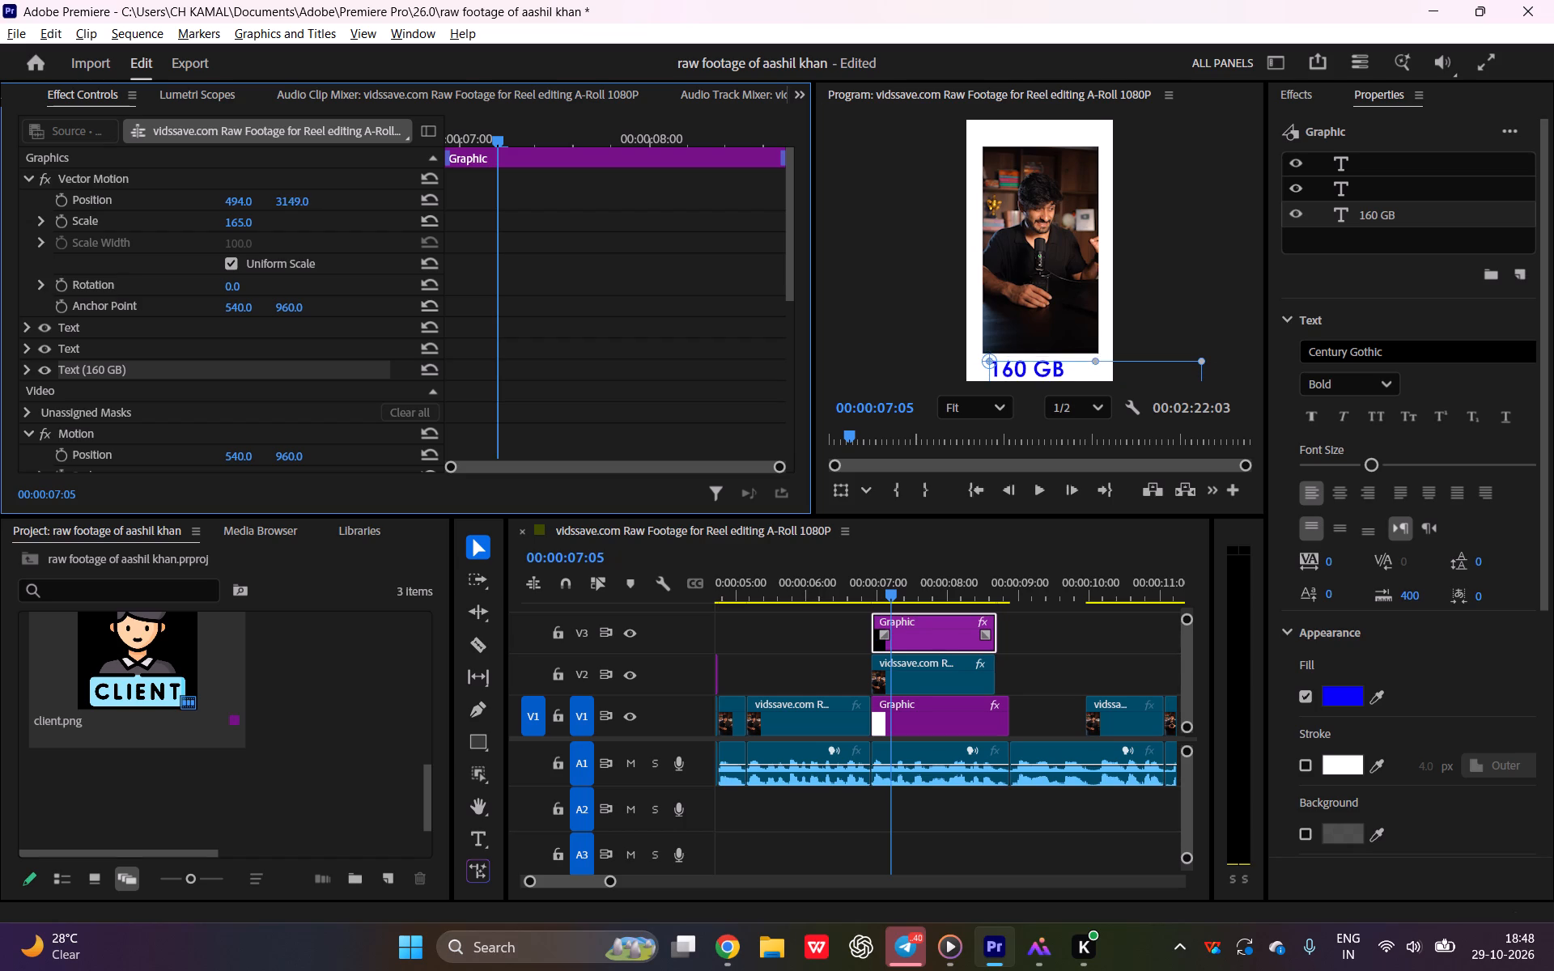
drag(324, 446, 325, 481)
drag(231, 200, 329, 200)
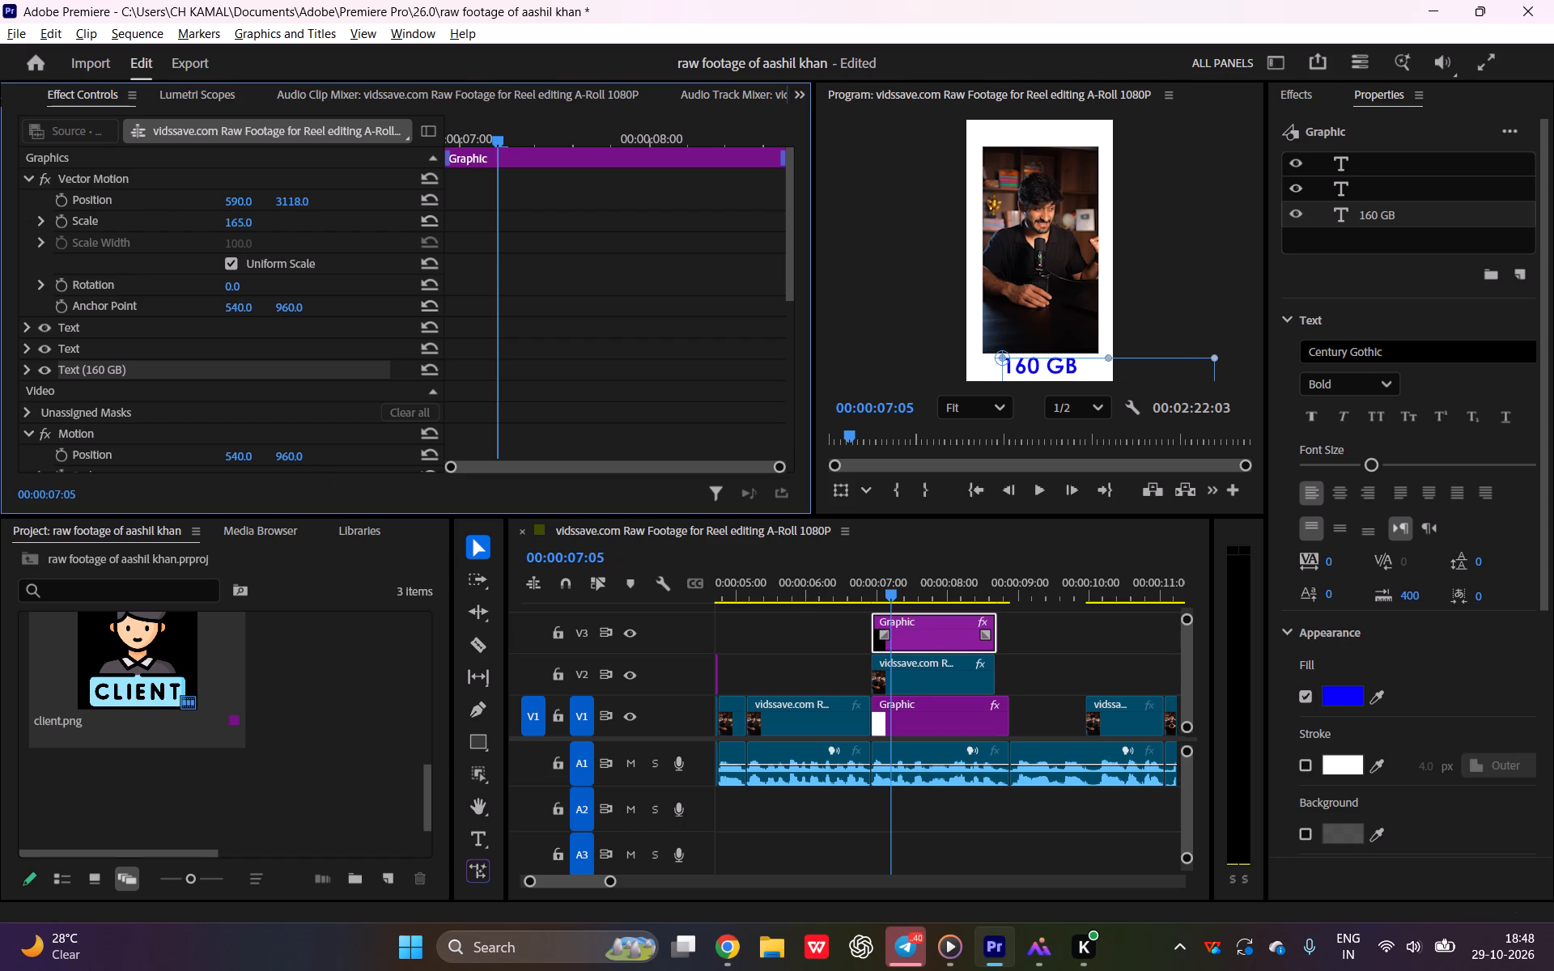
drag(329, 200, 306, 212)
Play the sequence from before the footage clip into the repositioned 160 GB text.
click(1098, 548)
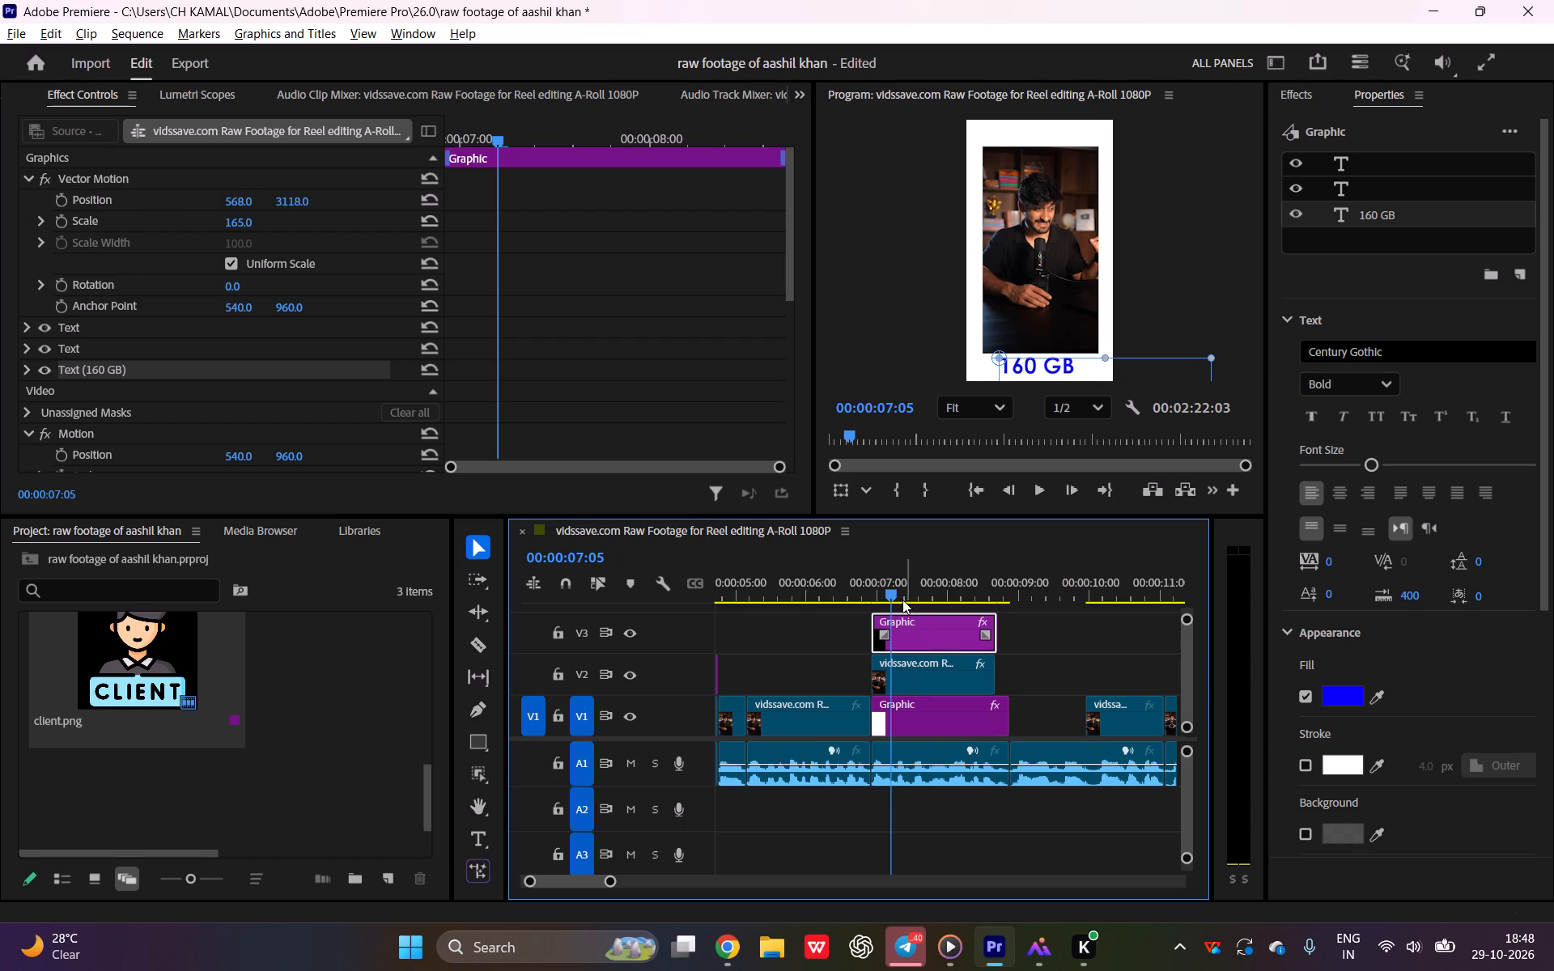
drag(885, 594, 766, 597)
key(space)
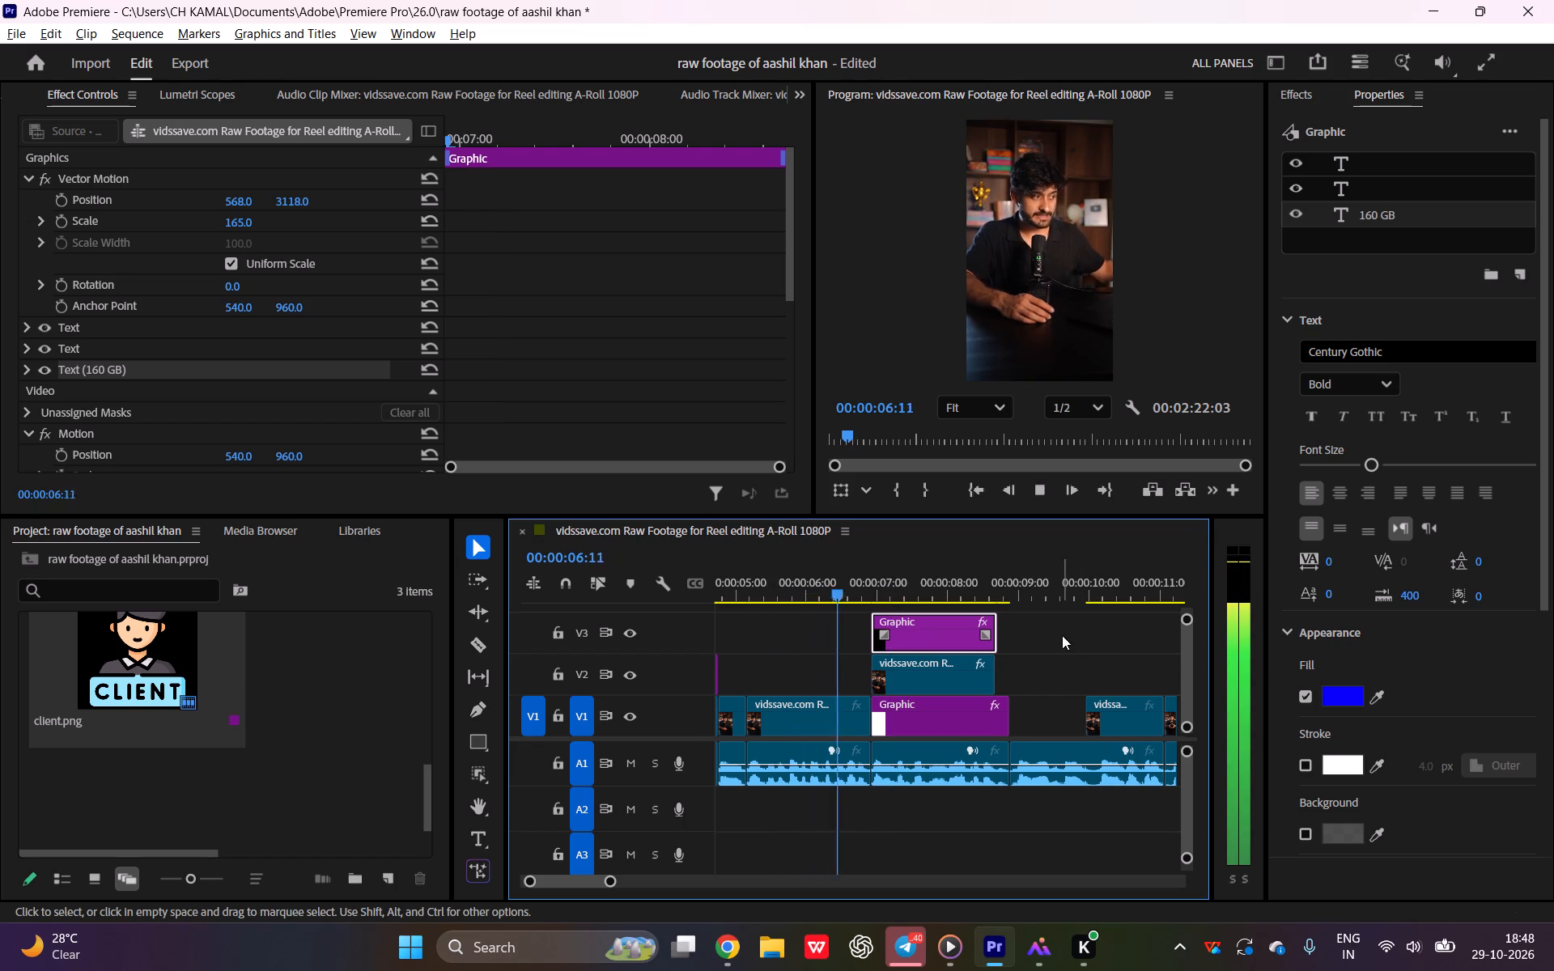
key(space)
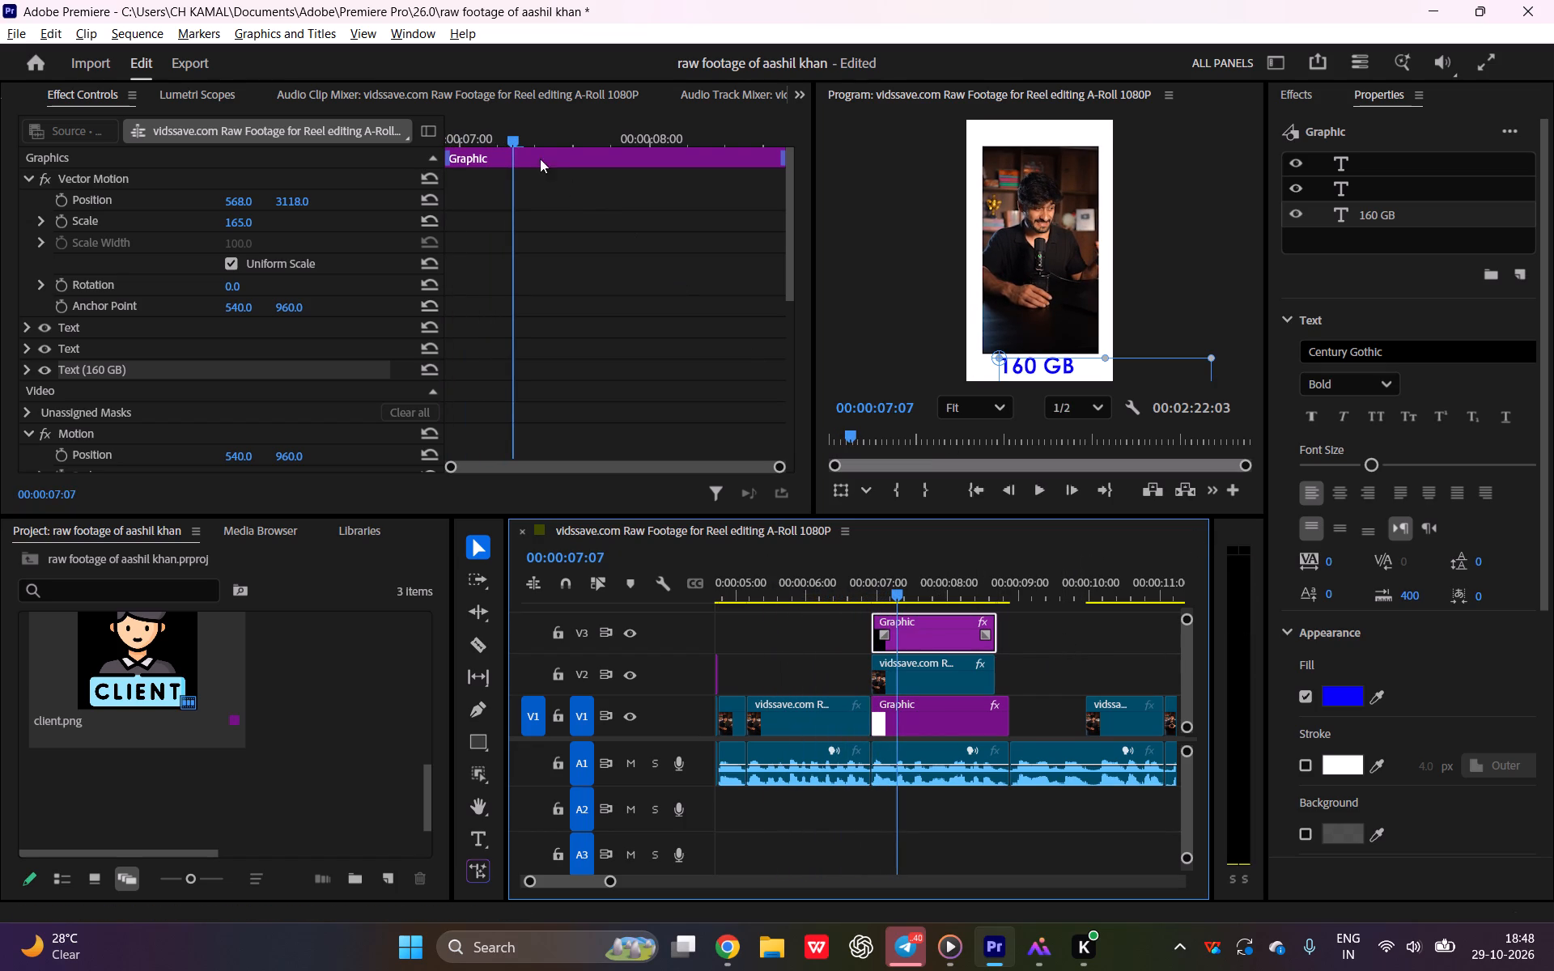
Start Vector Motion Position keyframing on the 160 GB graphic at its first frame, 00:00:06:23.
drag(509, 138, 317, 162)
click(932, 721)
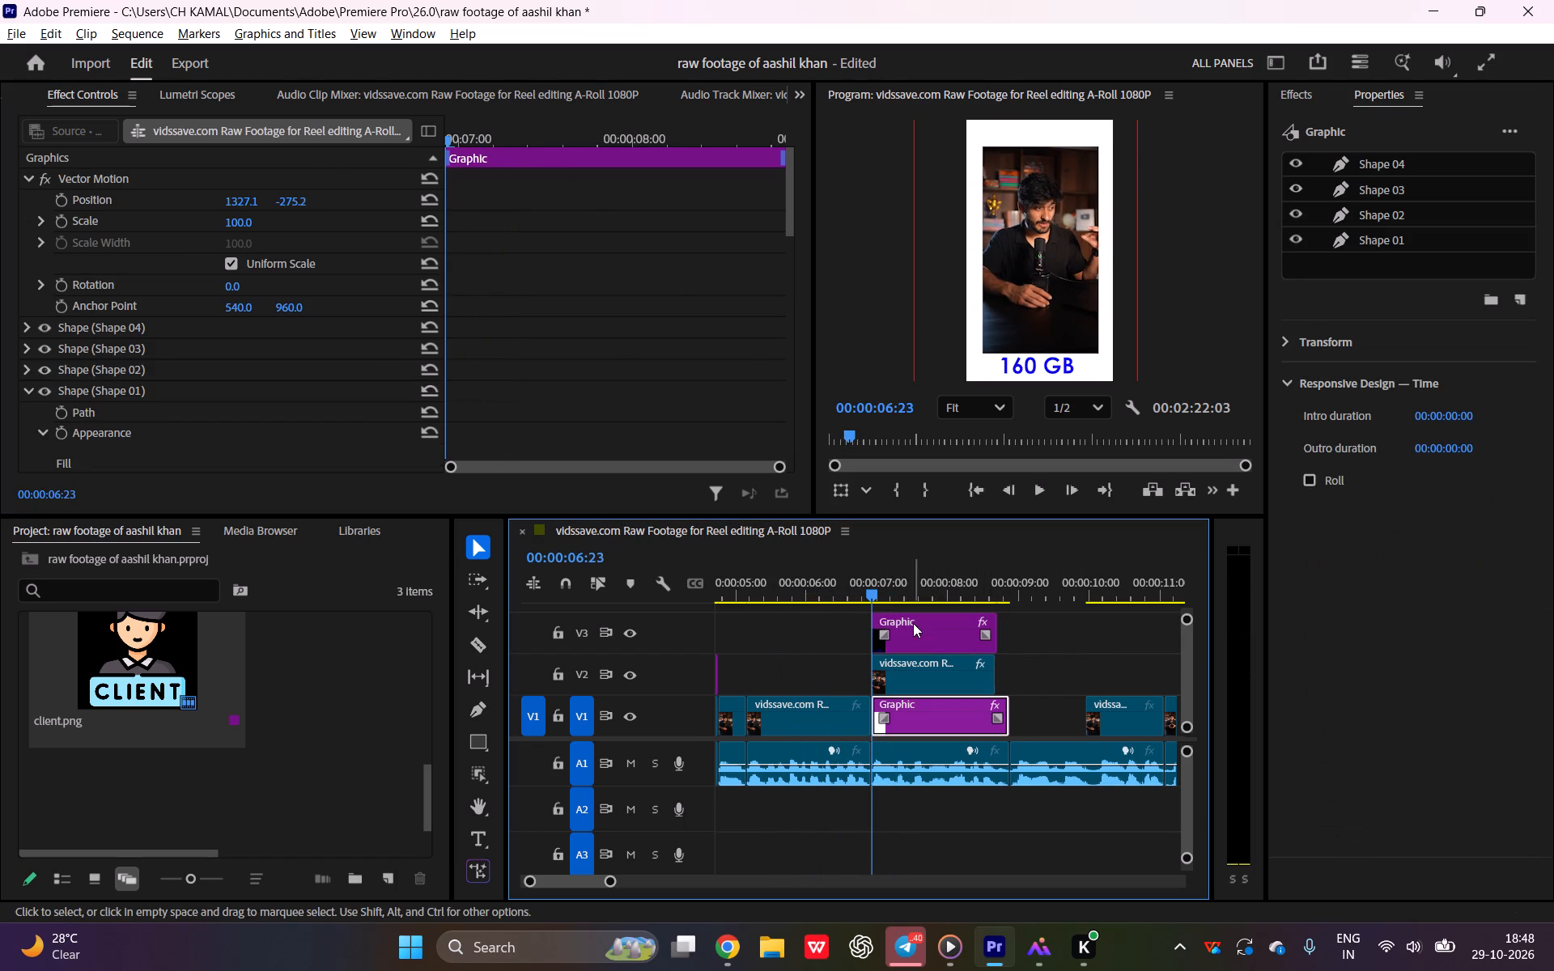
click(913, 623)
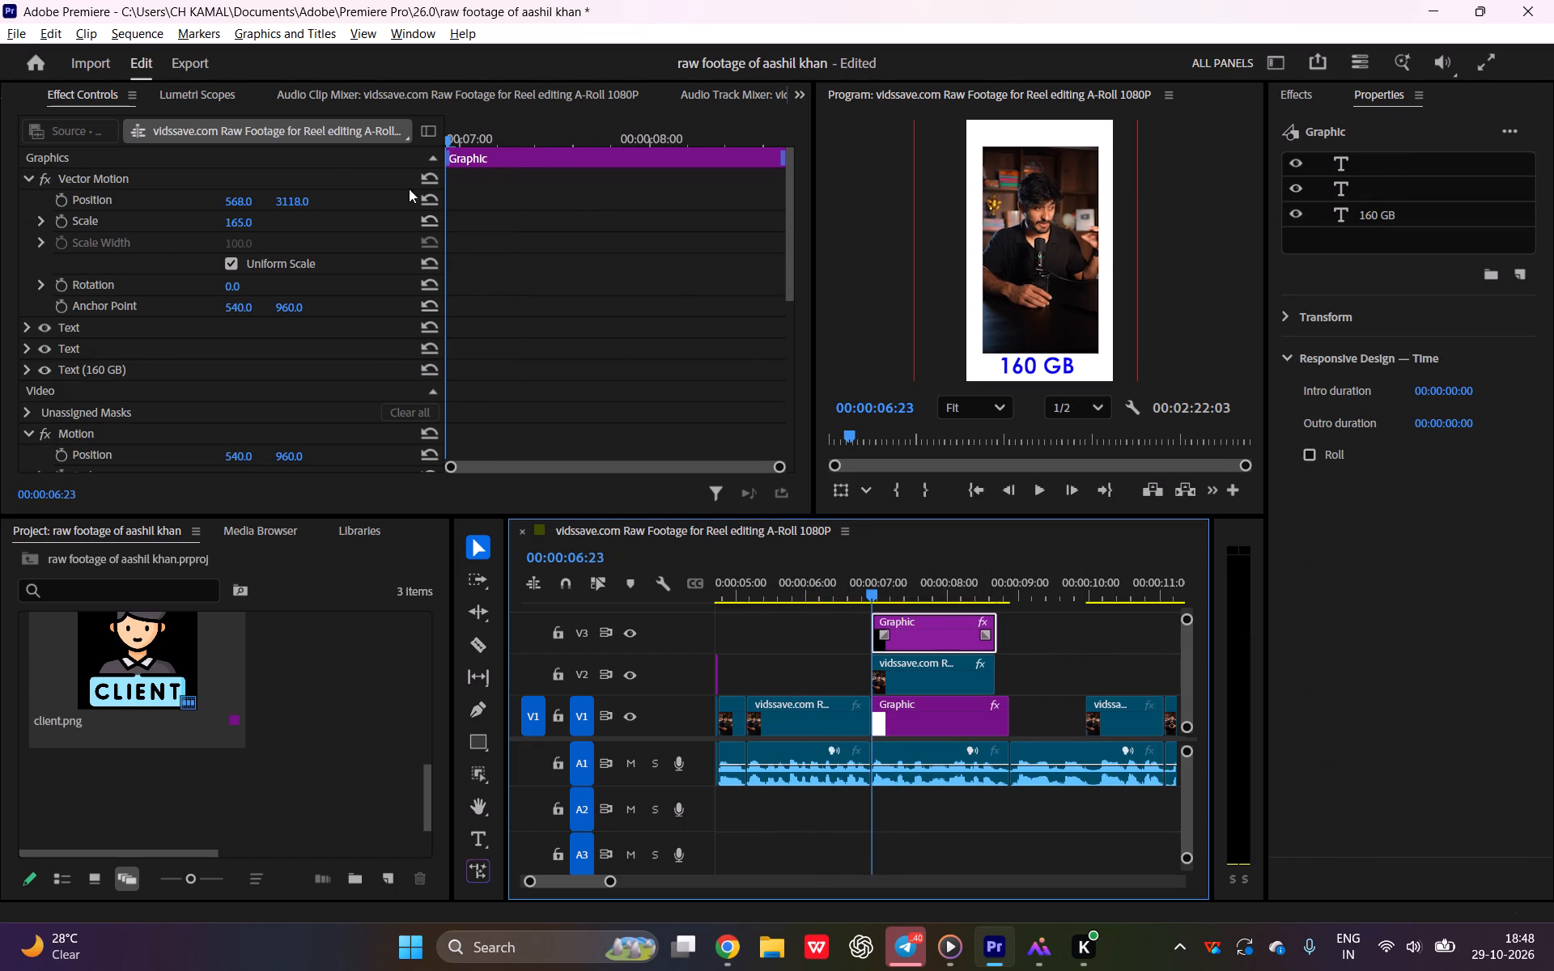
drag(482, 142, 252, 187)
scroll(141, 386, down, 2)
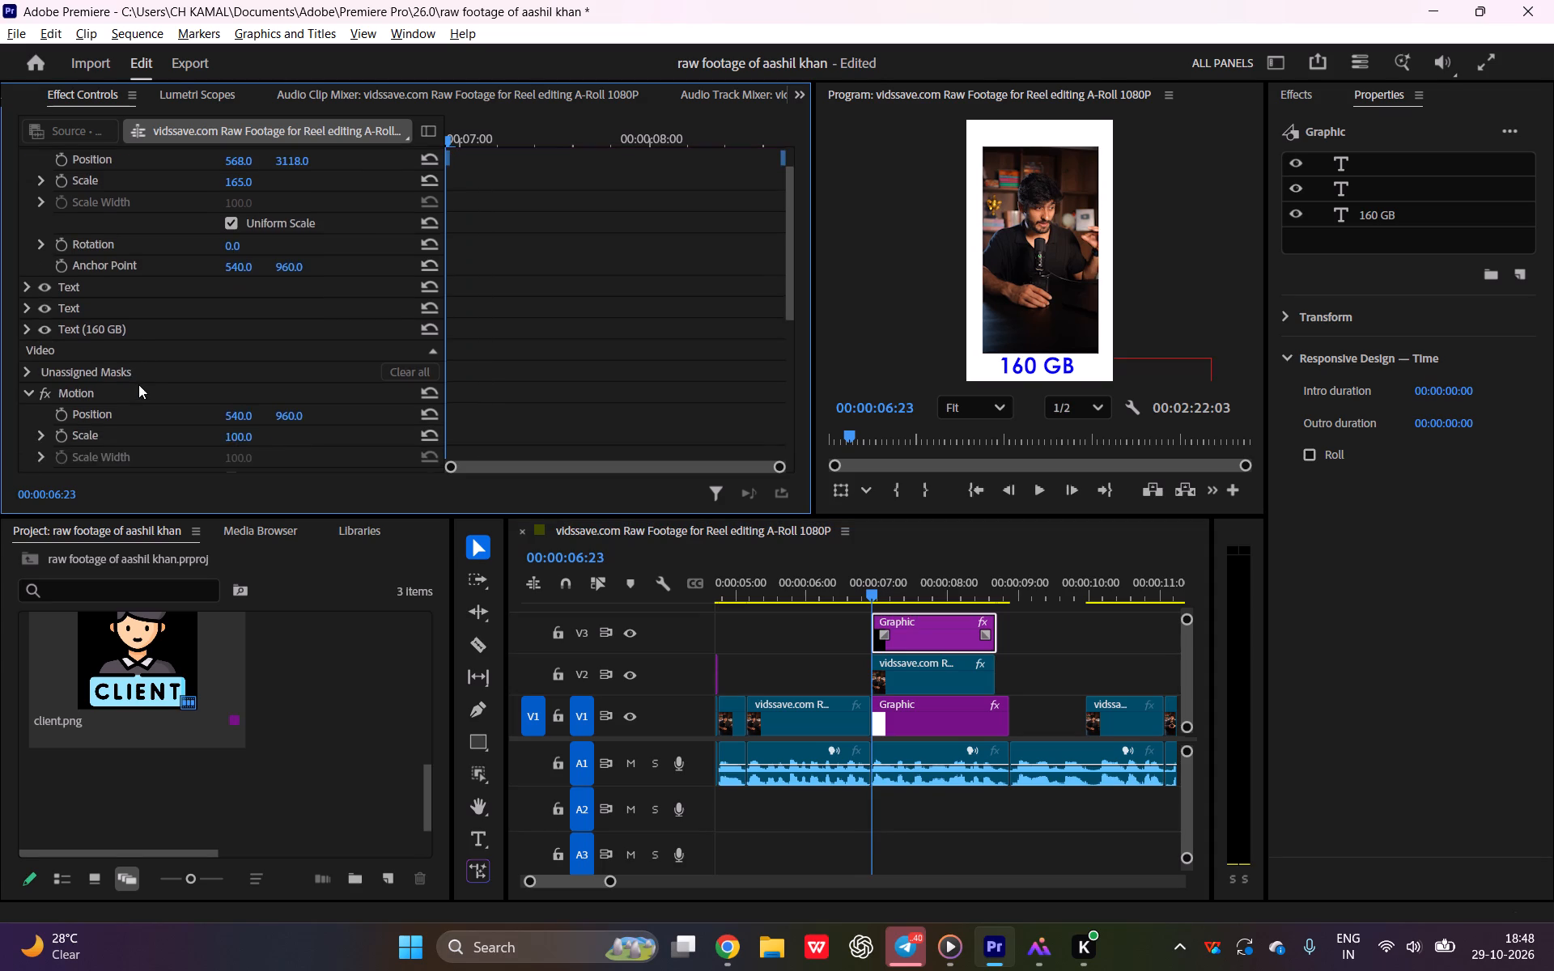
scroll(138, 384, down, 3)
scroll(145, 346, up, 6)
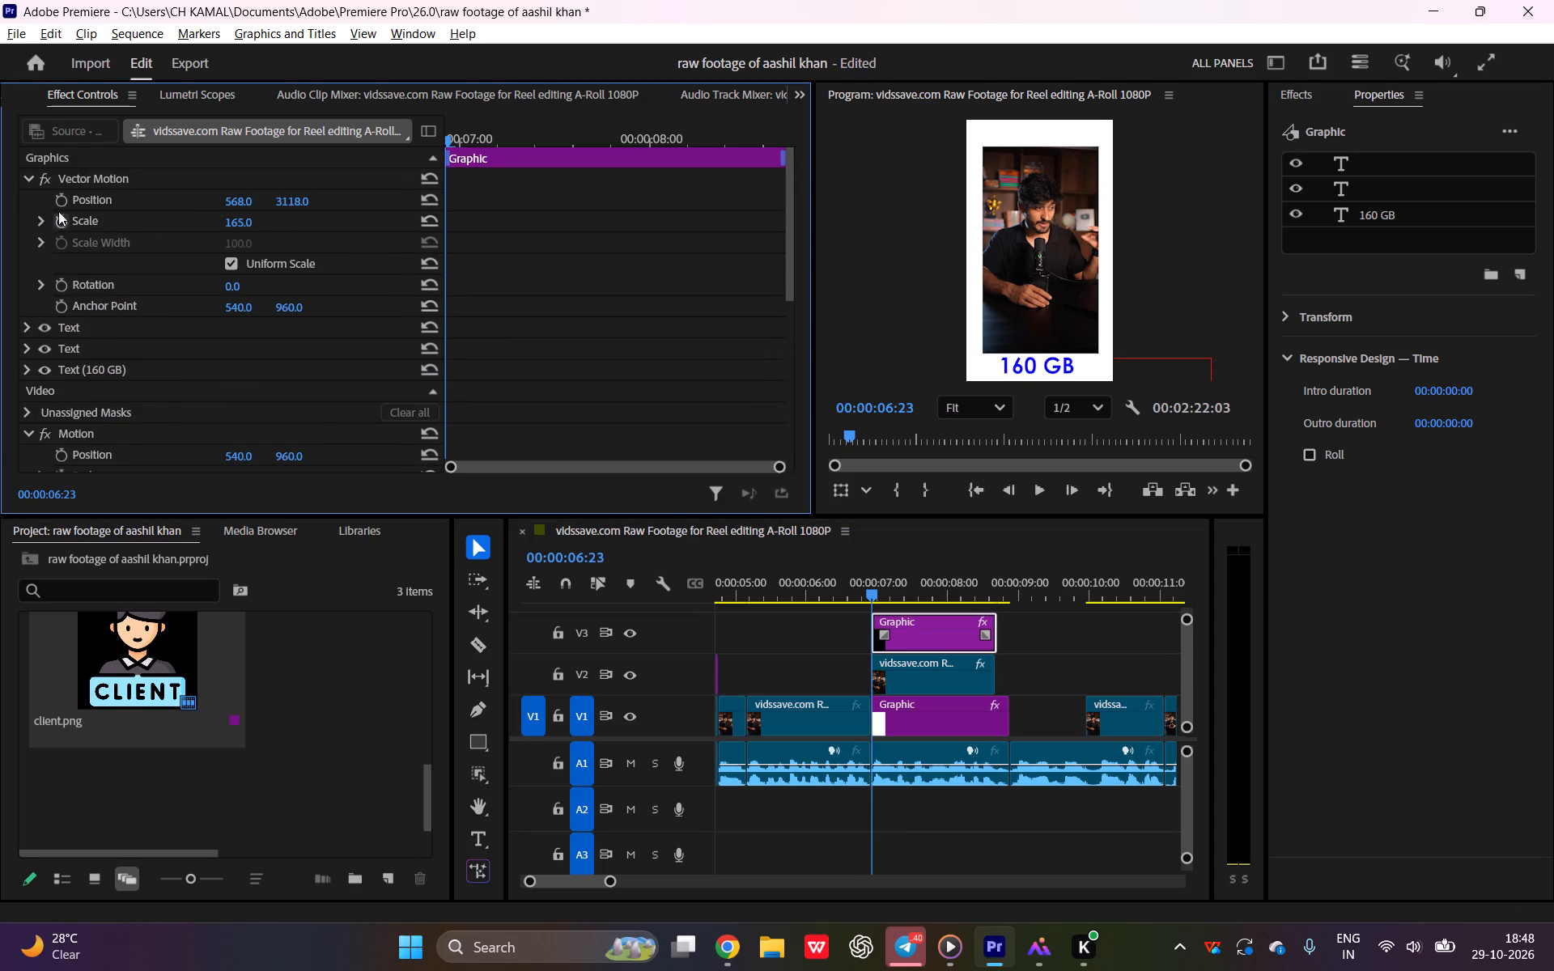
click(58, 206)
Scrub and play through the 160 GB graphic to check the text against the footage zoom.
drag(447, 142, 593, 142)
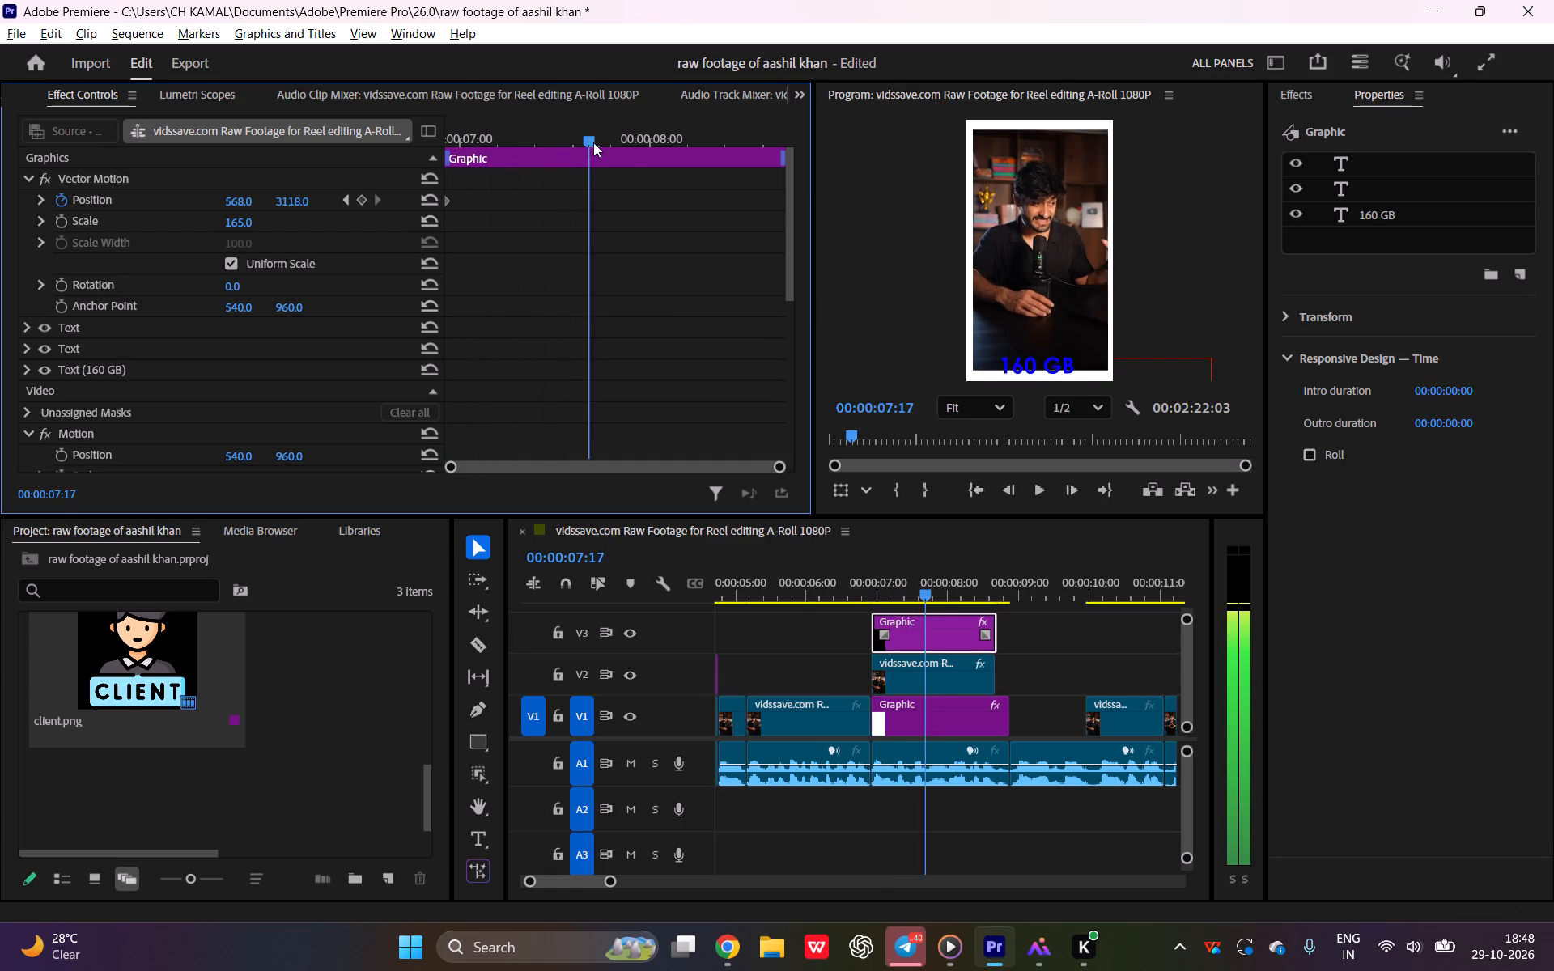
drag(593, 142, 735, 142)
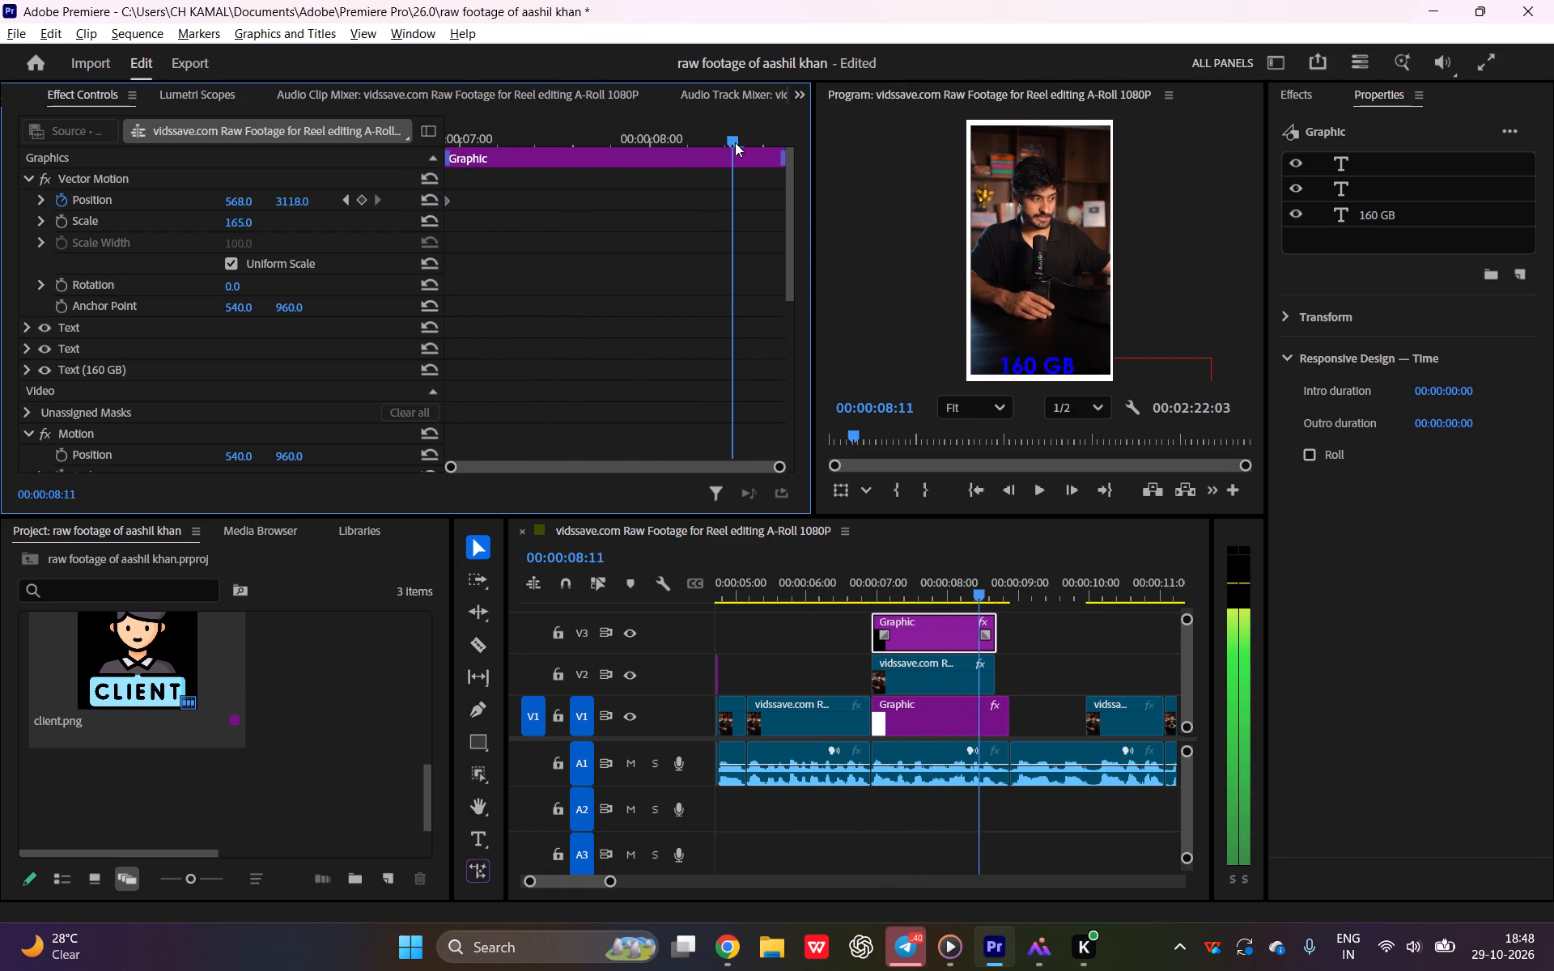
drag(735, 142, 0, 216)
key(space)
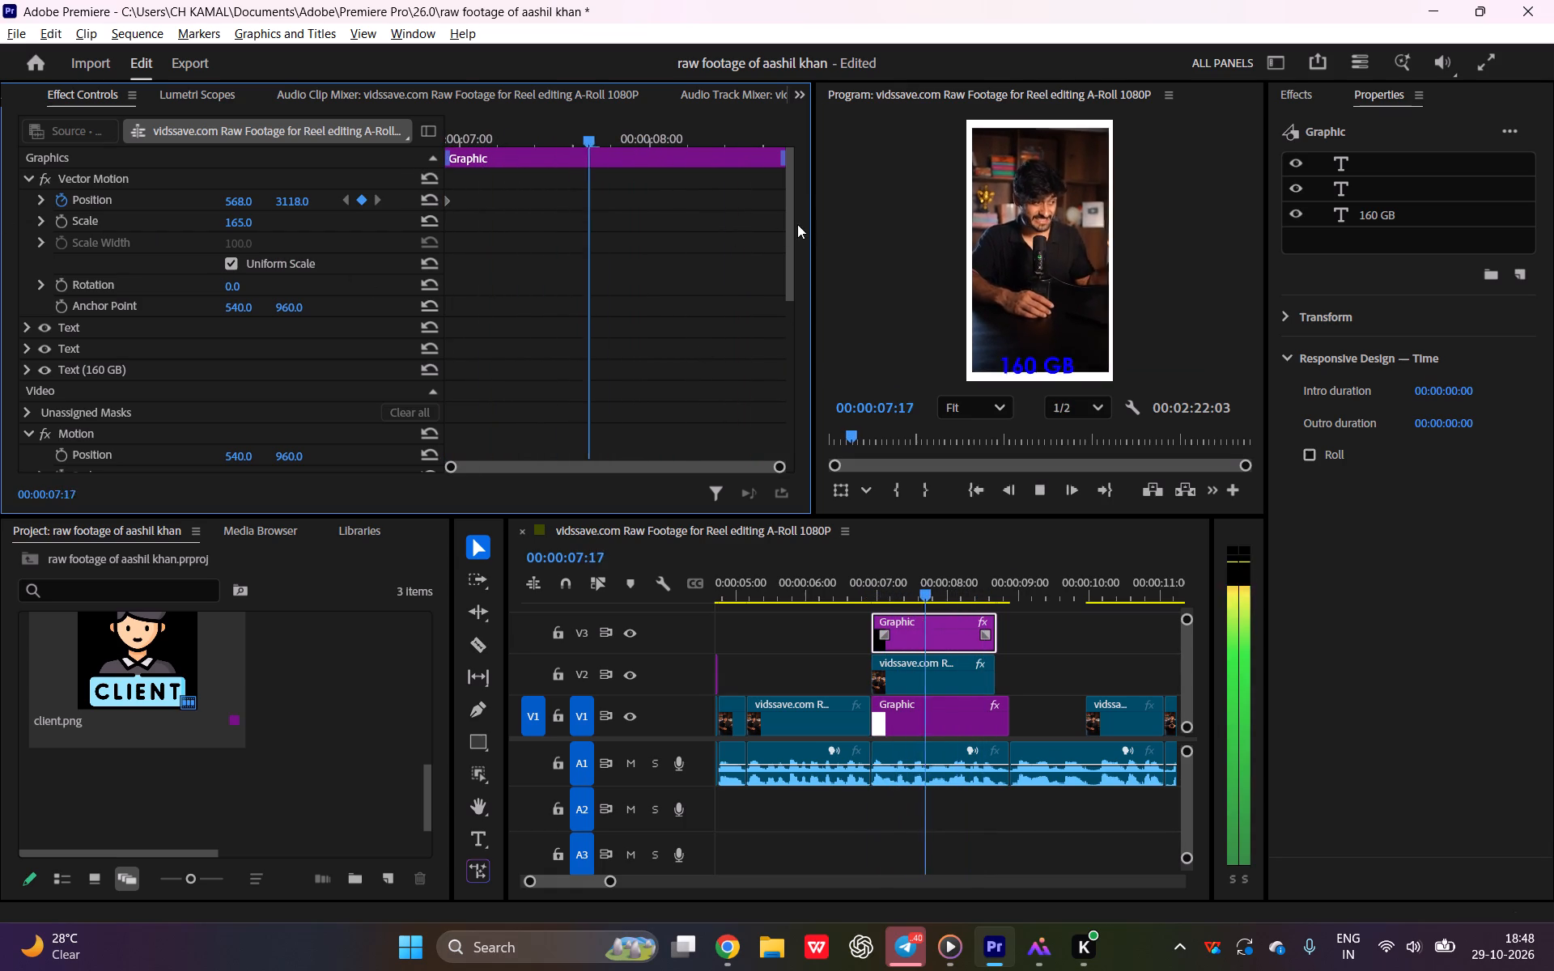
key(space)
key(space)
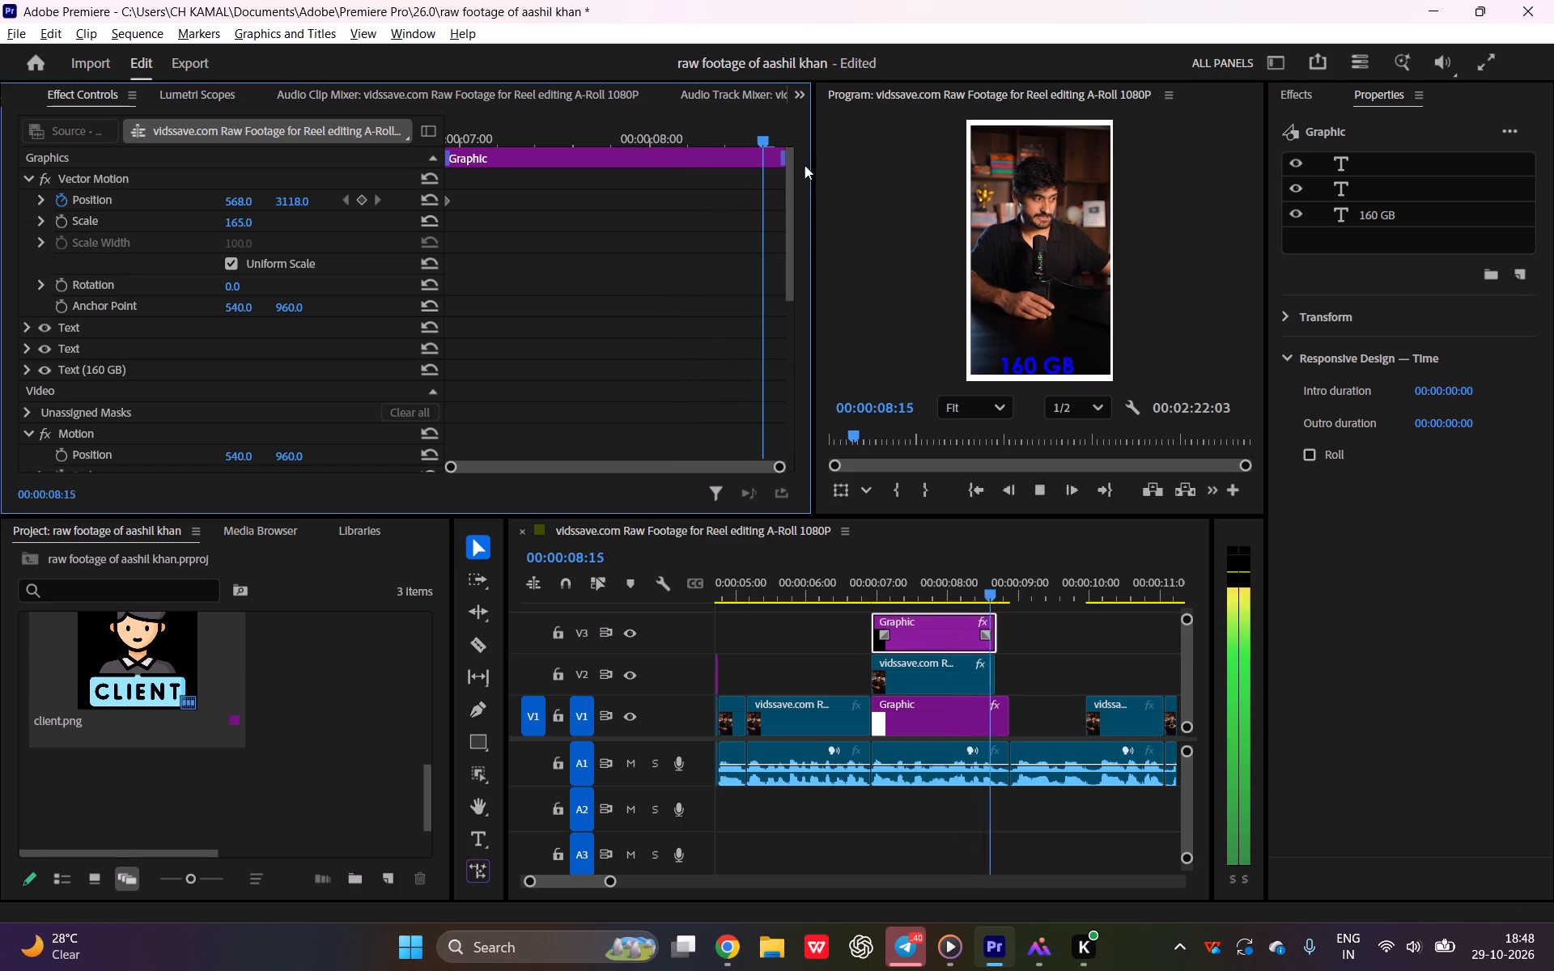
key(space)
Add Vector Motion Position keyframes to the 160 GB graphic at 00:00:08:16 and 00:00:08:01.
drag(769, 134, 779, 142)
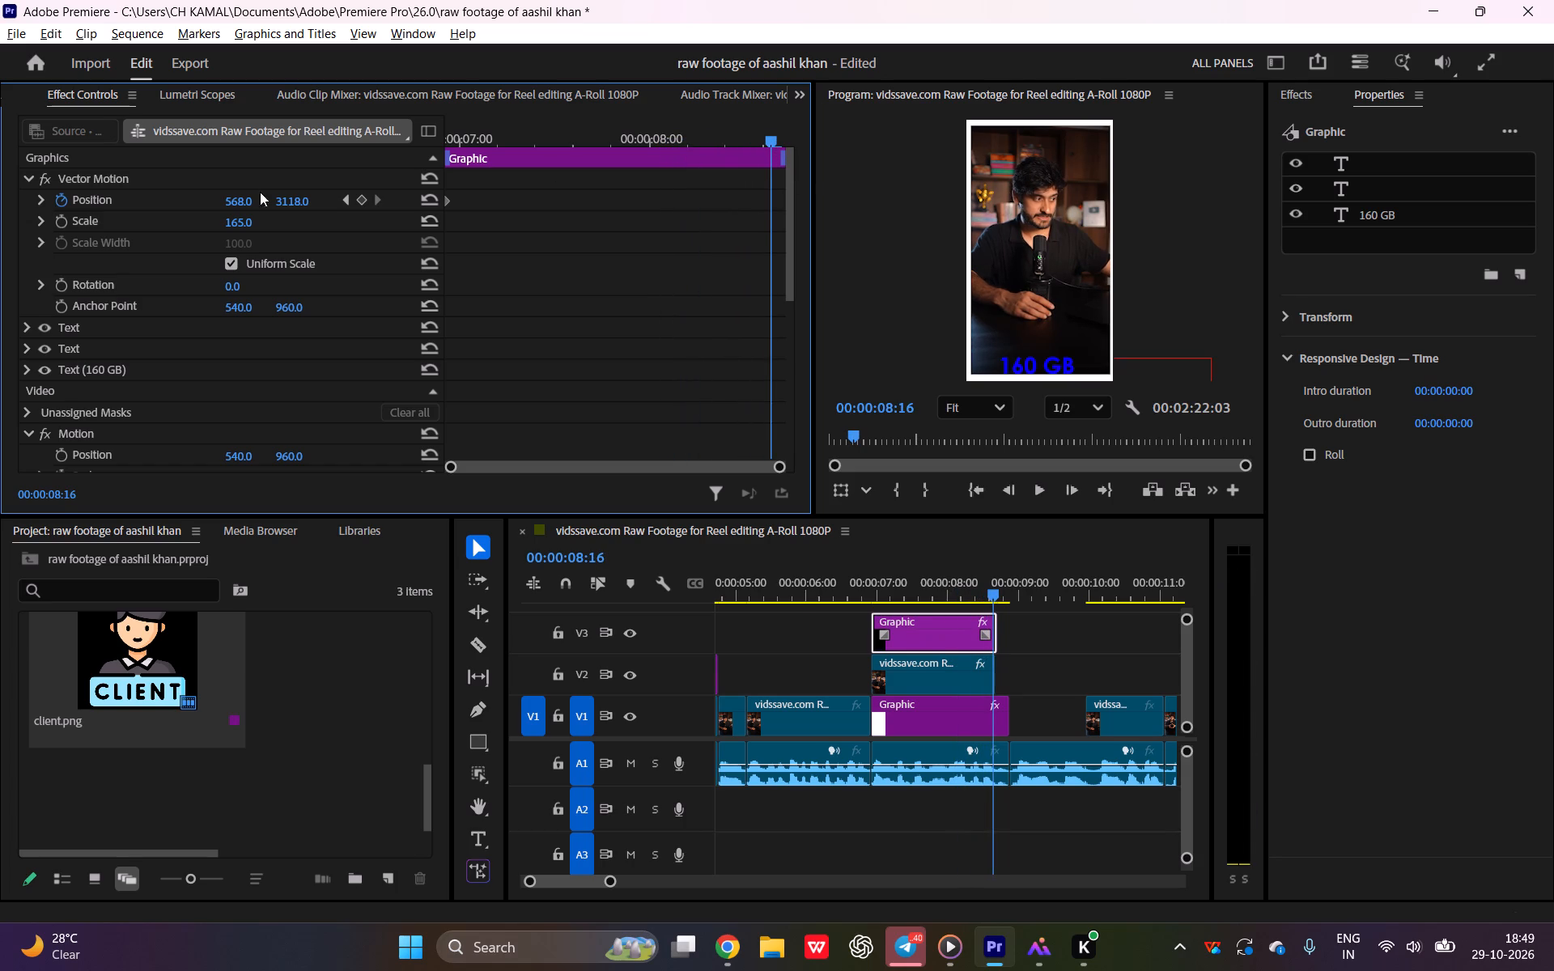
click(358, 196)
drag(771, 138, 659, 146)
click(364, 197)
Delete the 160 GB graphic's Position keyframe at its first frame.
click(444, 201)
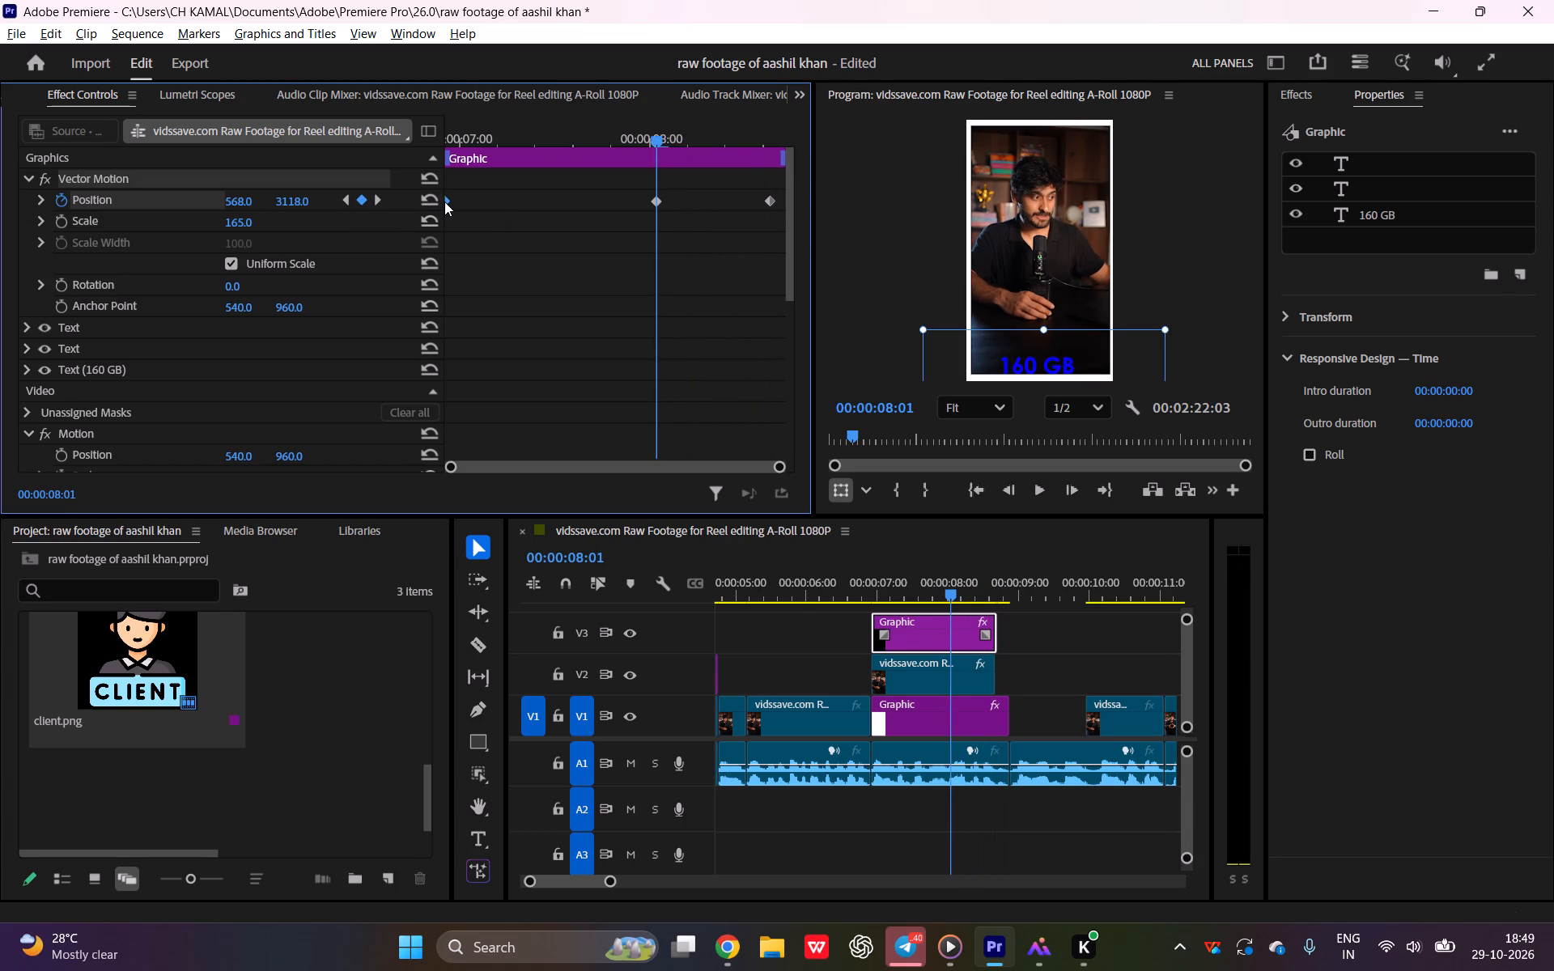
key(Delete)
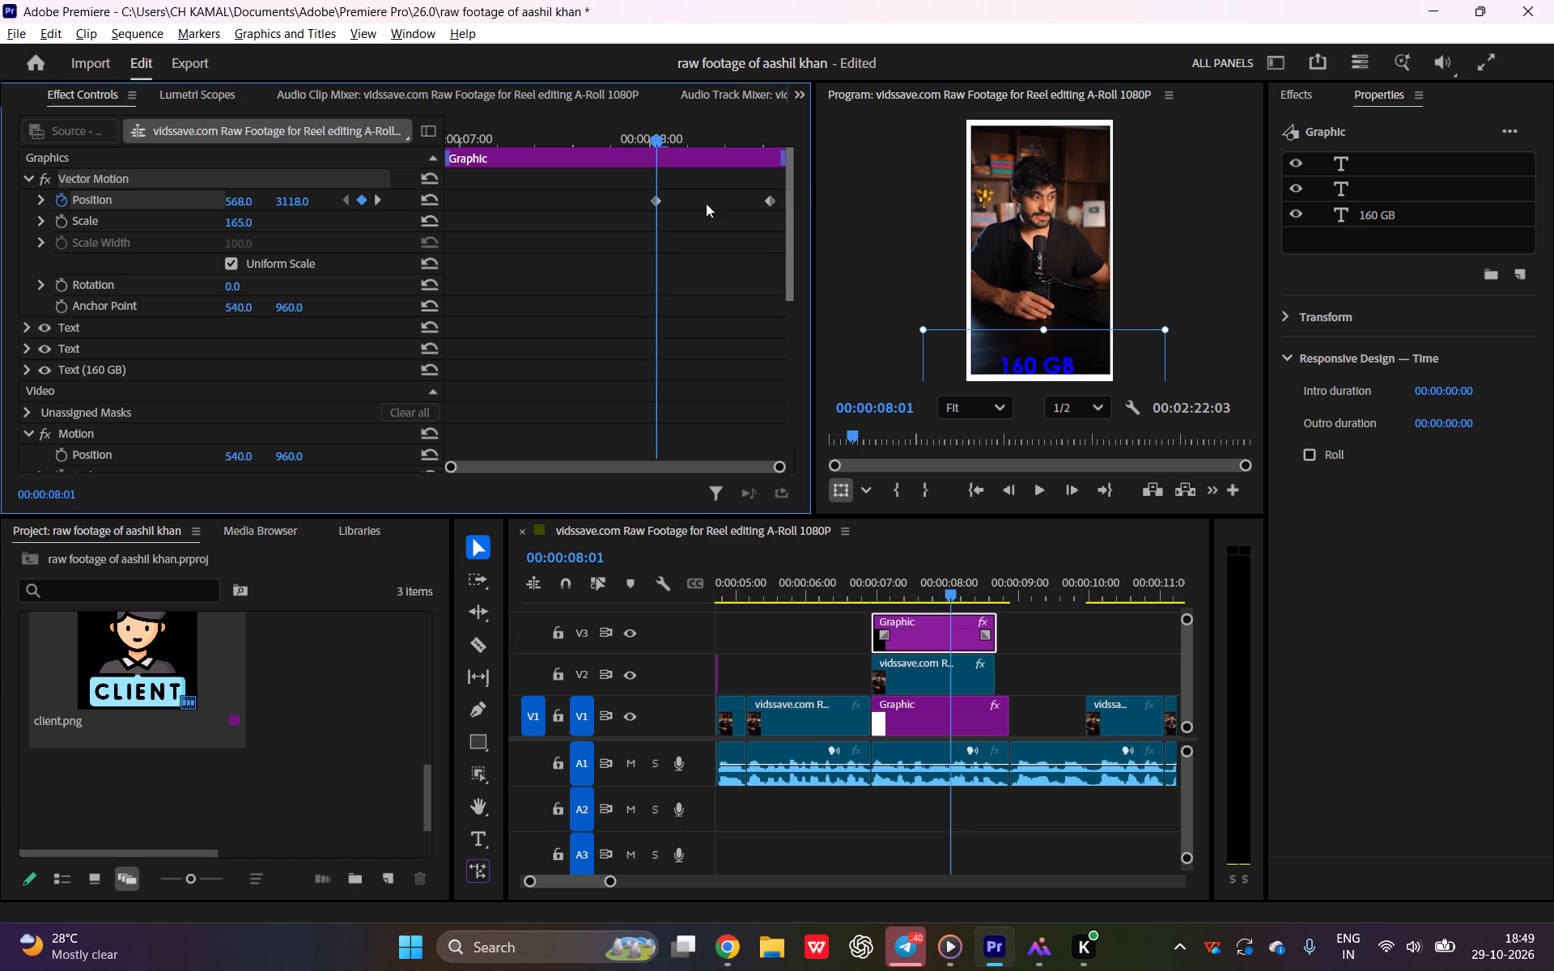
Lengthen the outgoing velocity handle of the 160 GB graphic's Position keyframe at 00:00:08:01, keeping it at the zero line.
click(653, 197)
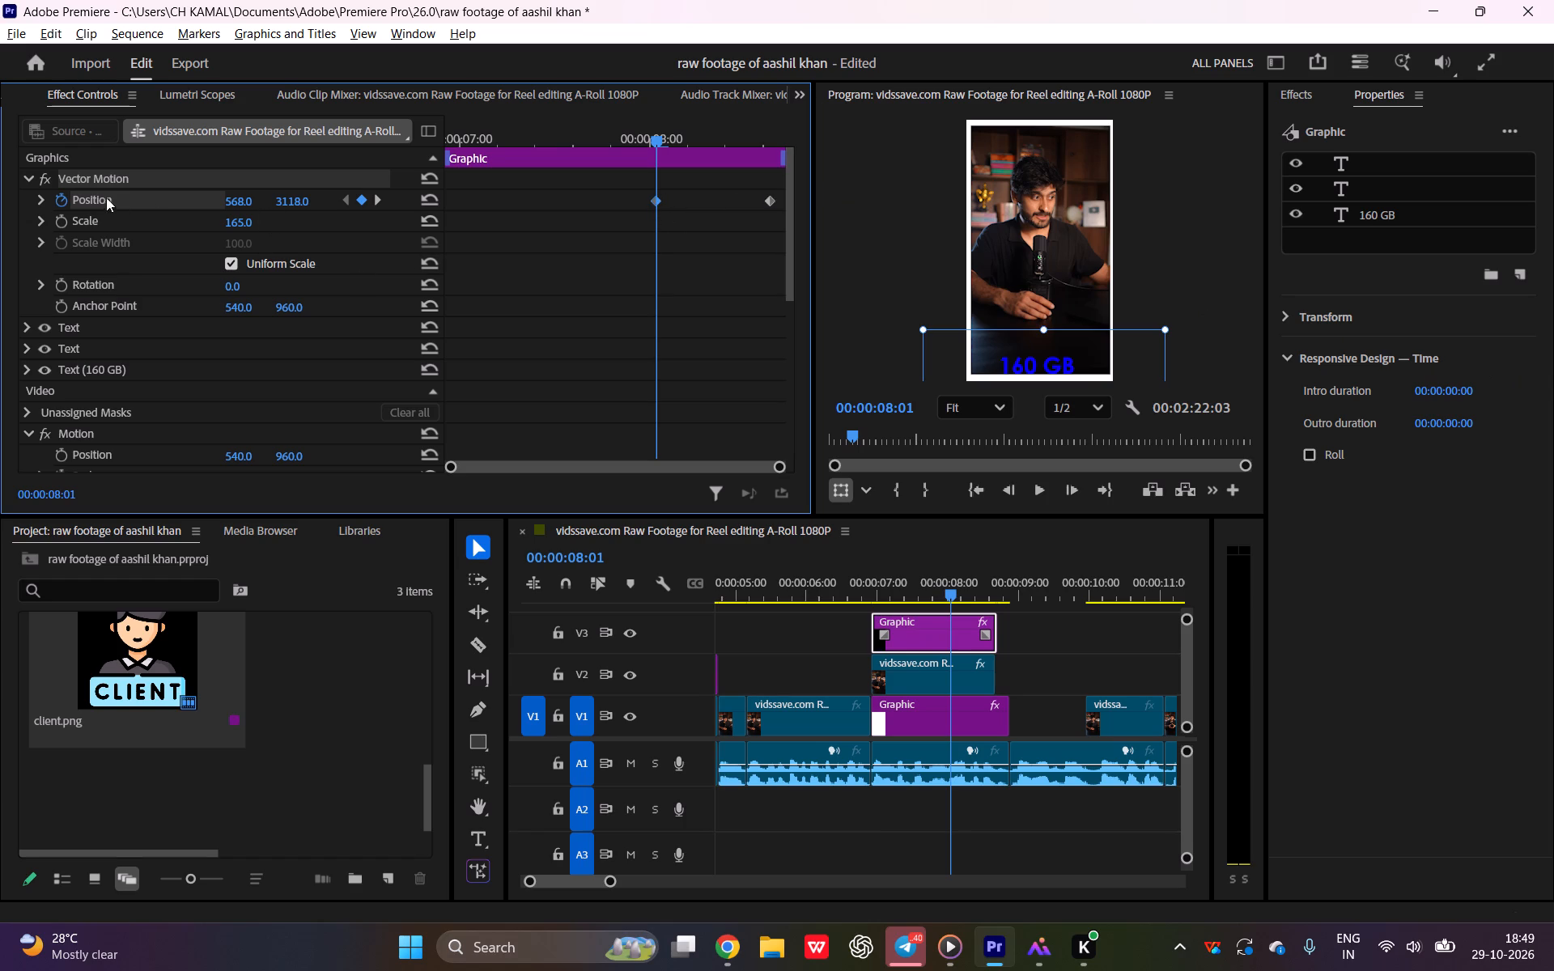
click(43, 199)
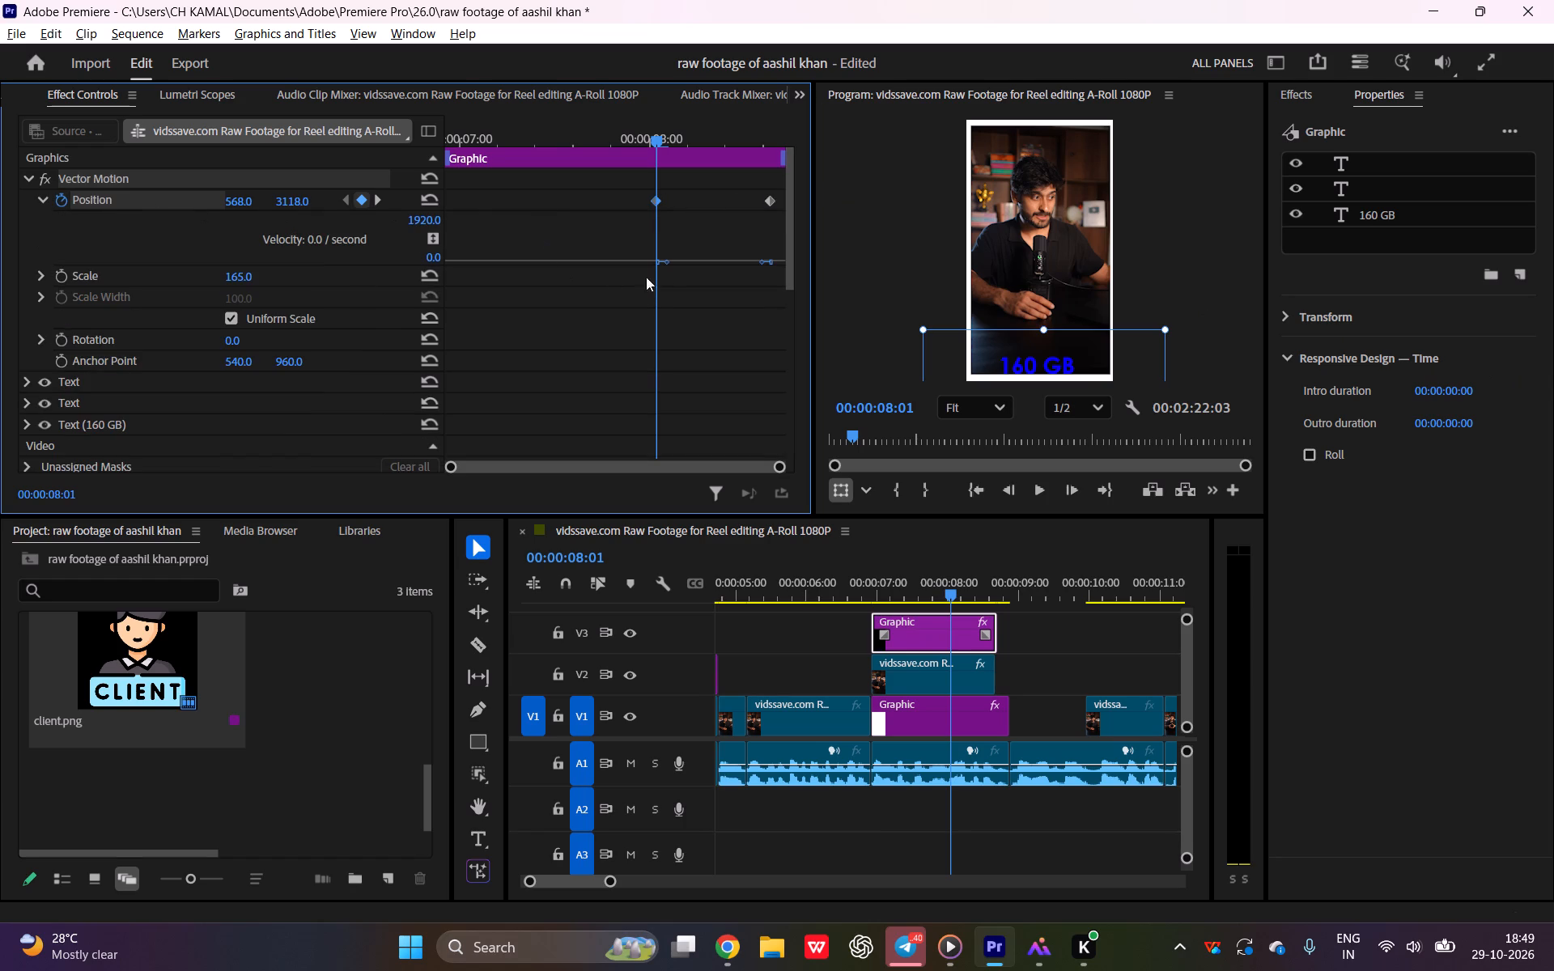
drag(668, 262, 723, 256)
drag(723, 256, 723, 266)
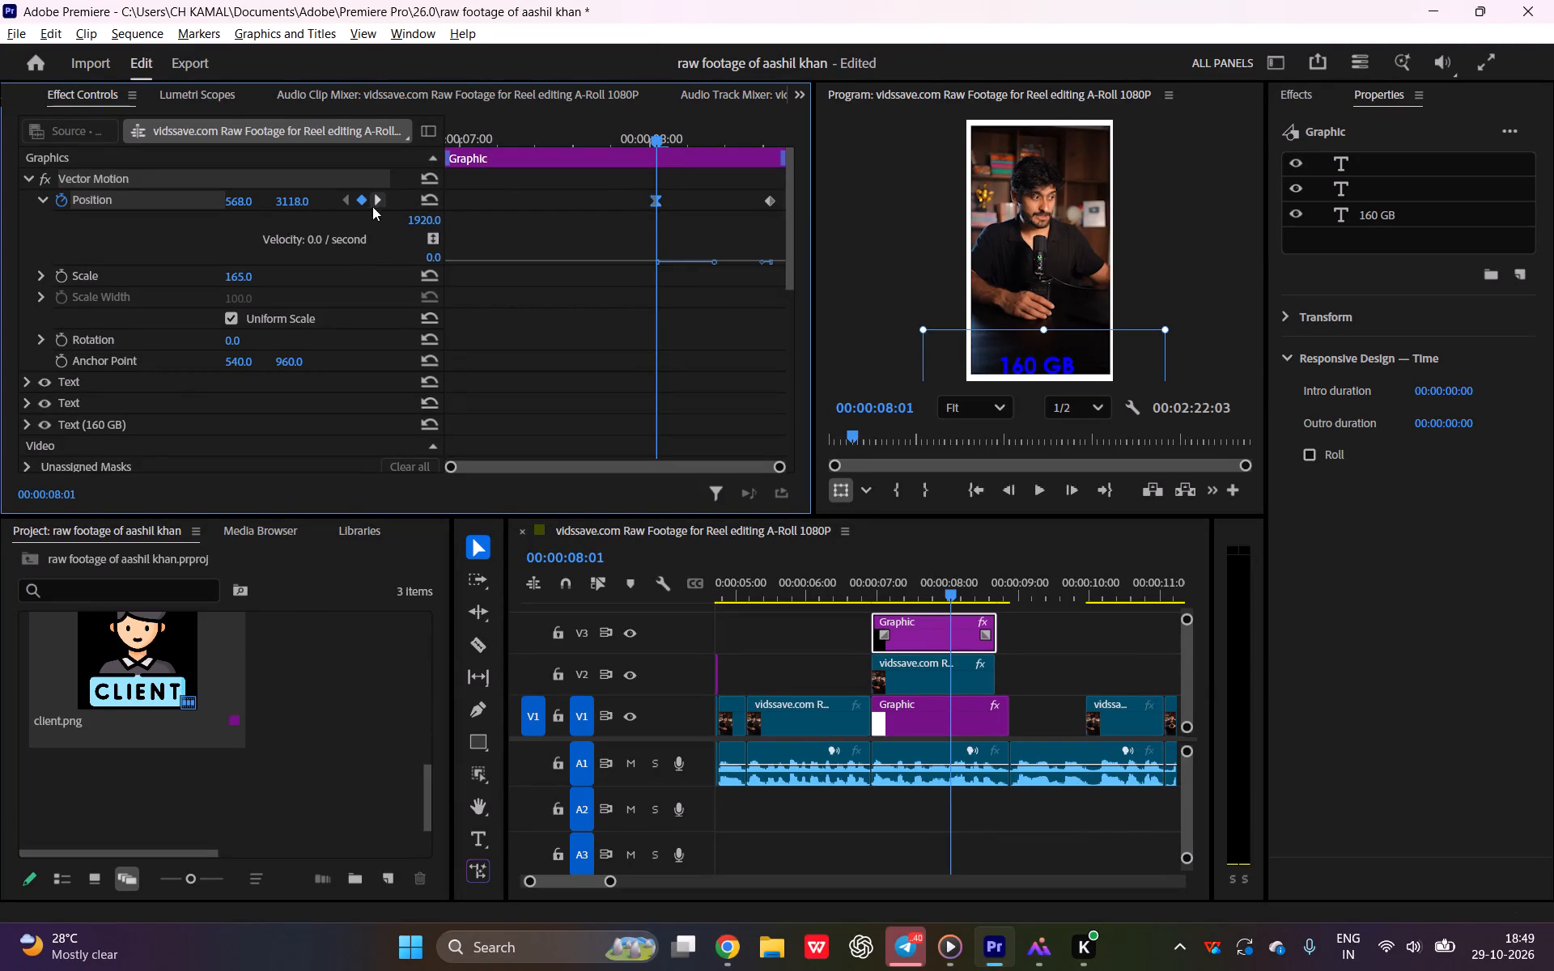
Add Vector Motion Scale keyframes of 165 to the 160 GB graphic at 00:00:08:01 and 00:00:08:16.
click(53, 273)
drag(656, 136, 770, 138)
click(355, 273)
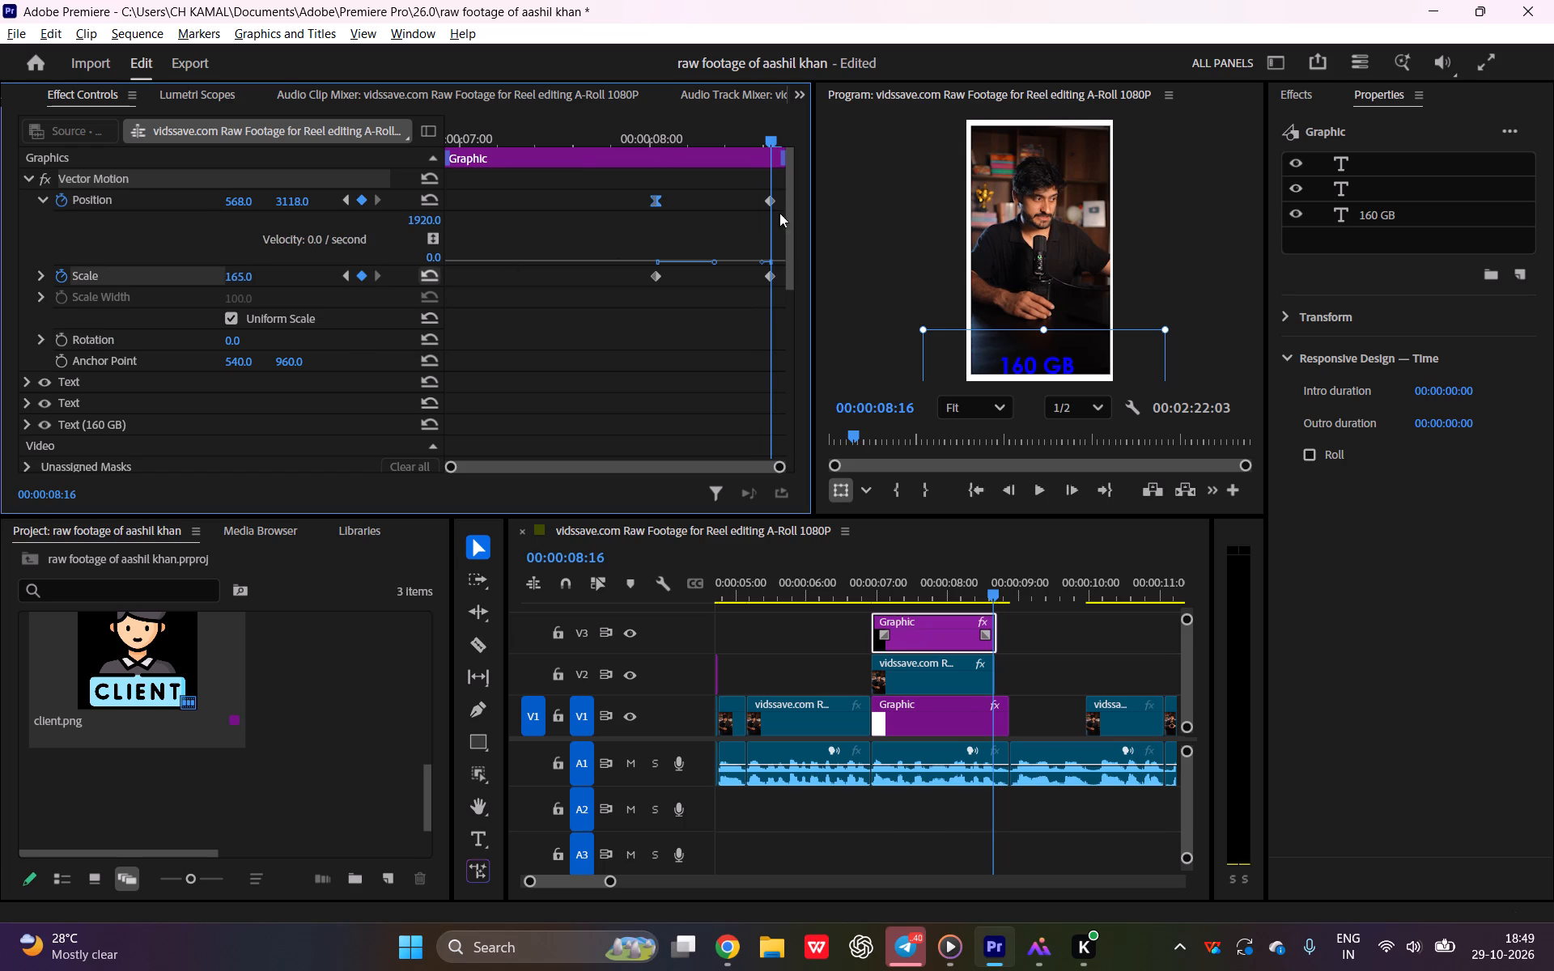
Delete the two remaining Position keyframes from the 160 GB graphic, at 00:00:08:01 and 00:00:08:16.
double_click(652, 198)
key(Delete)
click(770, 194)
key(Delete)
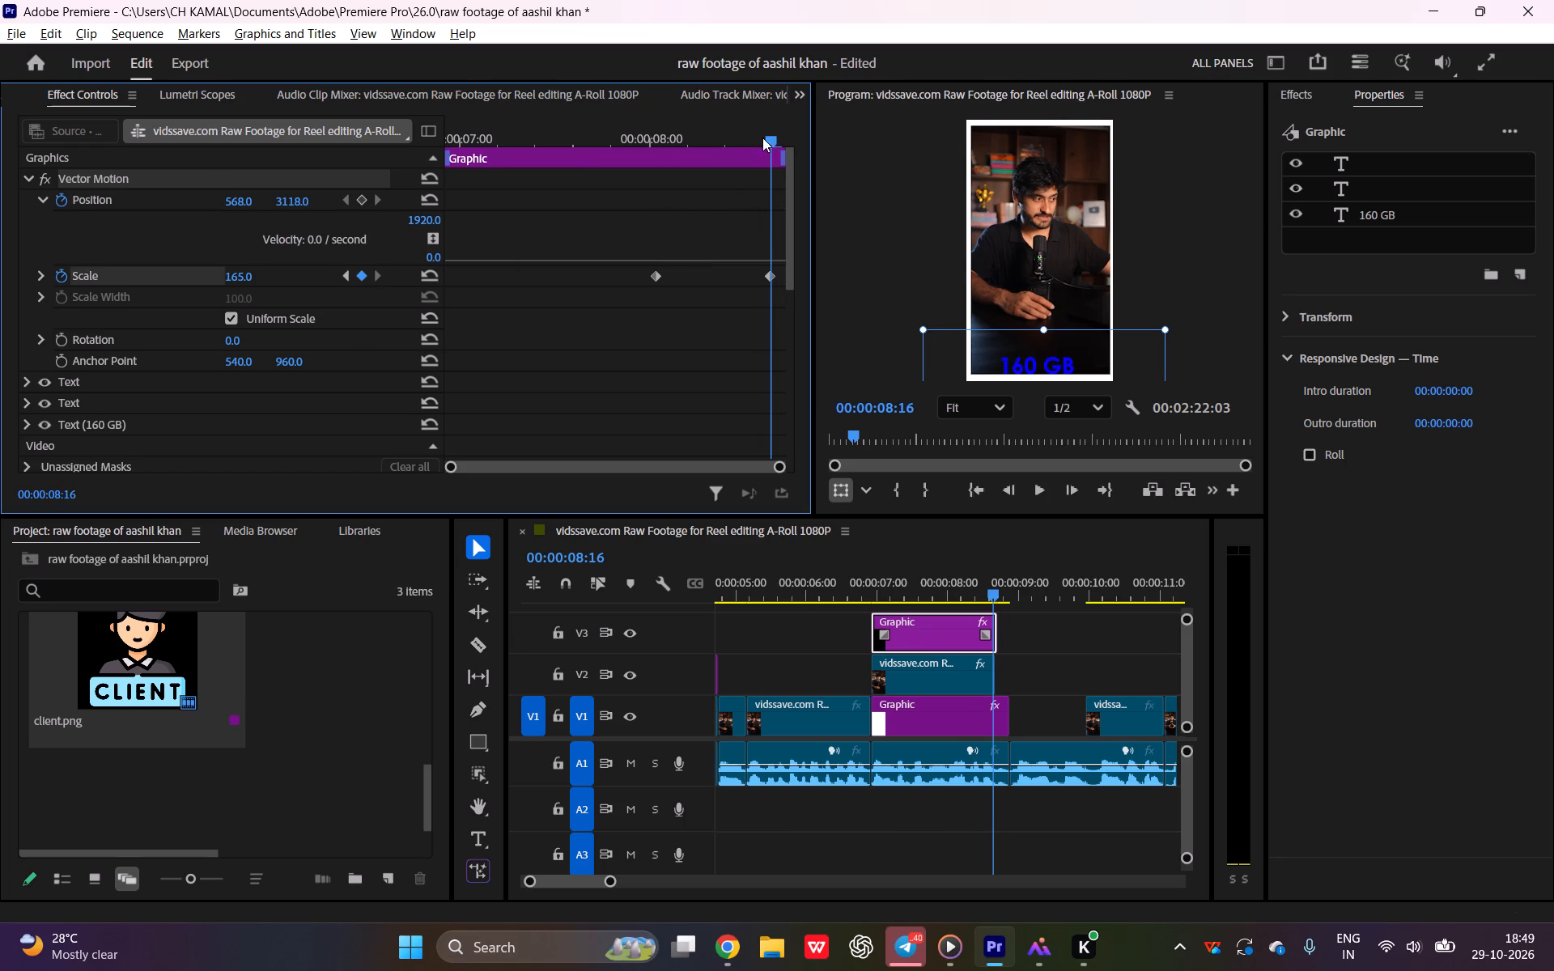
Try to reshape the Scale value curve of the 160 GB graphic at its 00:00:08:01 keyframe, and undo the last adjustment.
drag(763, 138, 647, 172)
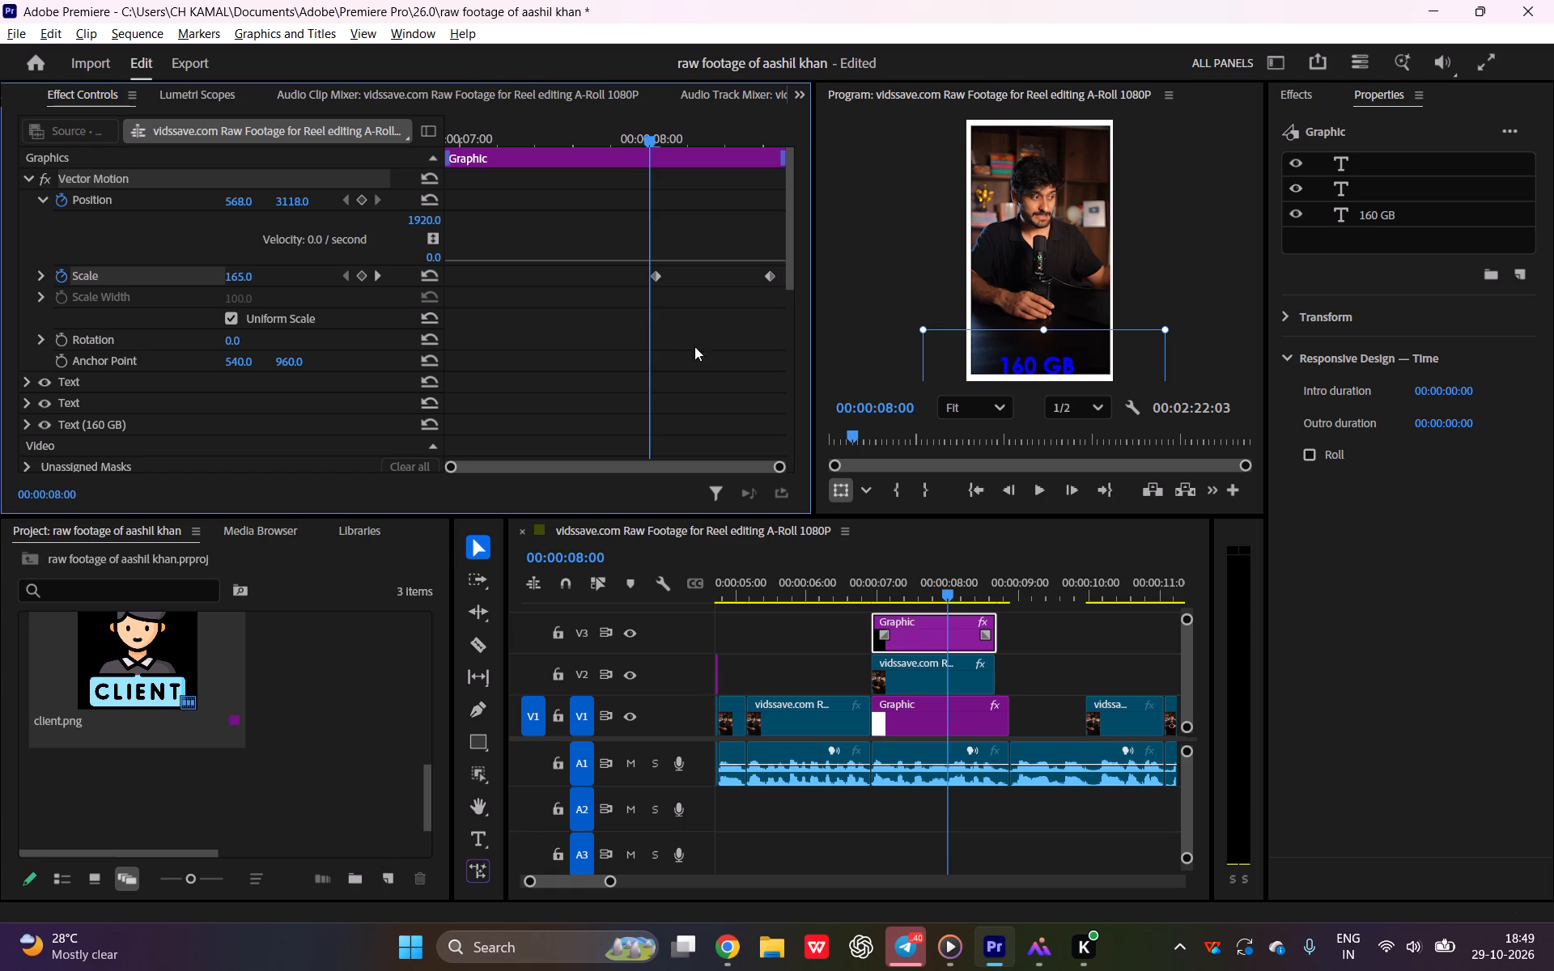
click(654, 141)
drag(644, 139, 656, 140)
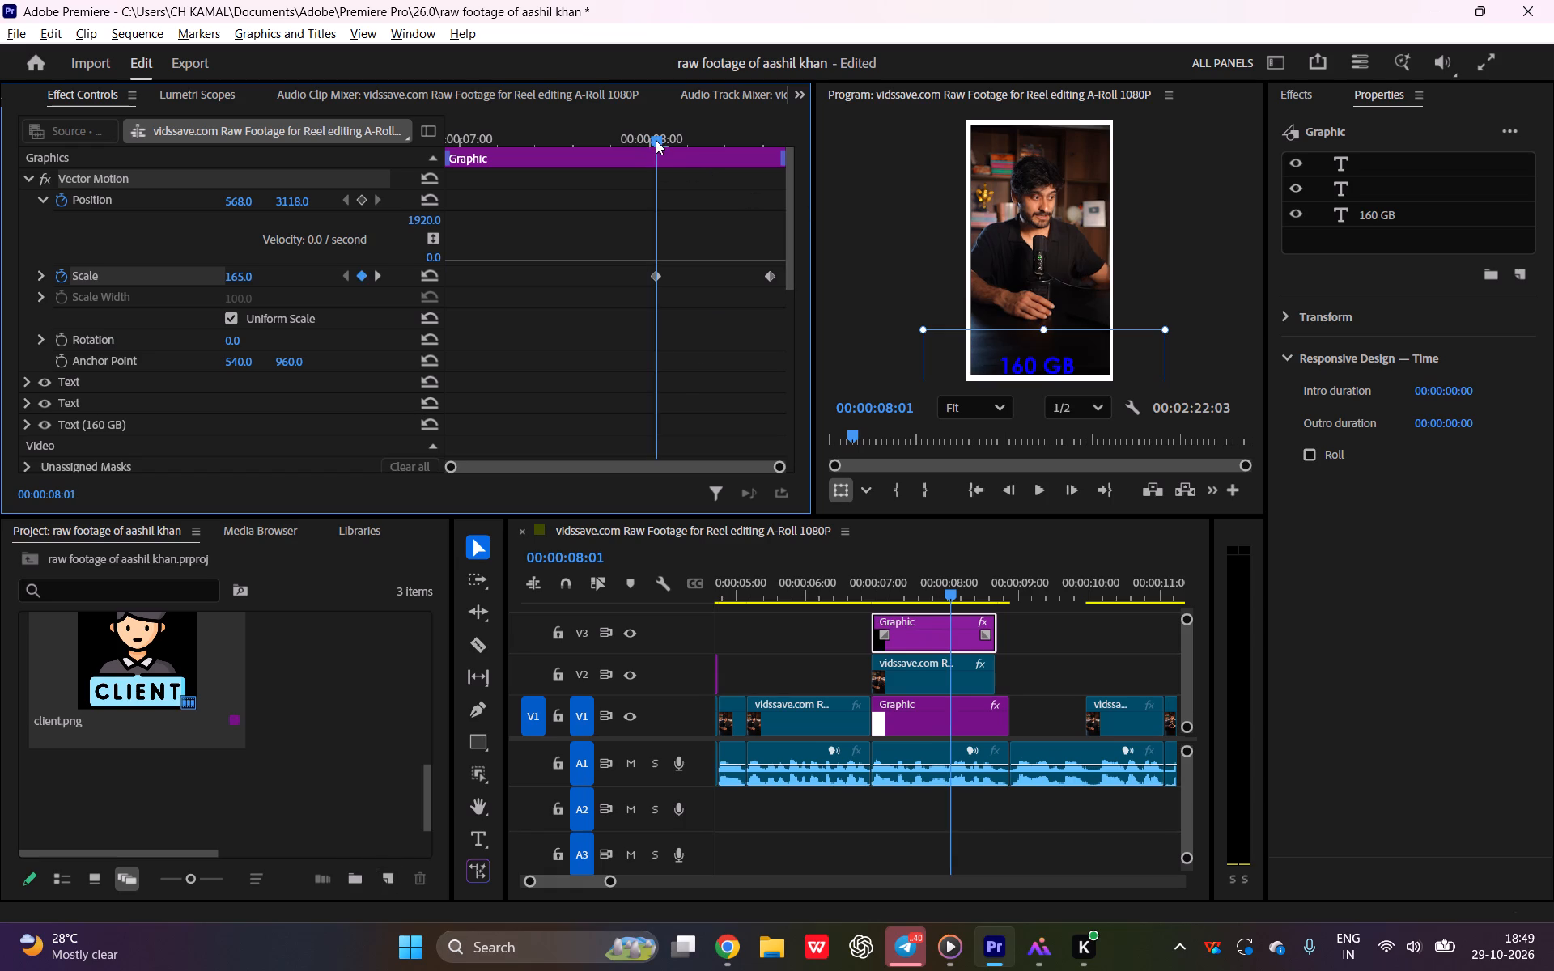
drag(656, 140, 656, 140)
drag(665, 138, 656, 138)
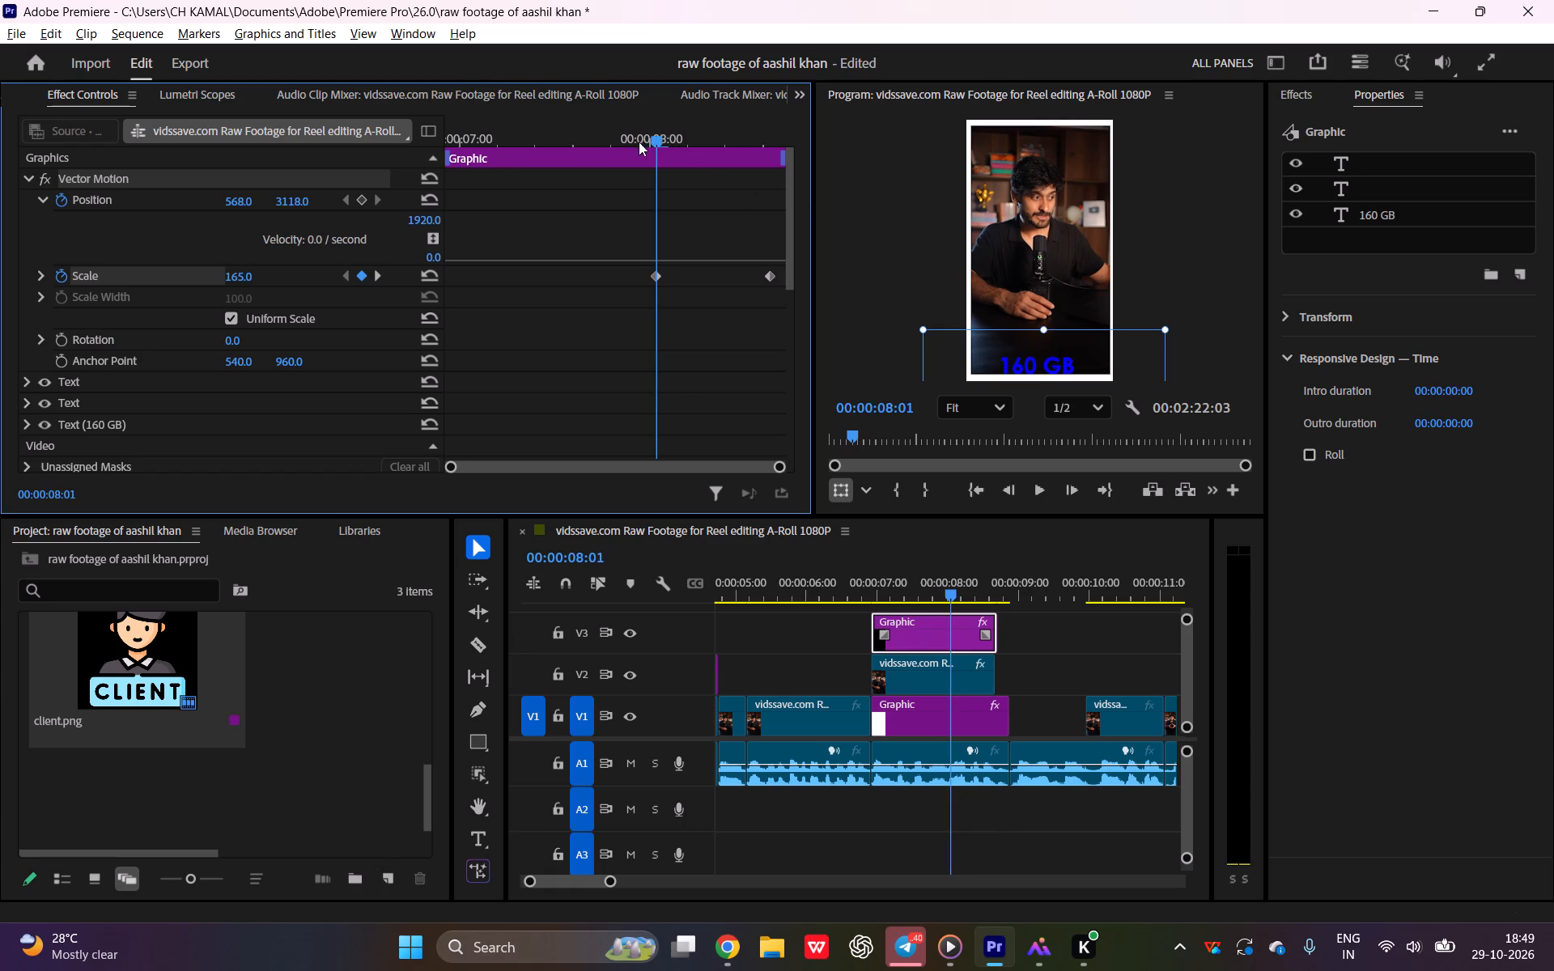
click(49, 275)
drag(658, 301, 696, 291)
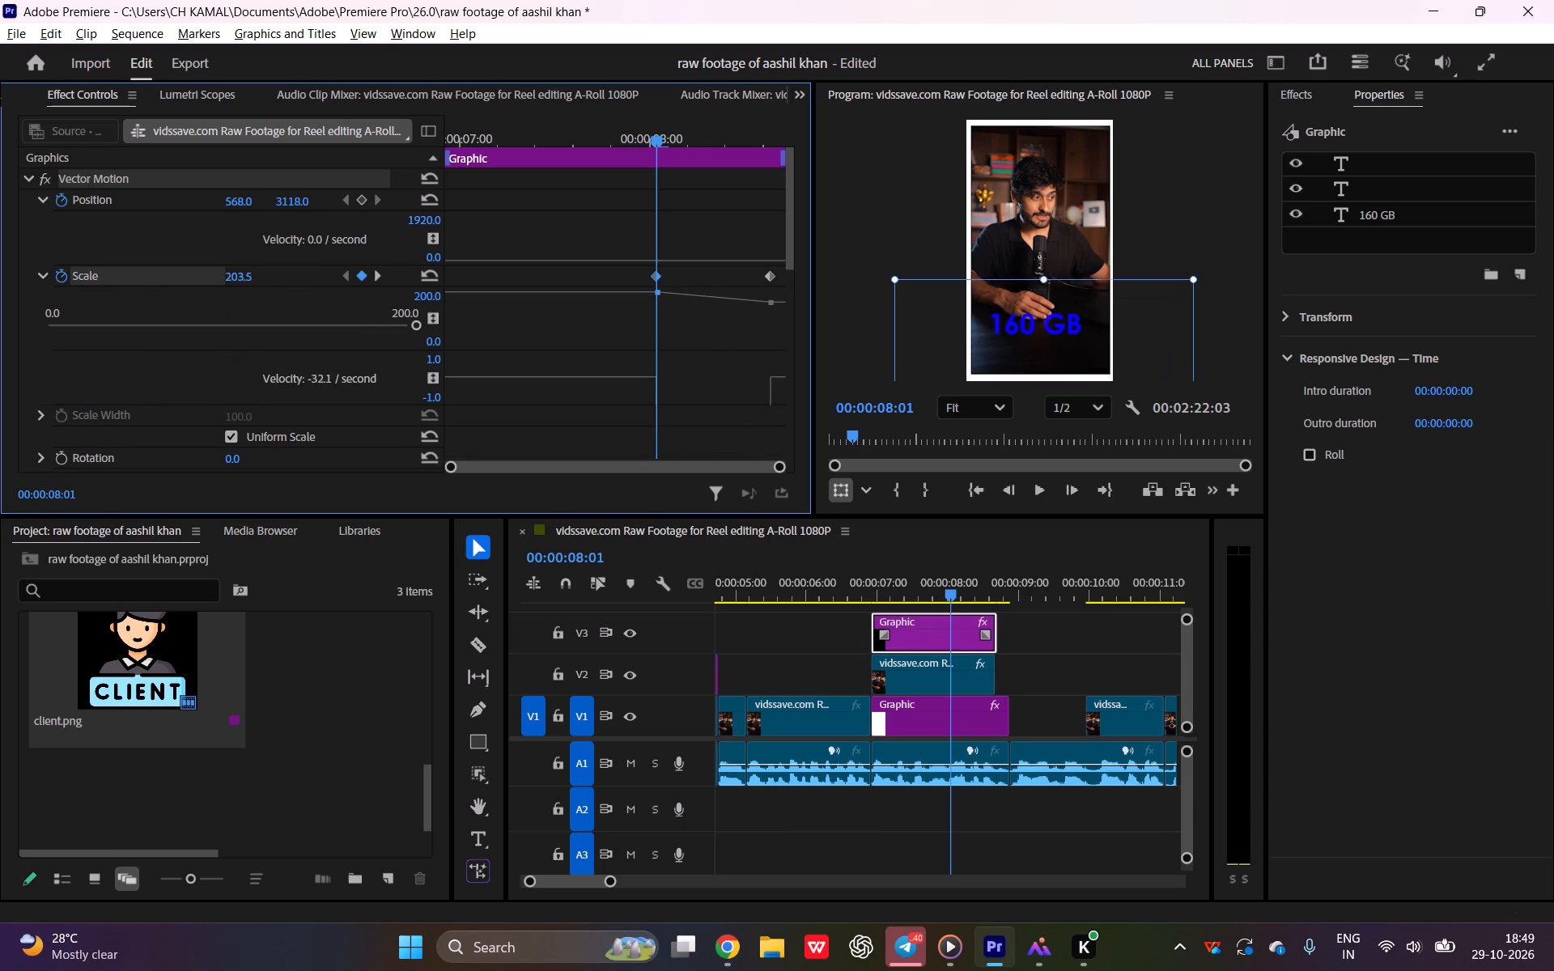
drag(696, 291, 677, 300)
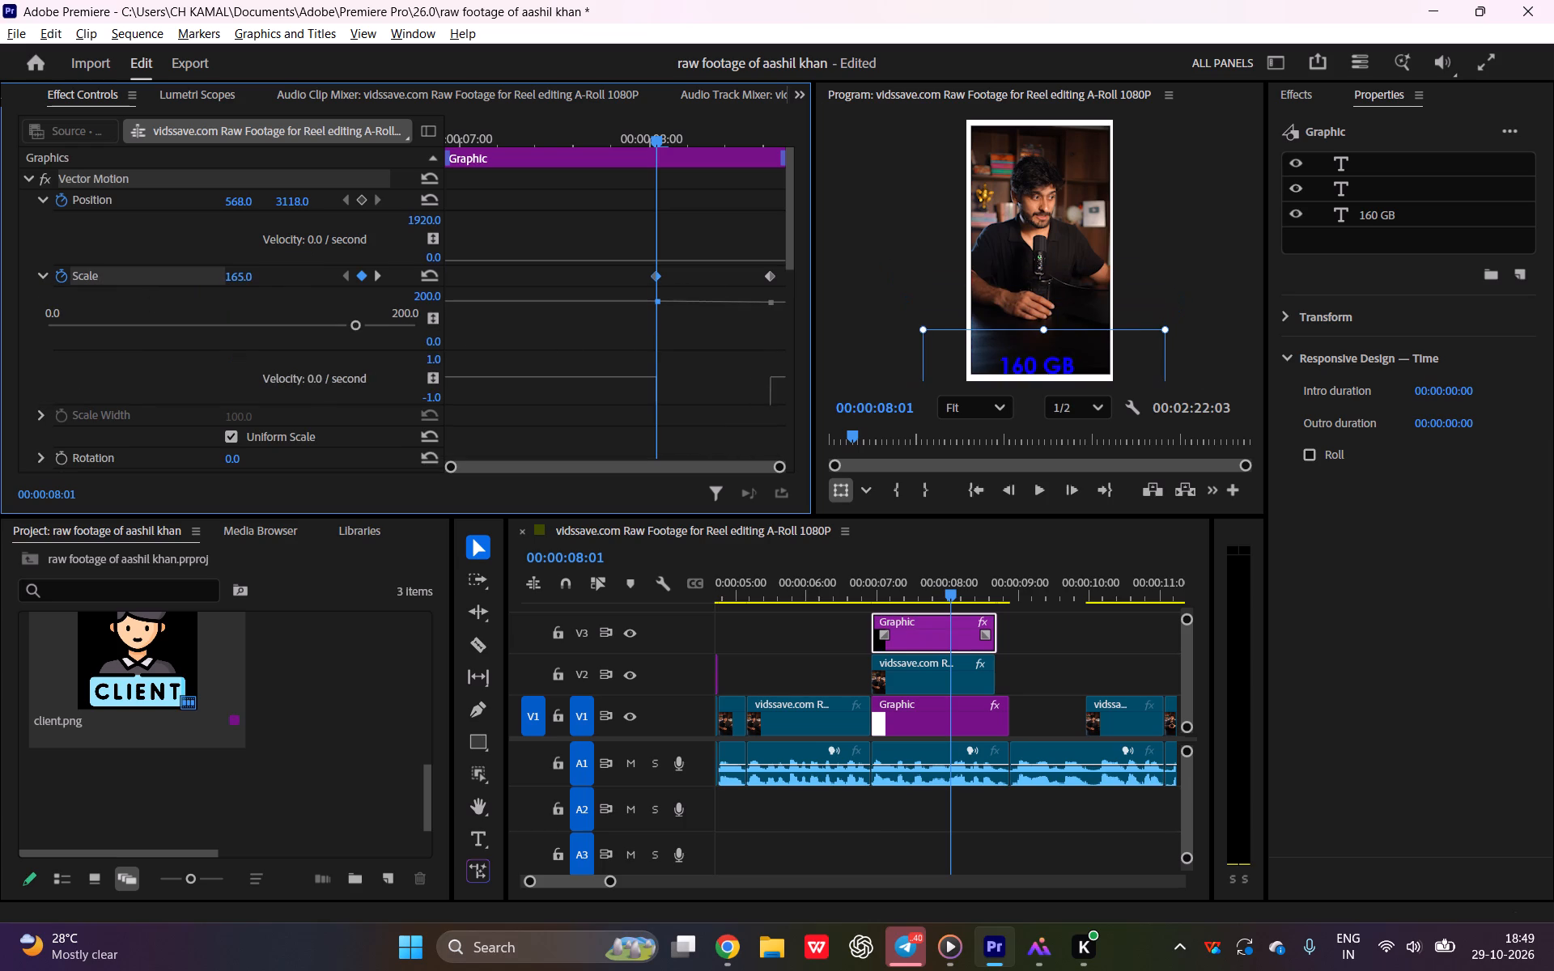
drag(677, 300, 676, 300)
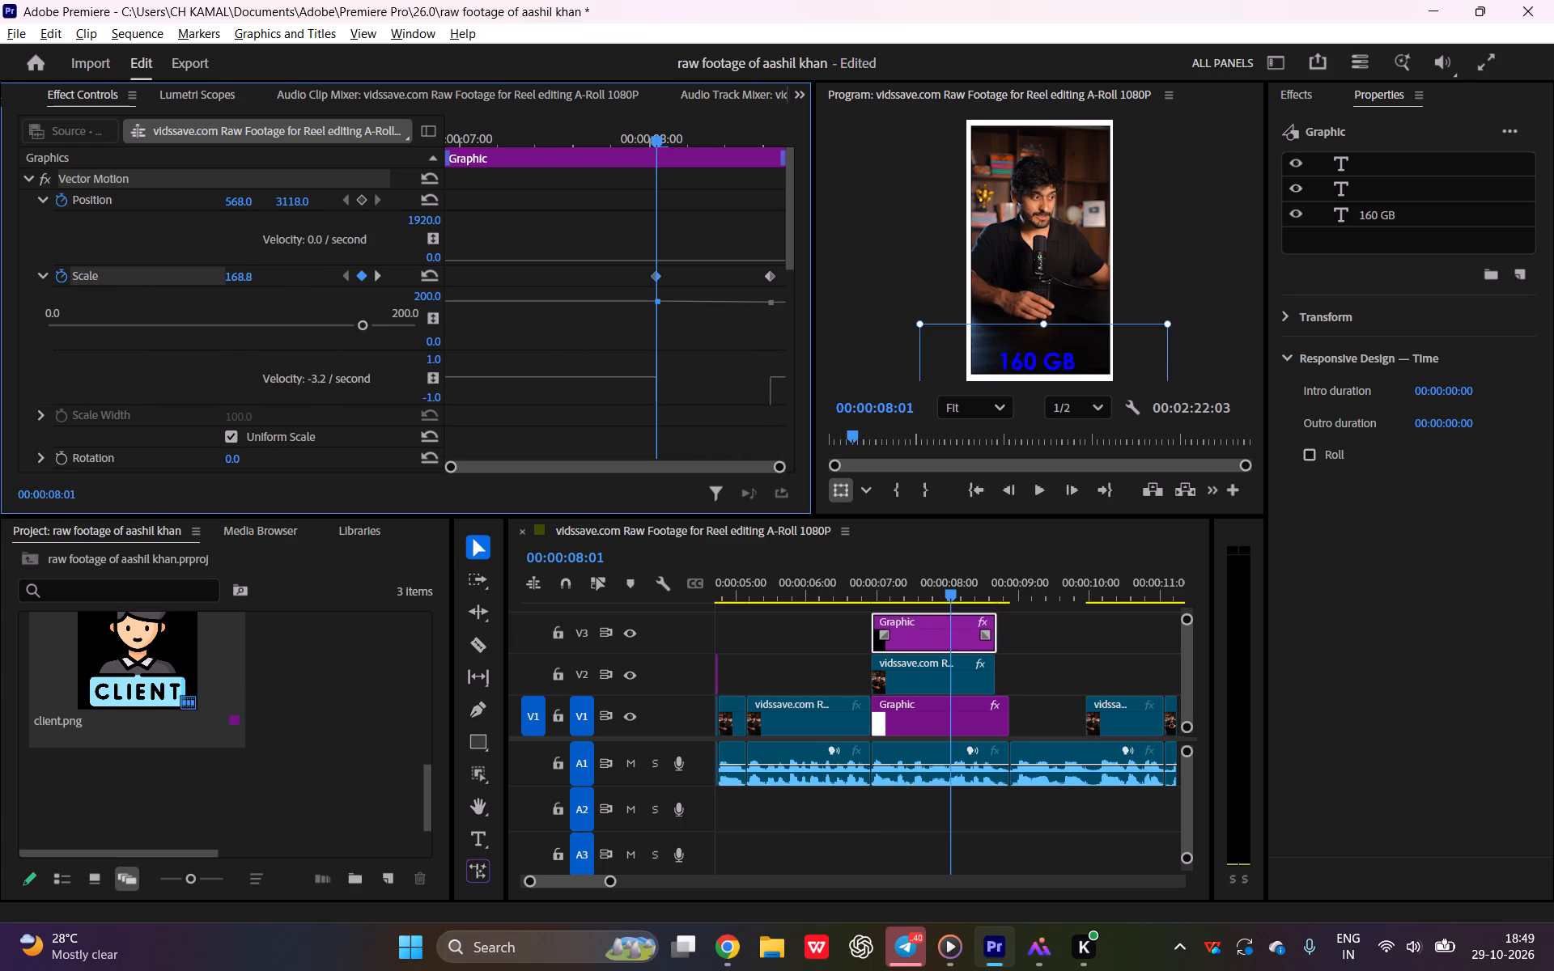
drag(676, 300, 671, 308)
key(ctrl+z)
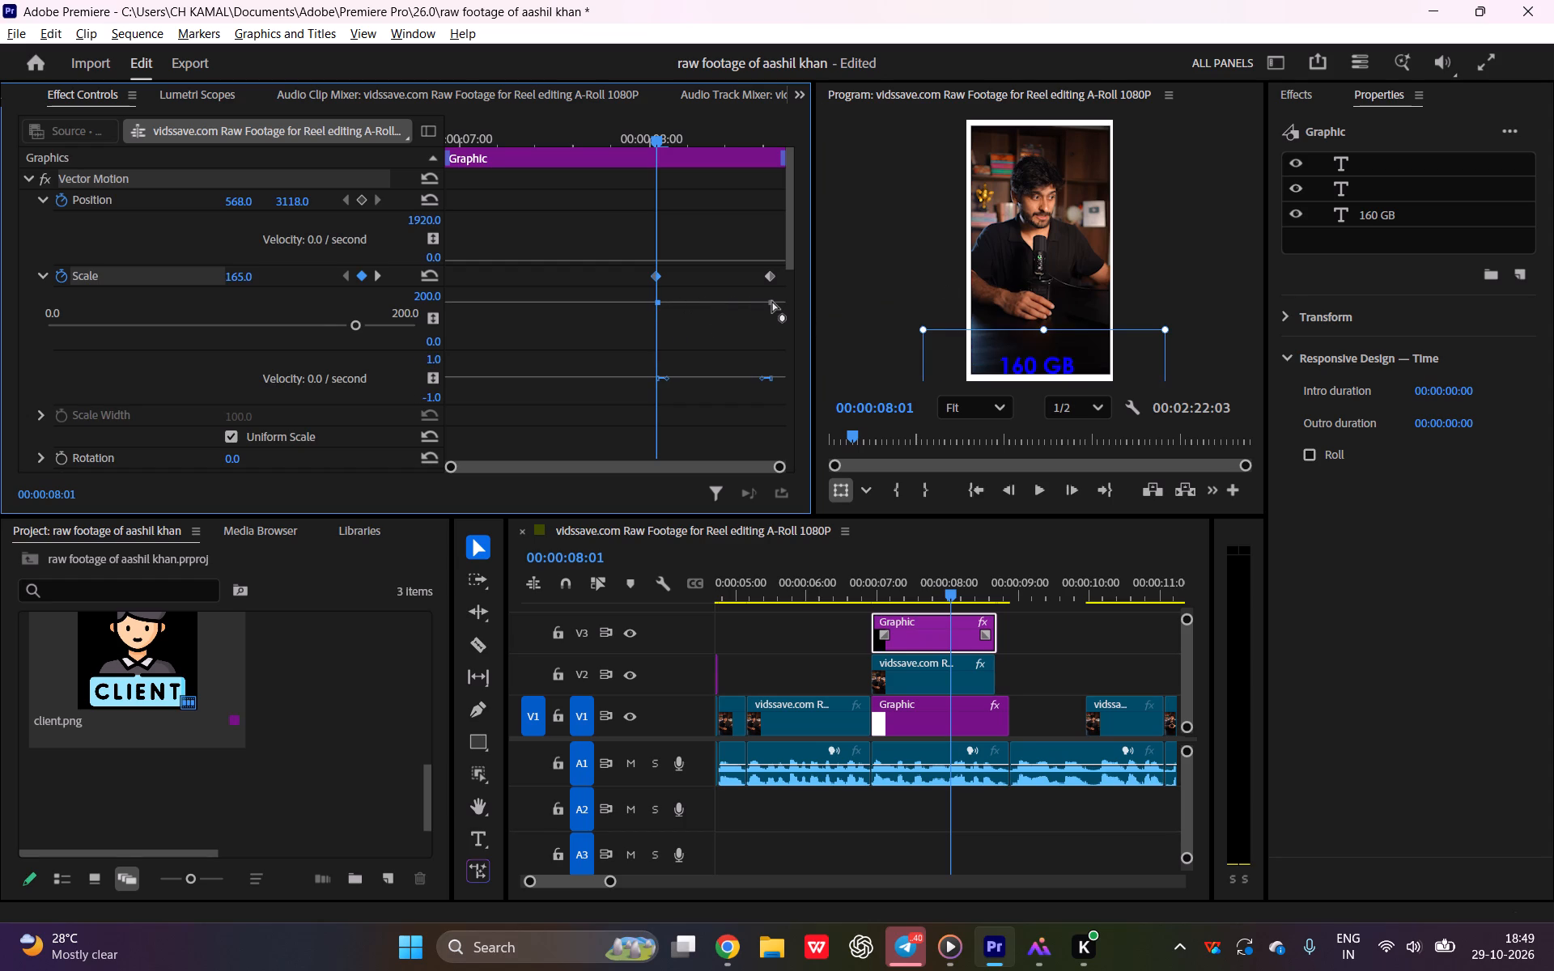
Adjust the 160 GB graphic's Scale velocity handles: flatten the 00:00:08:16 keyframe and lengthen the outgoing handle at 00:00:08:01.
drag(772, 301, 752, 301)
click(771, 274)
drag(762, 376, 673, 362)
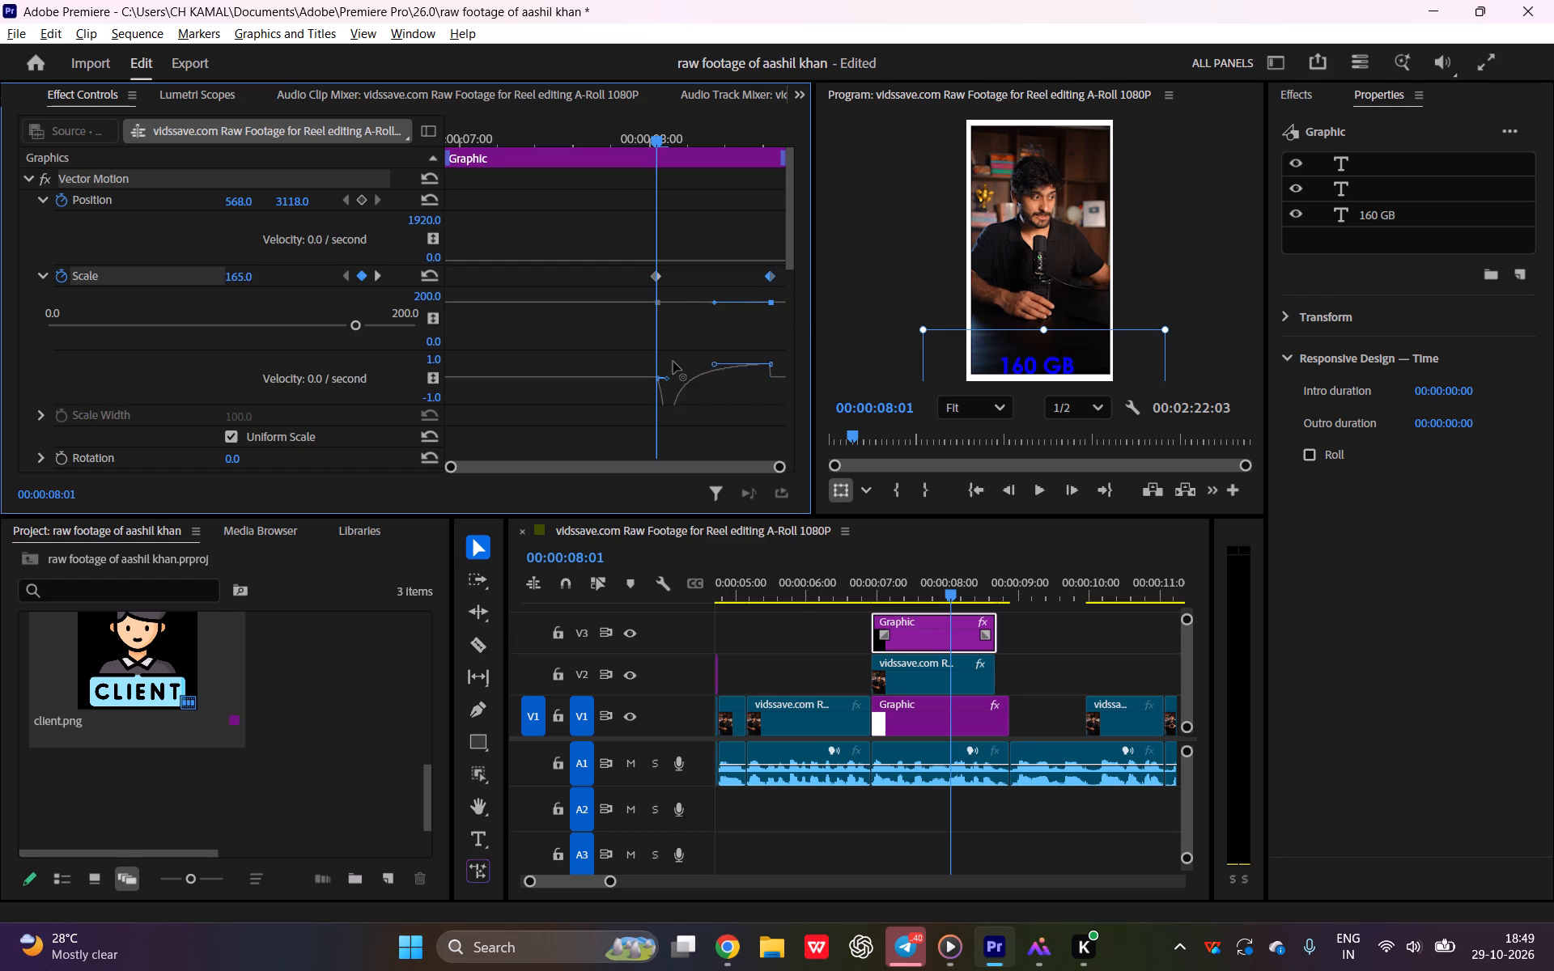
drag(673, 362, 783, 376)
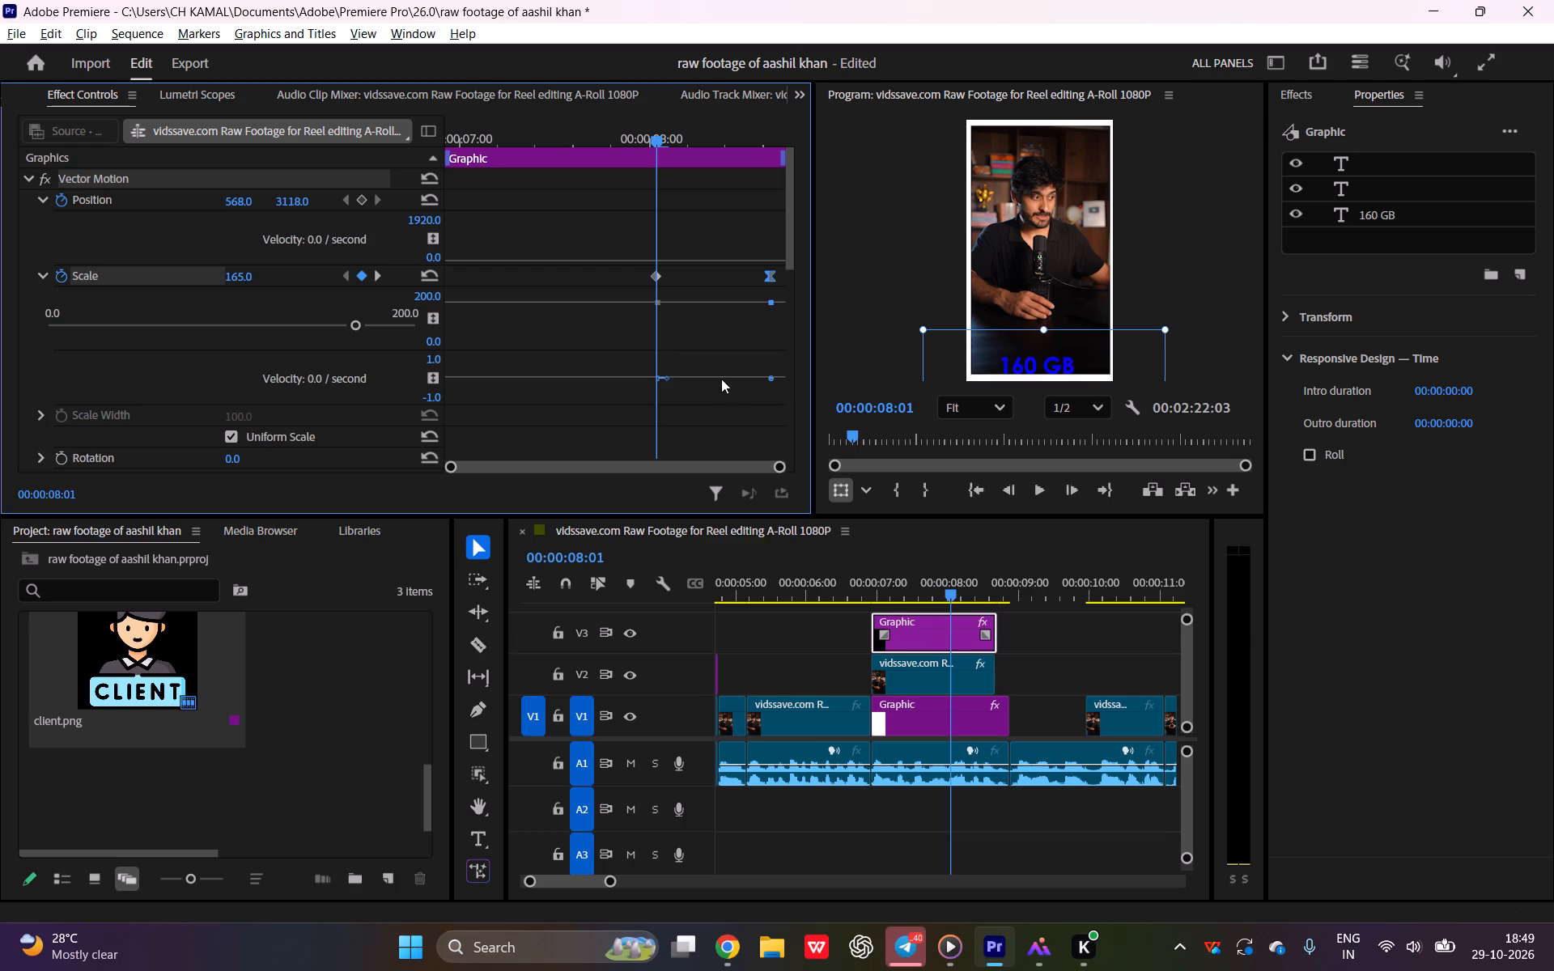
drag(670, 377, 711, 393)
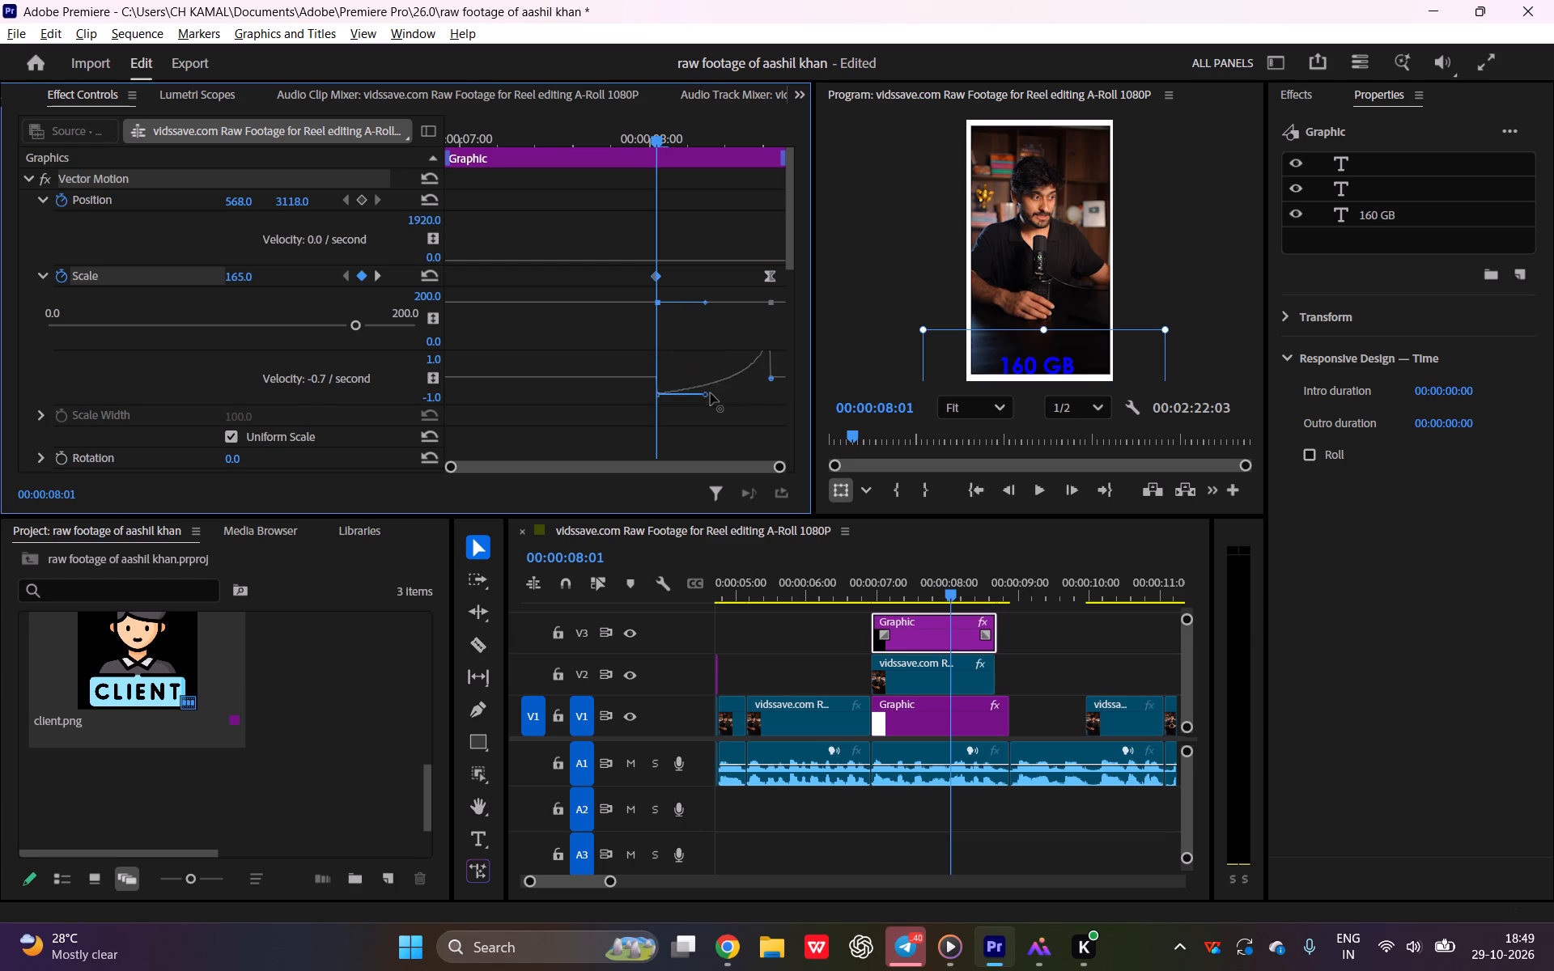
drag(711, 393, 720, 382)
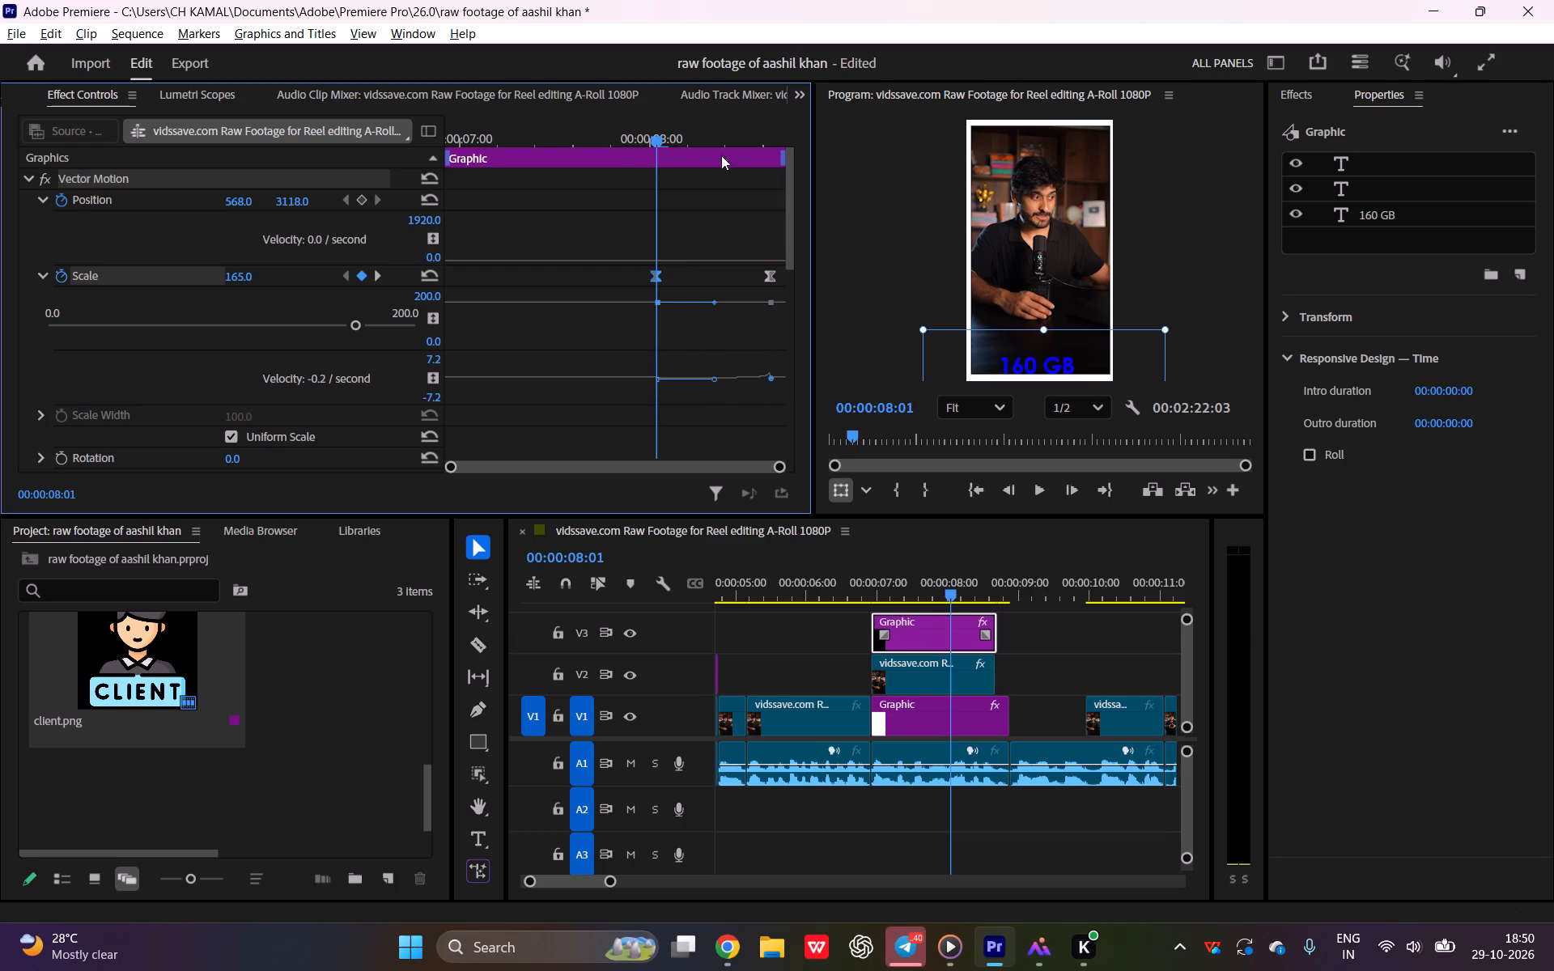
Play back the 160 GB graphic's section to check the text's scale animation.
key(space)
key(space)
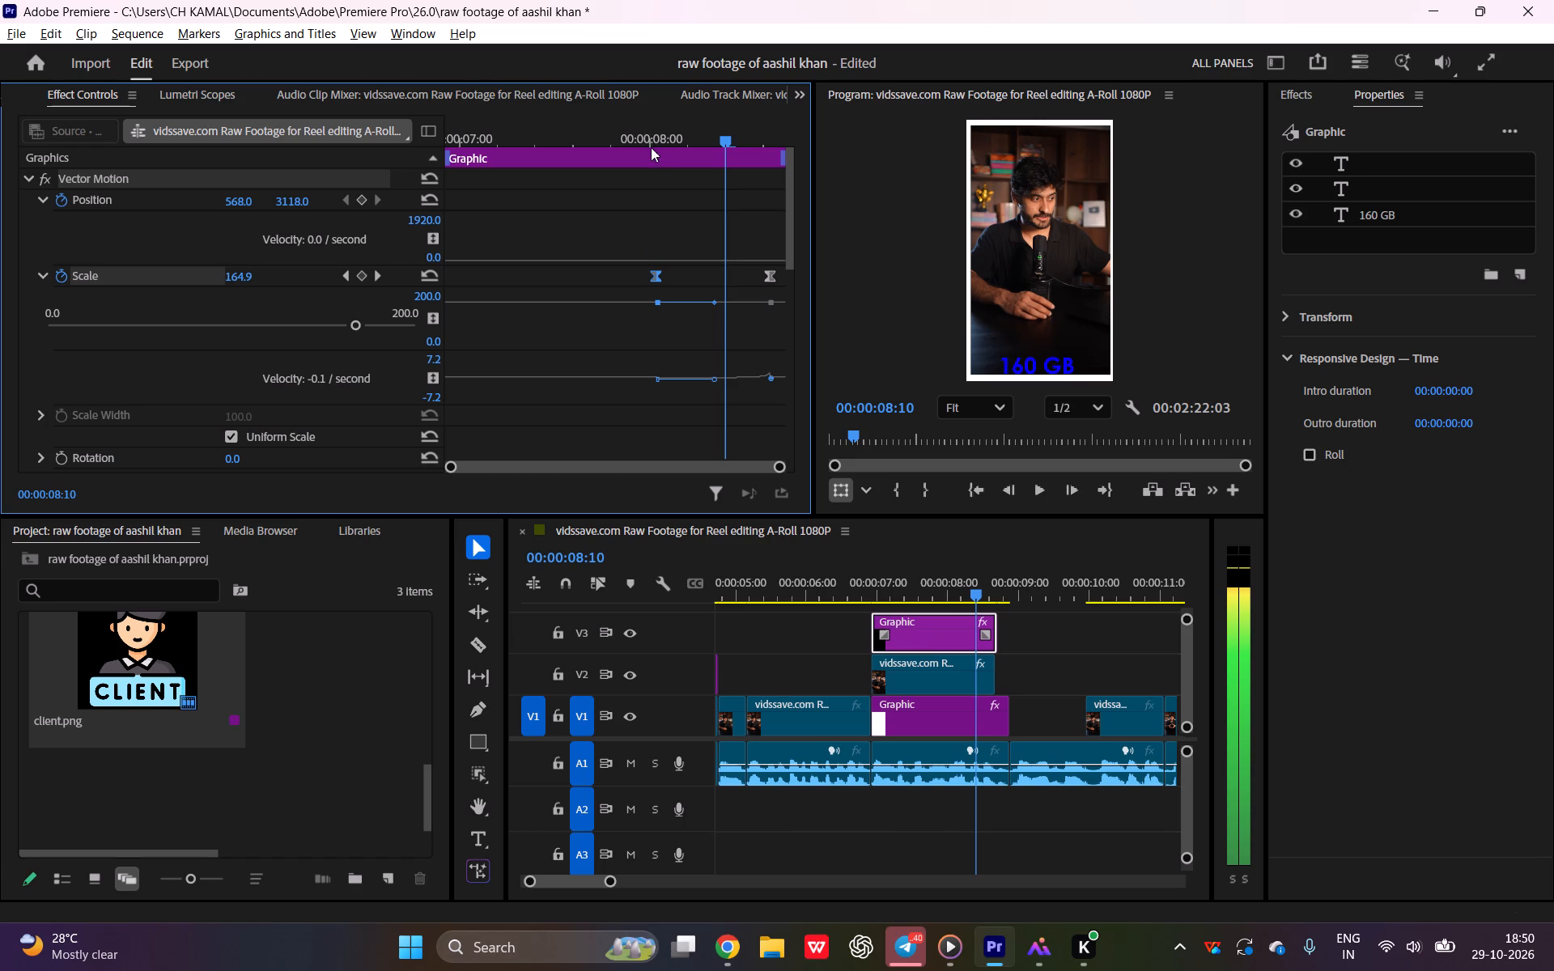
drag(651, 138, 214, 166)
key(space)
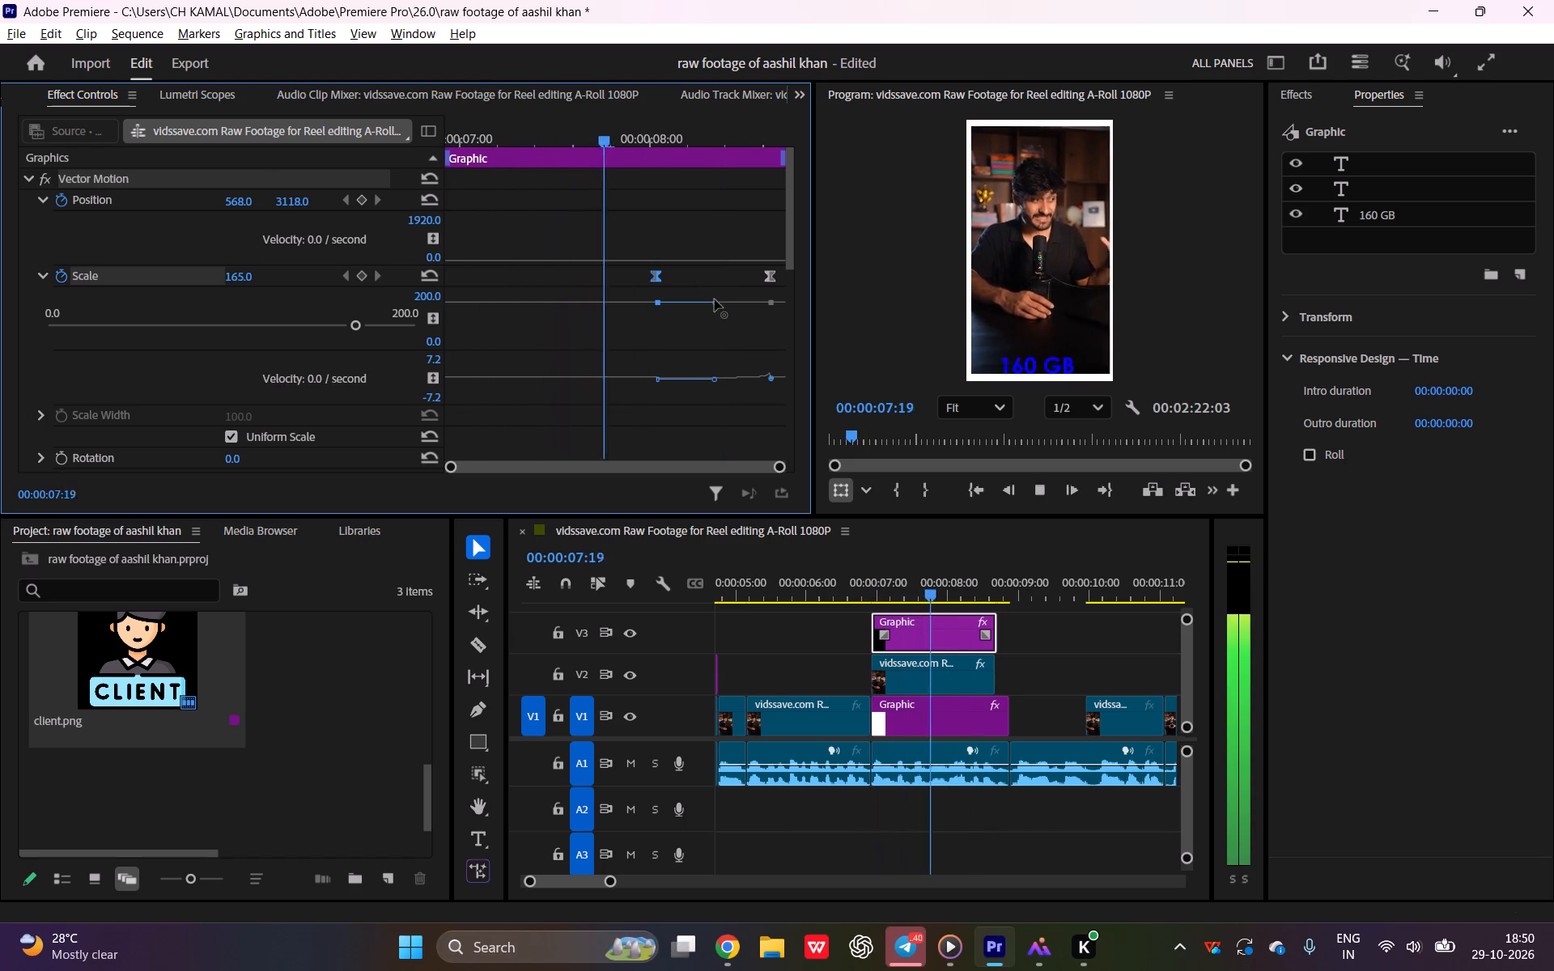
key(space)
Delete the 160 GB graphic clip from track V3.
click(1025, 361)
drag(1025, 361, 1023, 381)
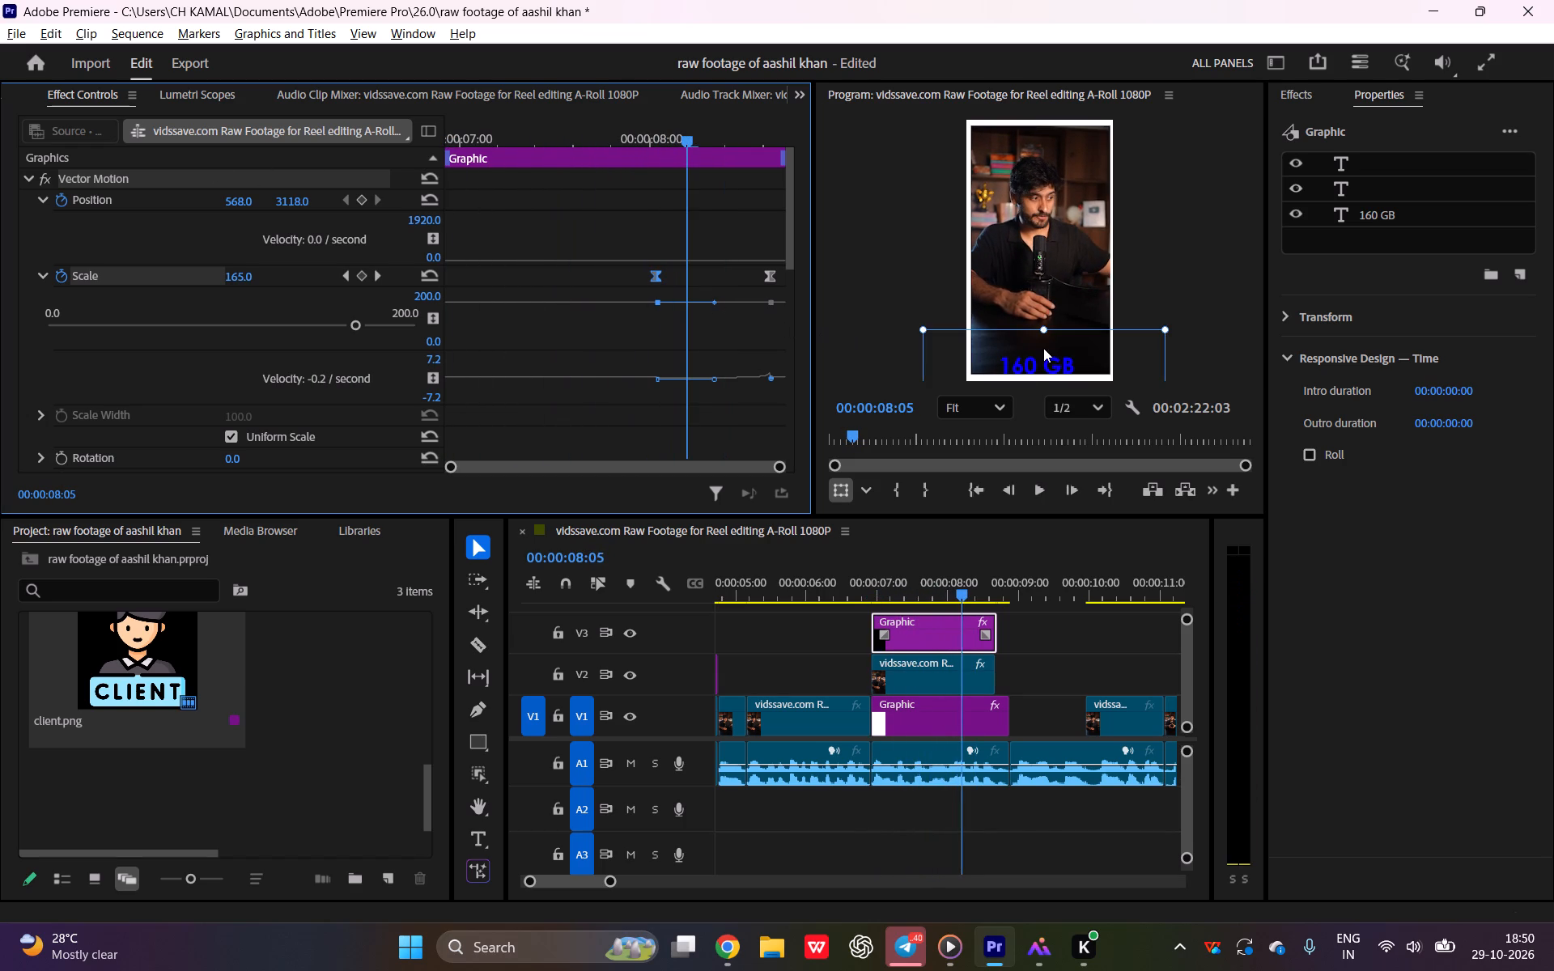
key(Delete)
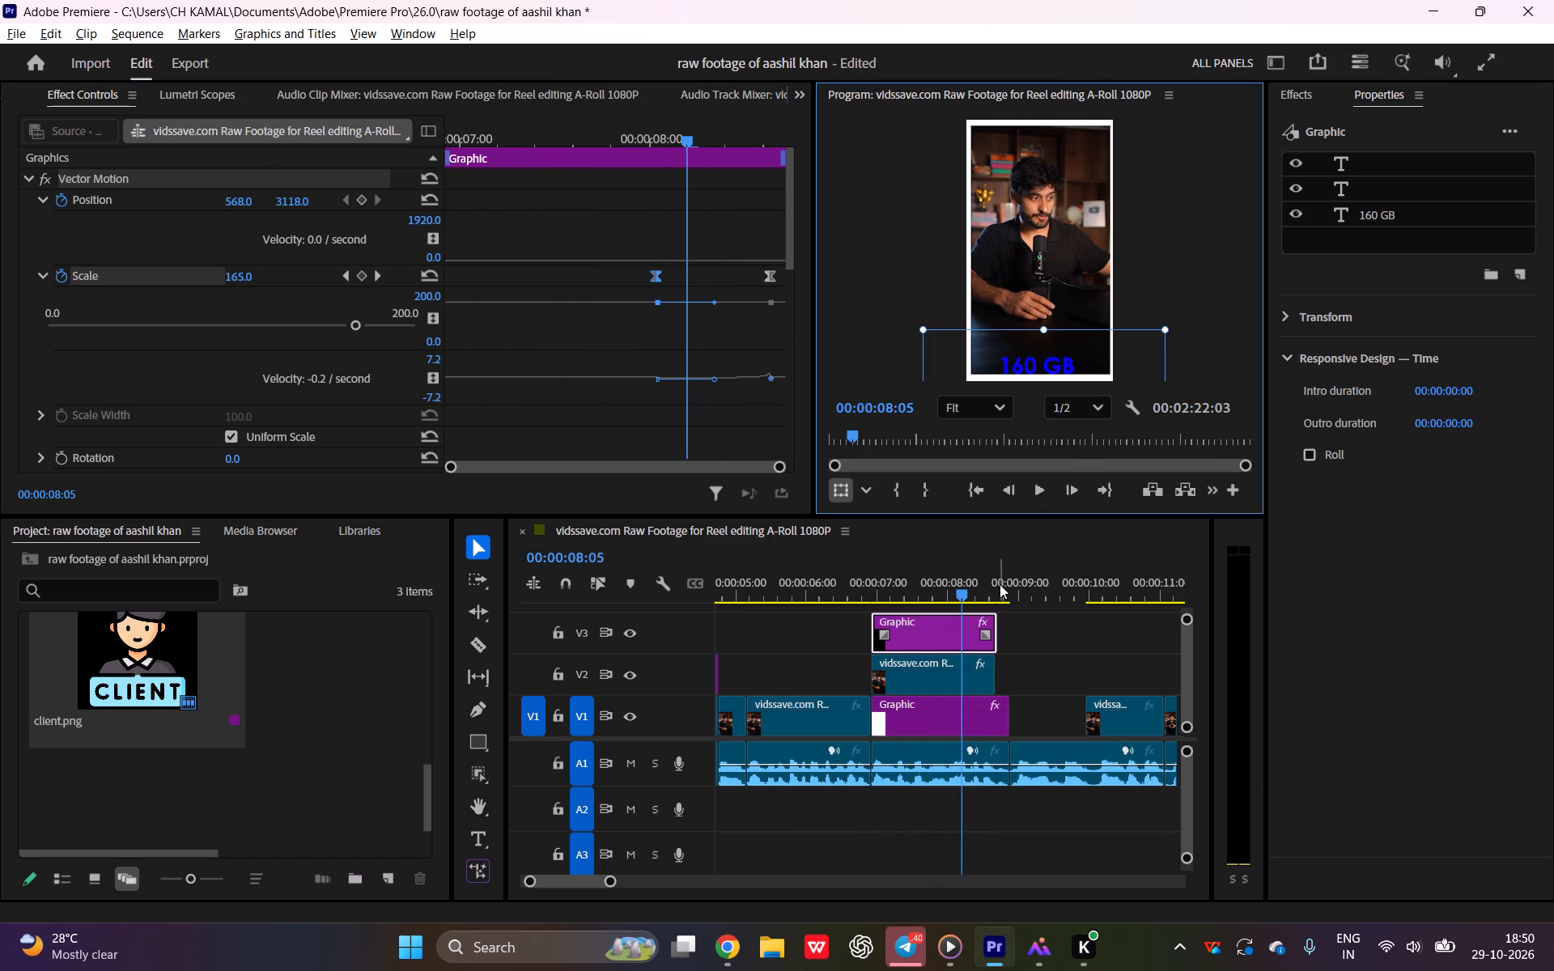
click(913, 628)
click(920, 625)
key(Delete)
Play back the reel through the transition into the zooming V2 footage over the white background.
drag(949, 580, 867, 599)
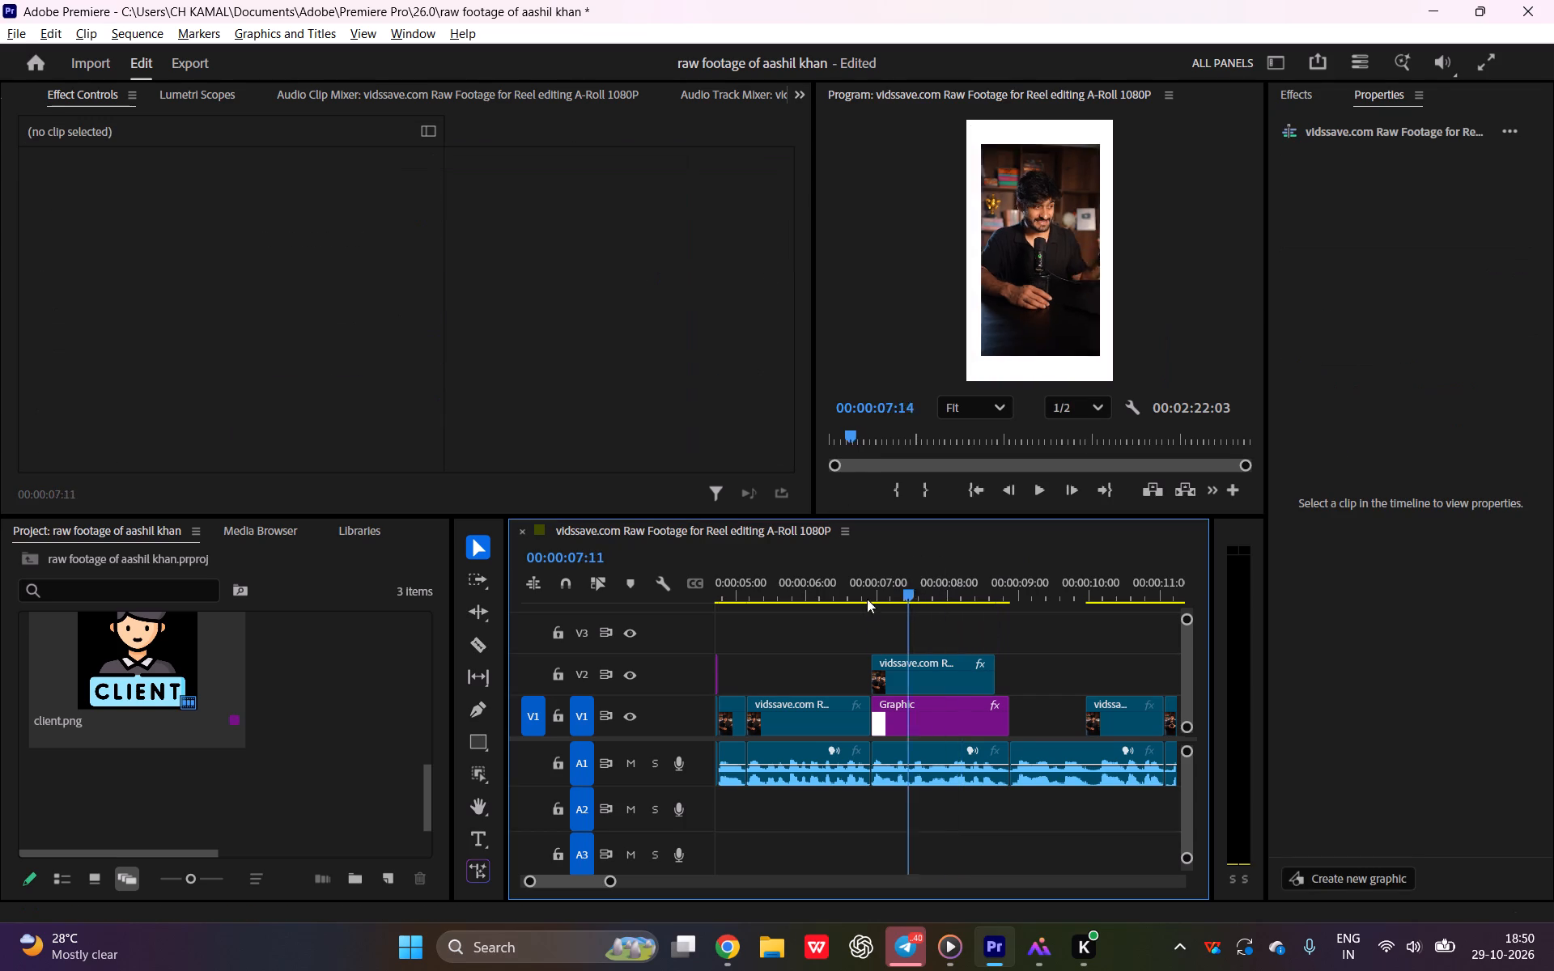
drag(867, 599, 751, 598)
key(space)
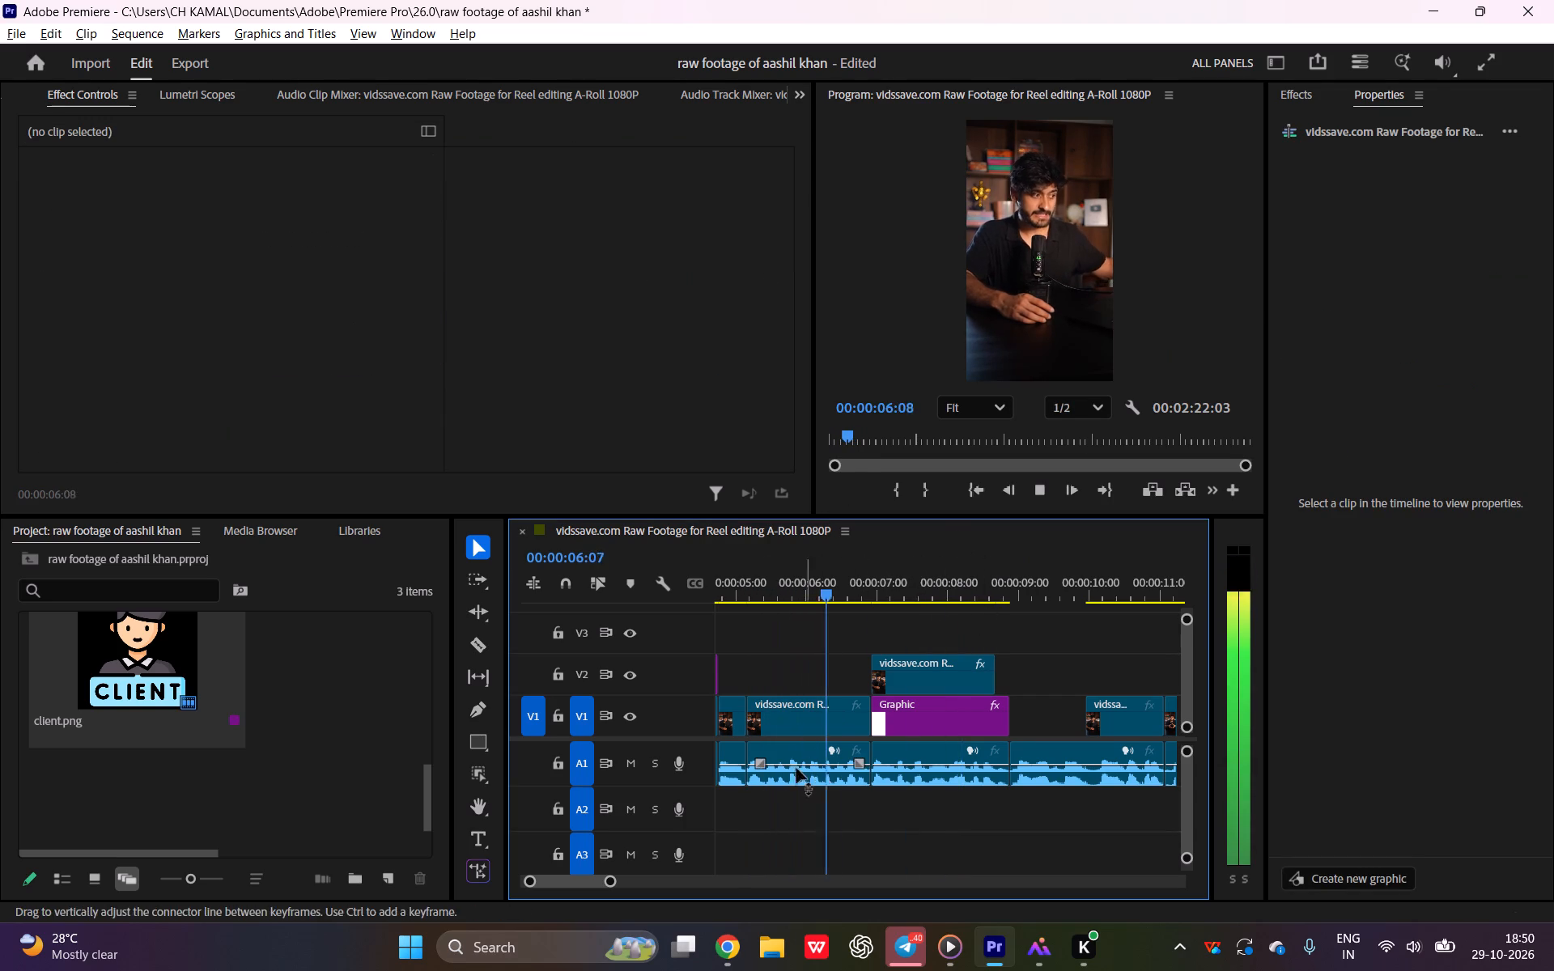
key(space)
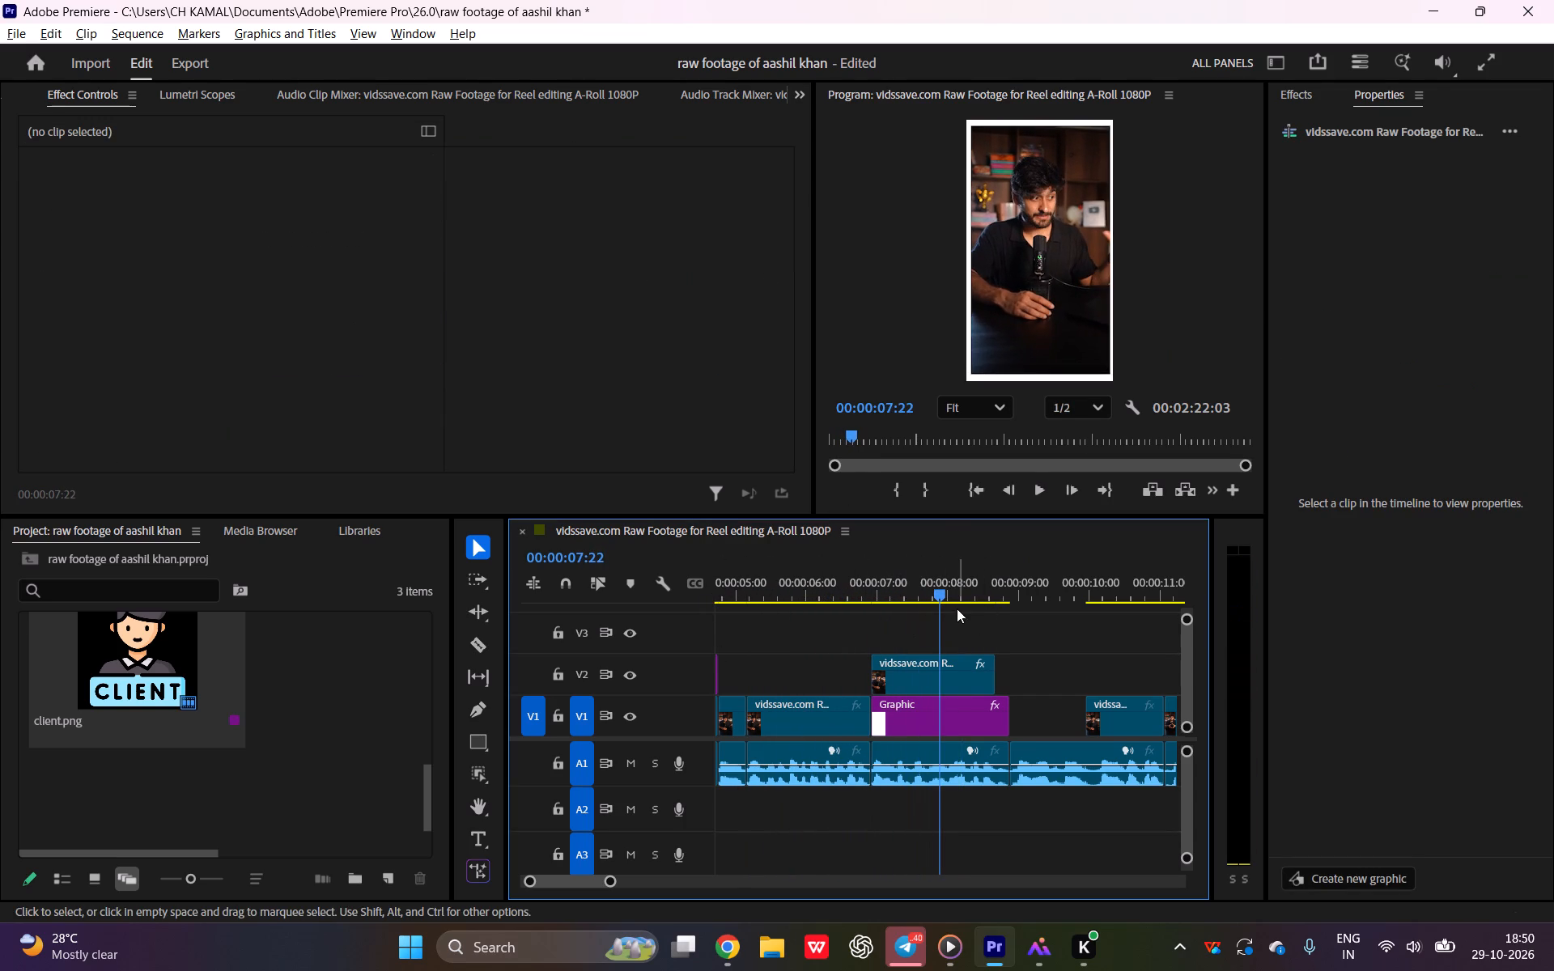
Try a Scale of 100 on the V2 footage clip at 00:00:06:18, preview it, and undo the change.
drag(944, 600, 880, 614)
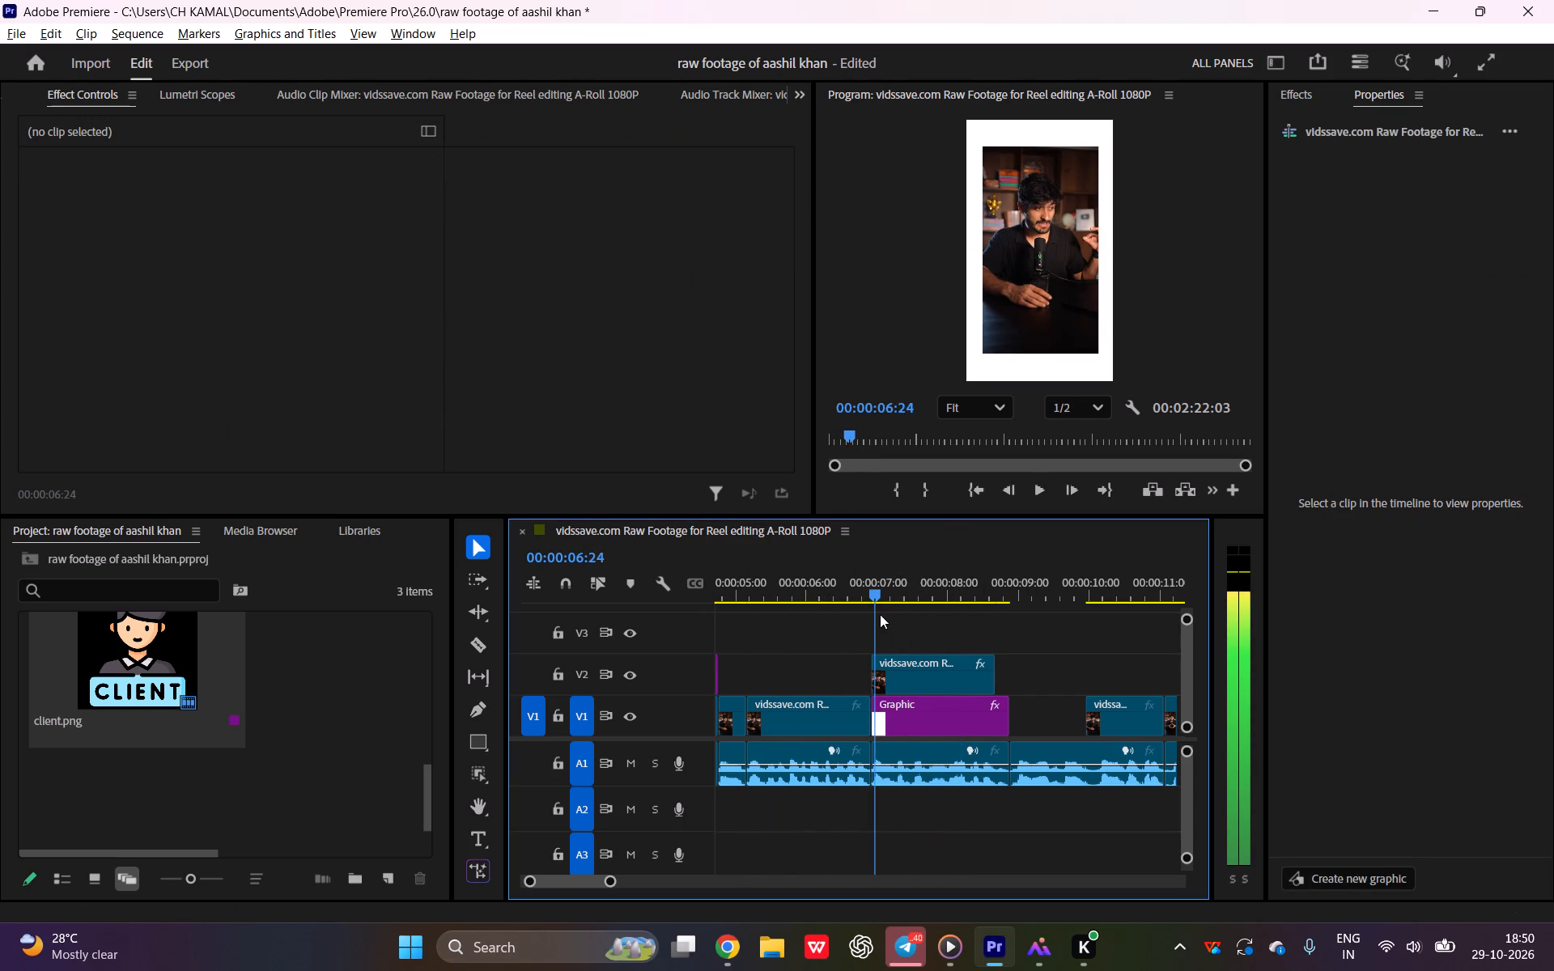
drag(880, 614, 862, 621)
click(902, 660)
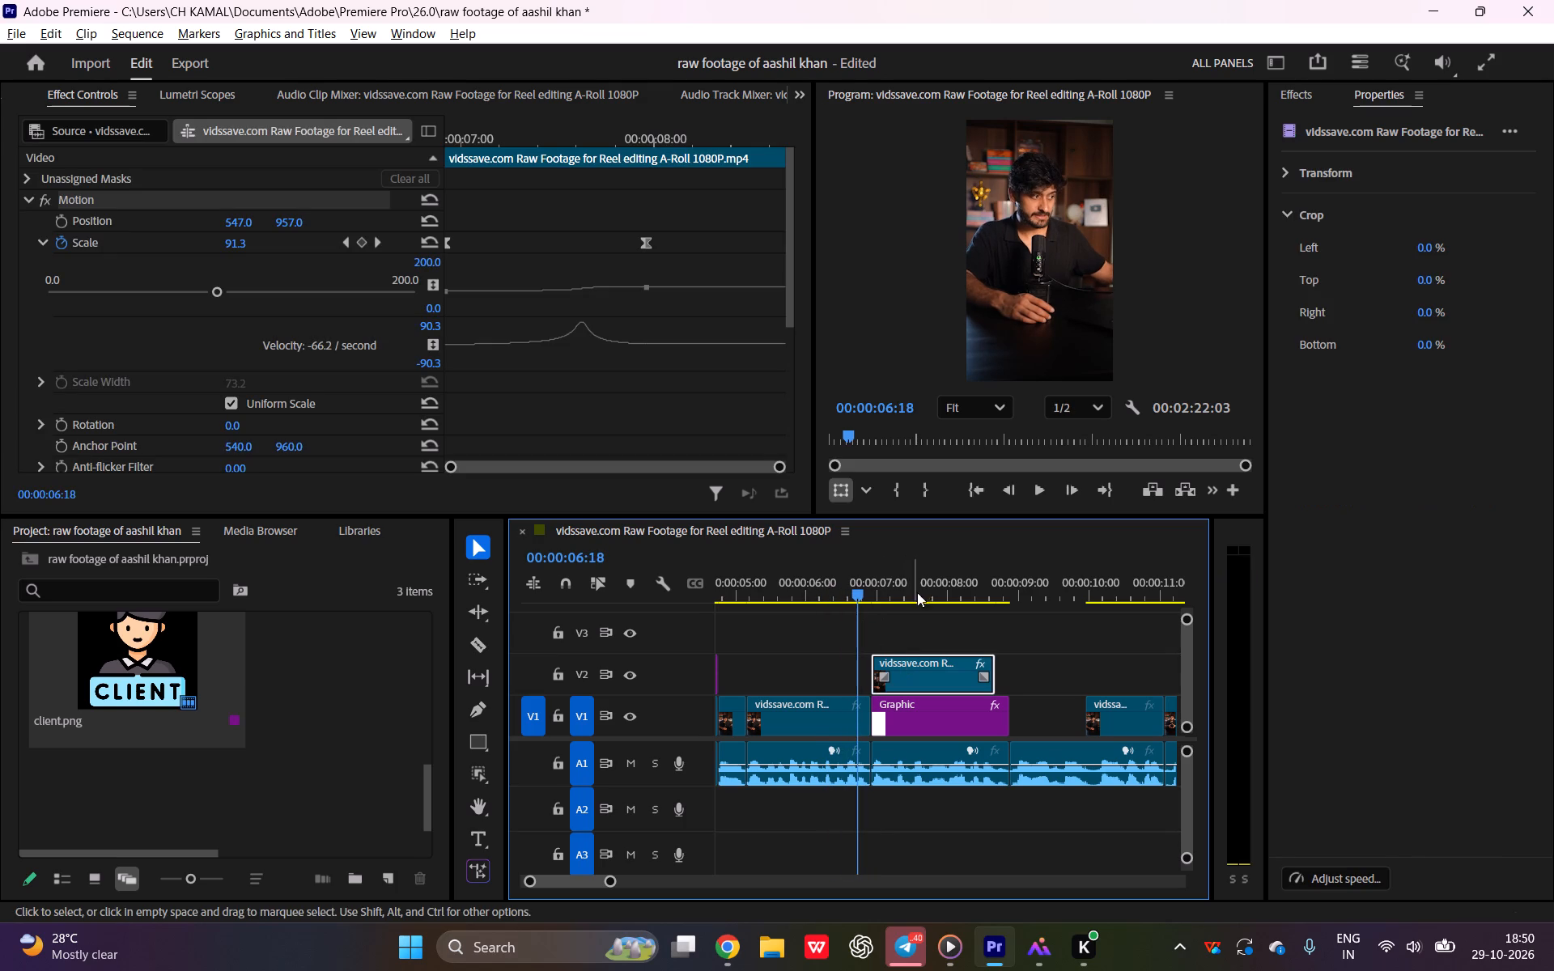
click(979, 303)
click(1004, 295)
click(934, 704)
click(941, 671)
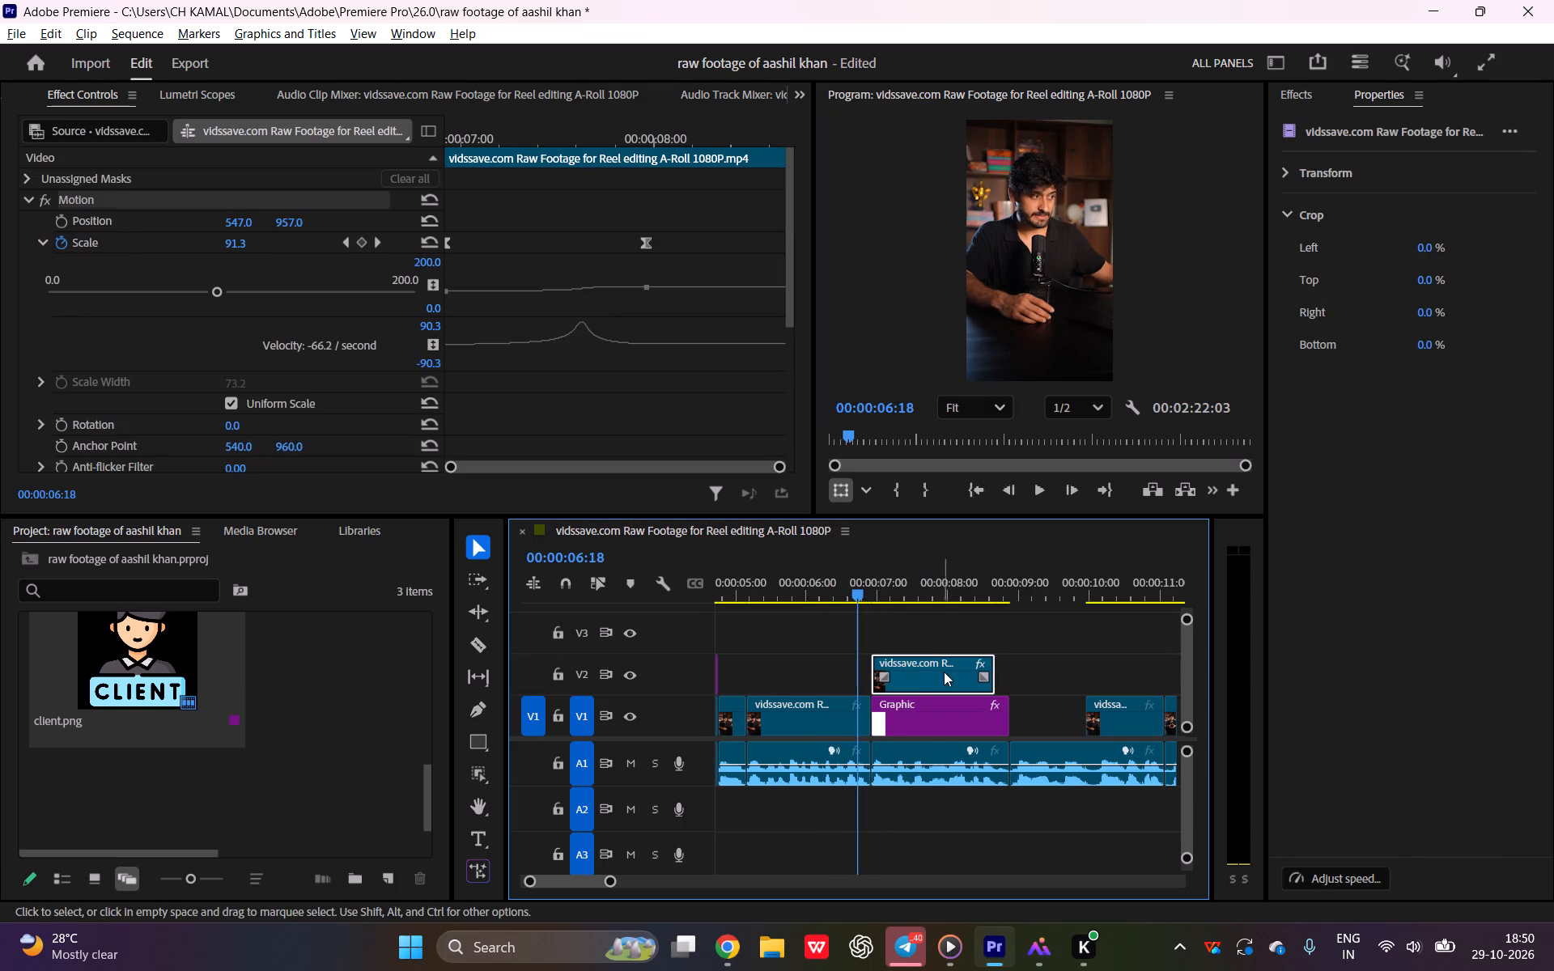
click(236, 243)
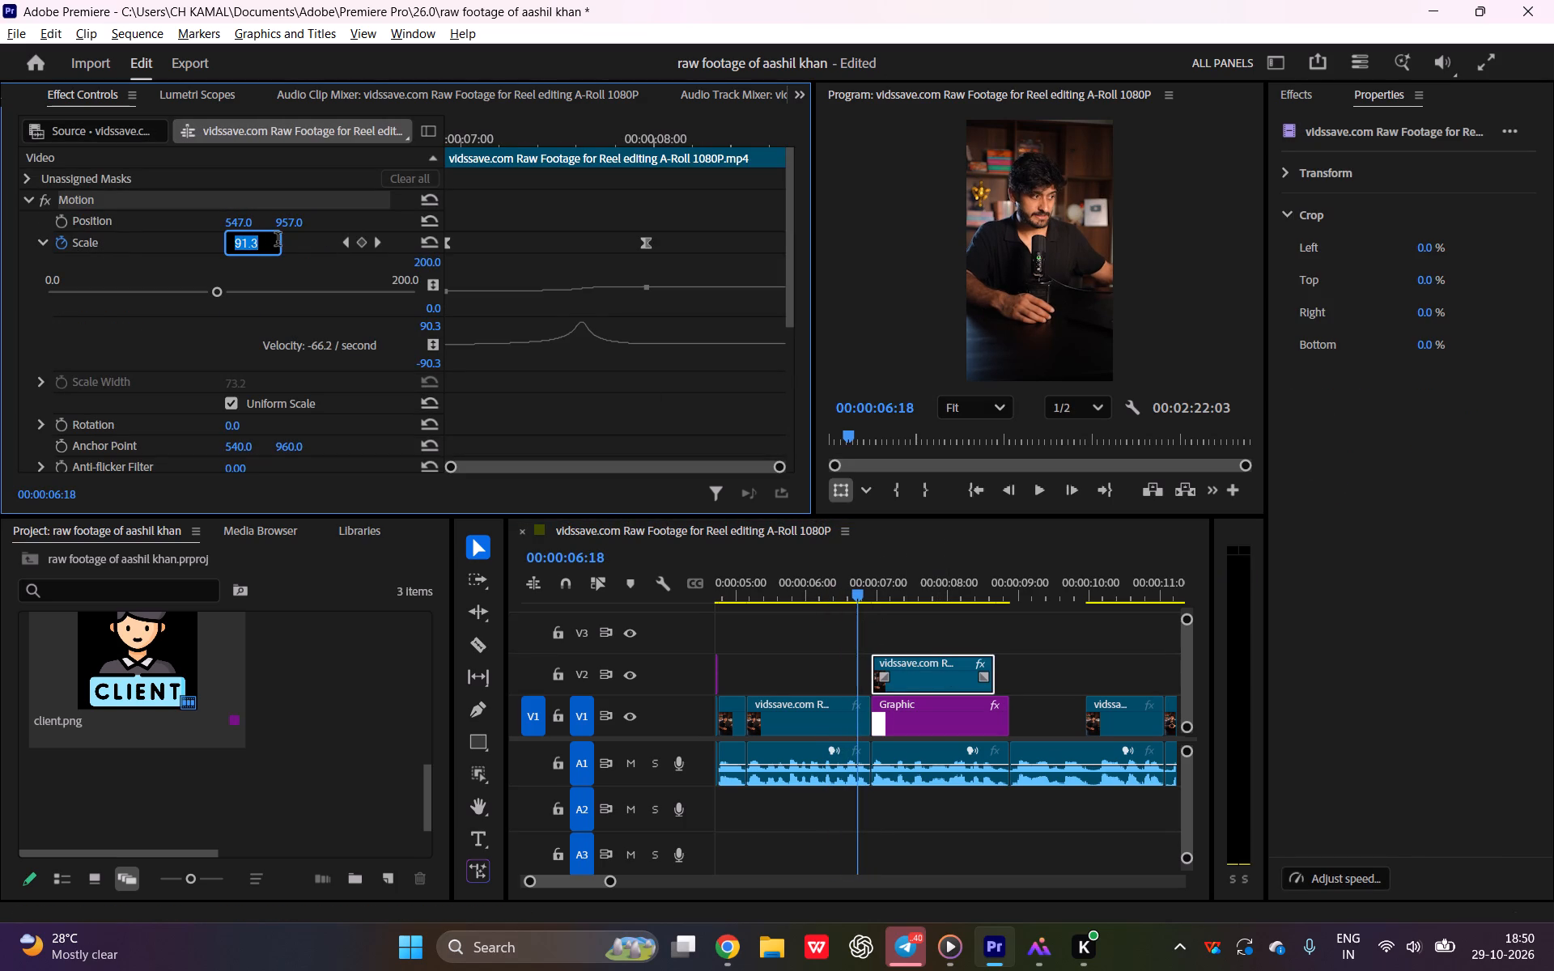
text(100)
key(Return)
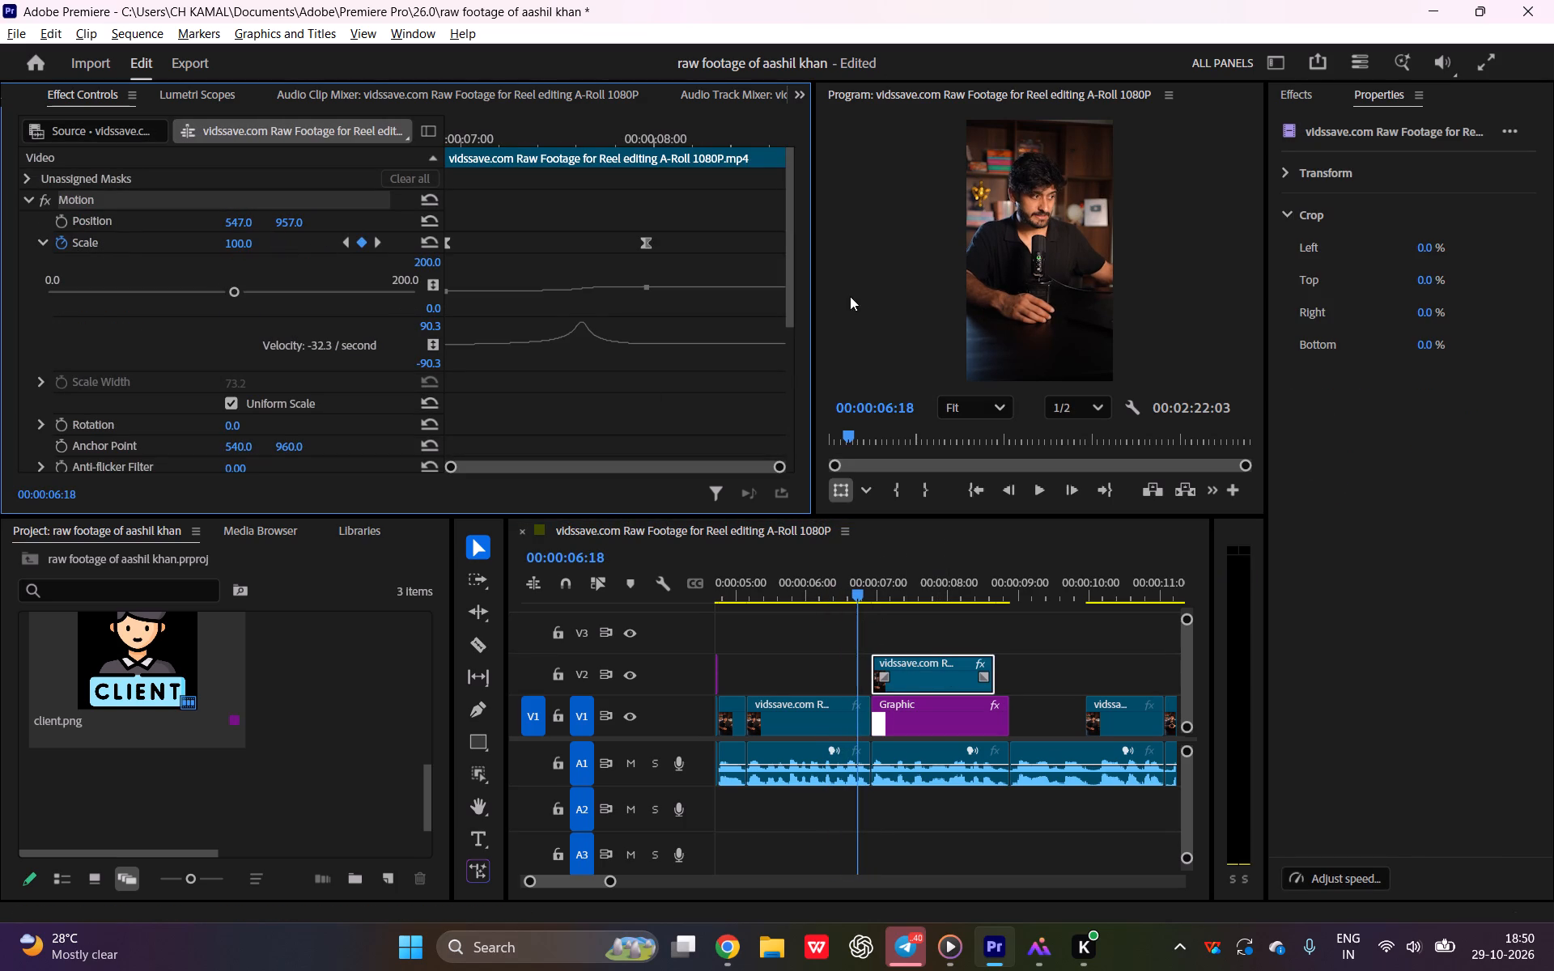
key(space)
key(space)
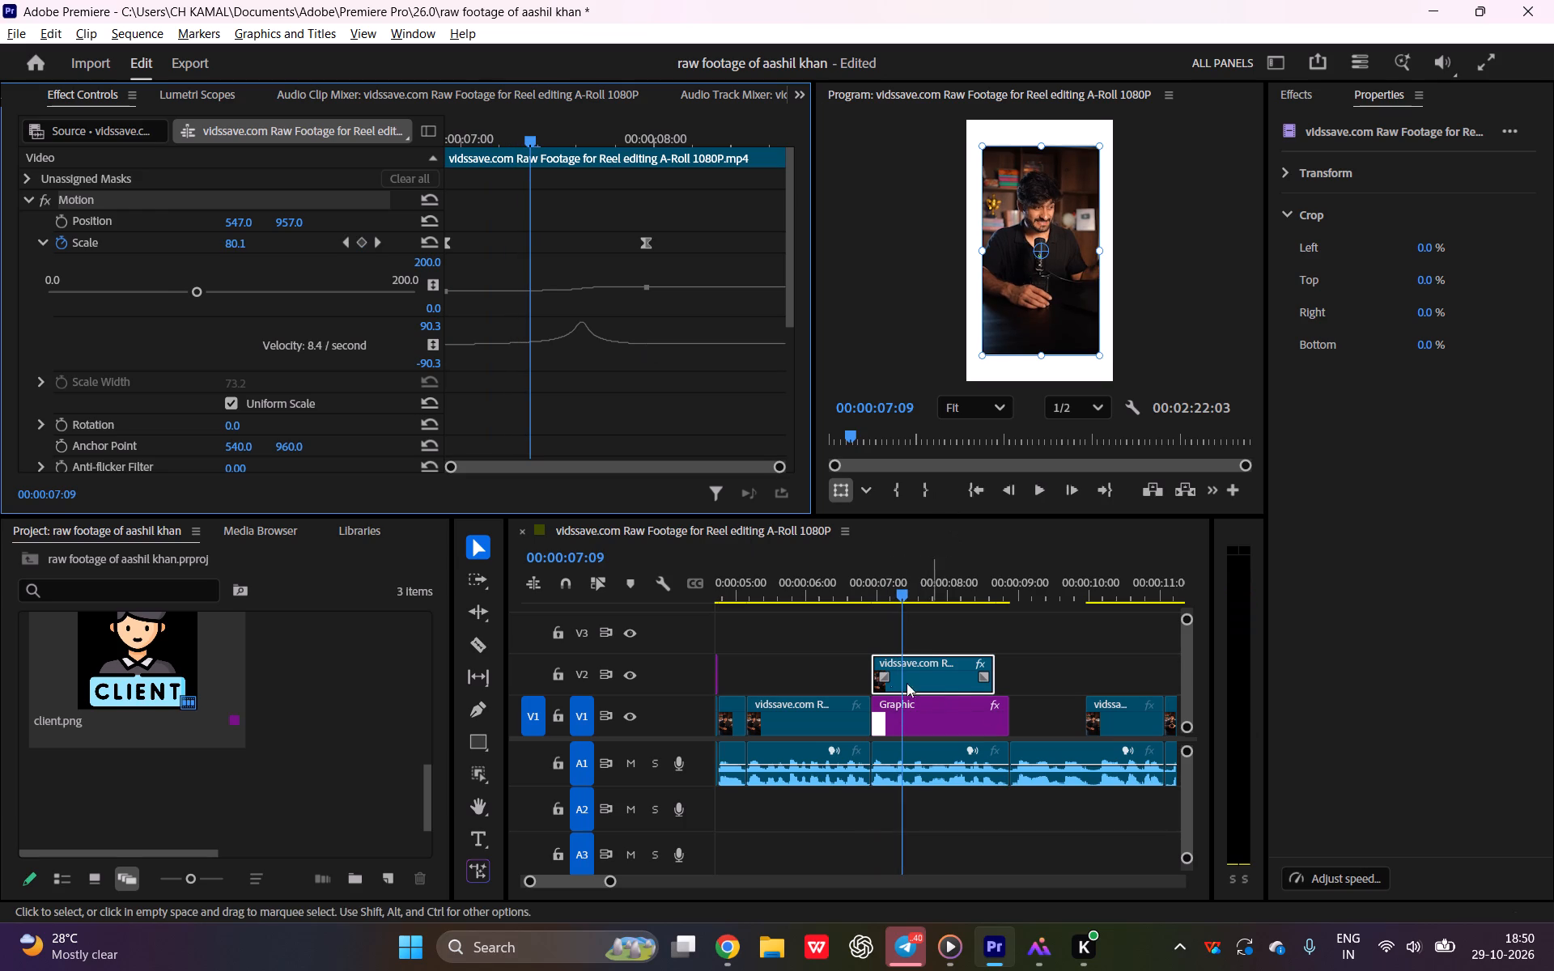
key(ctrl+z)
Set the V2 footage clip's Scale keyframe at its first frame, 00:00:06:23, to 100.
click(918, 672)
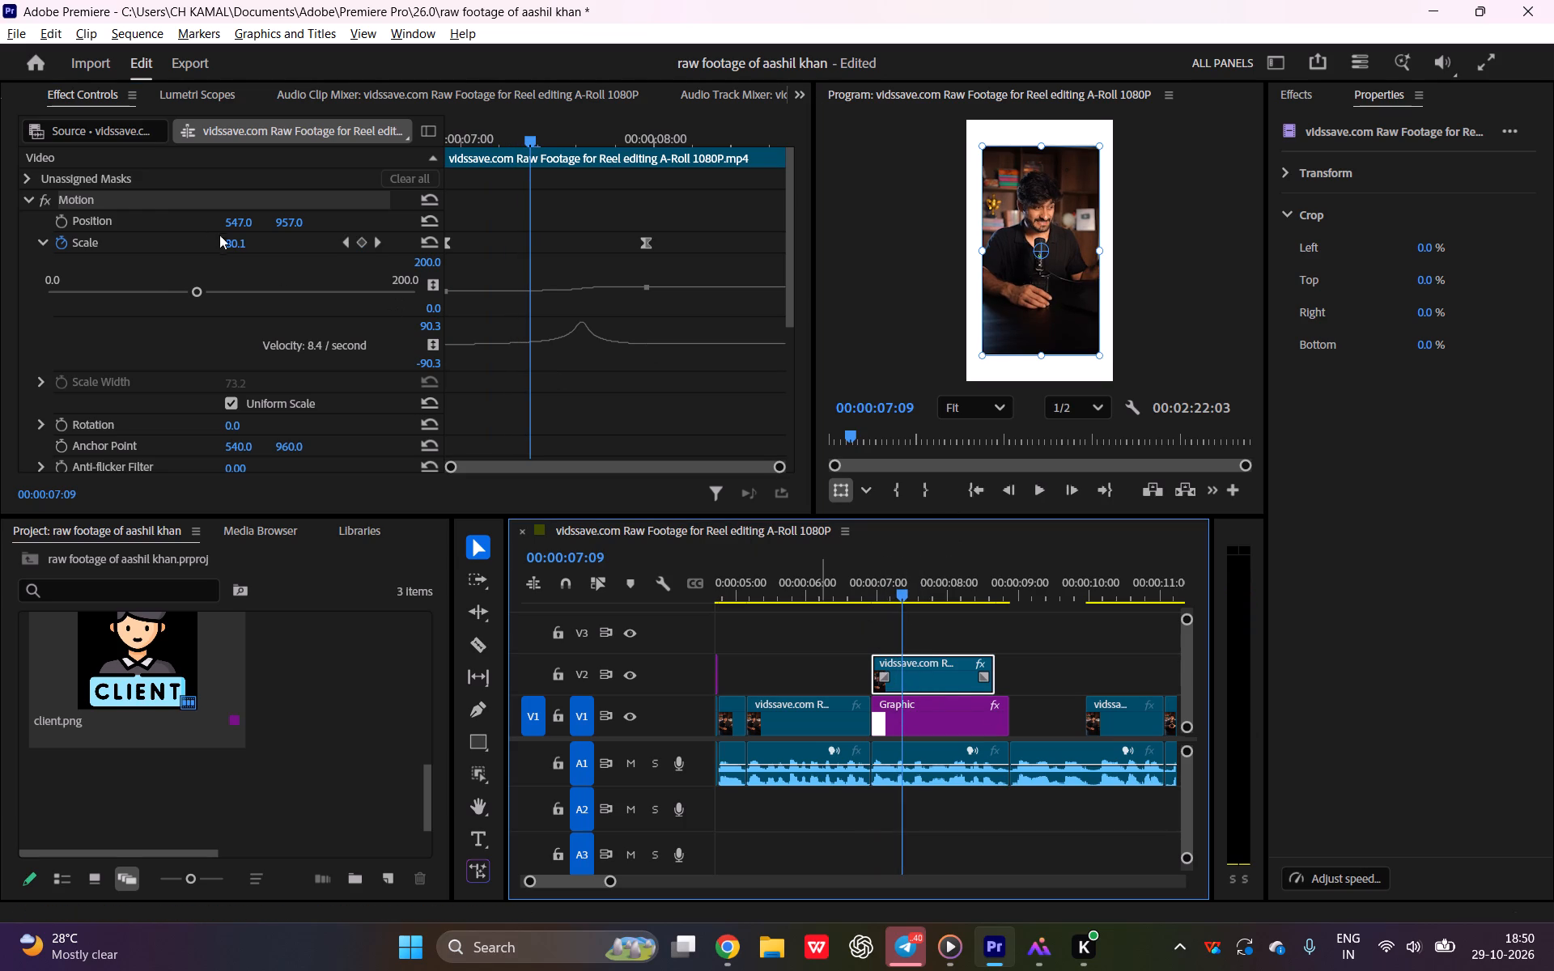
drag(522, 141, 351, 176)
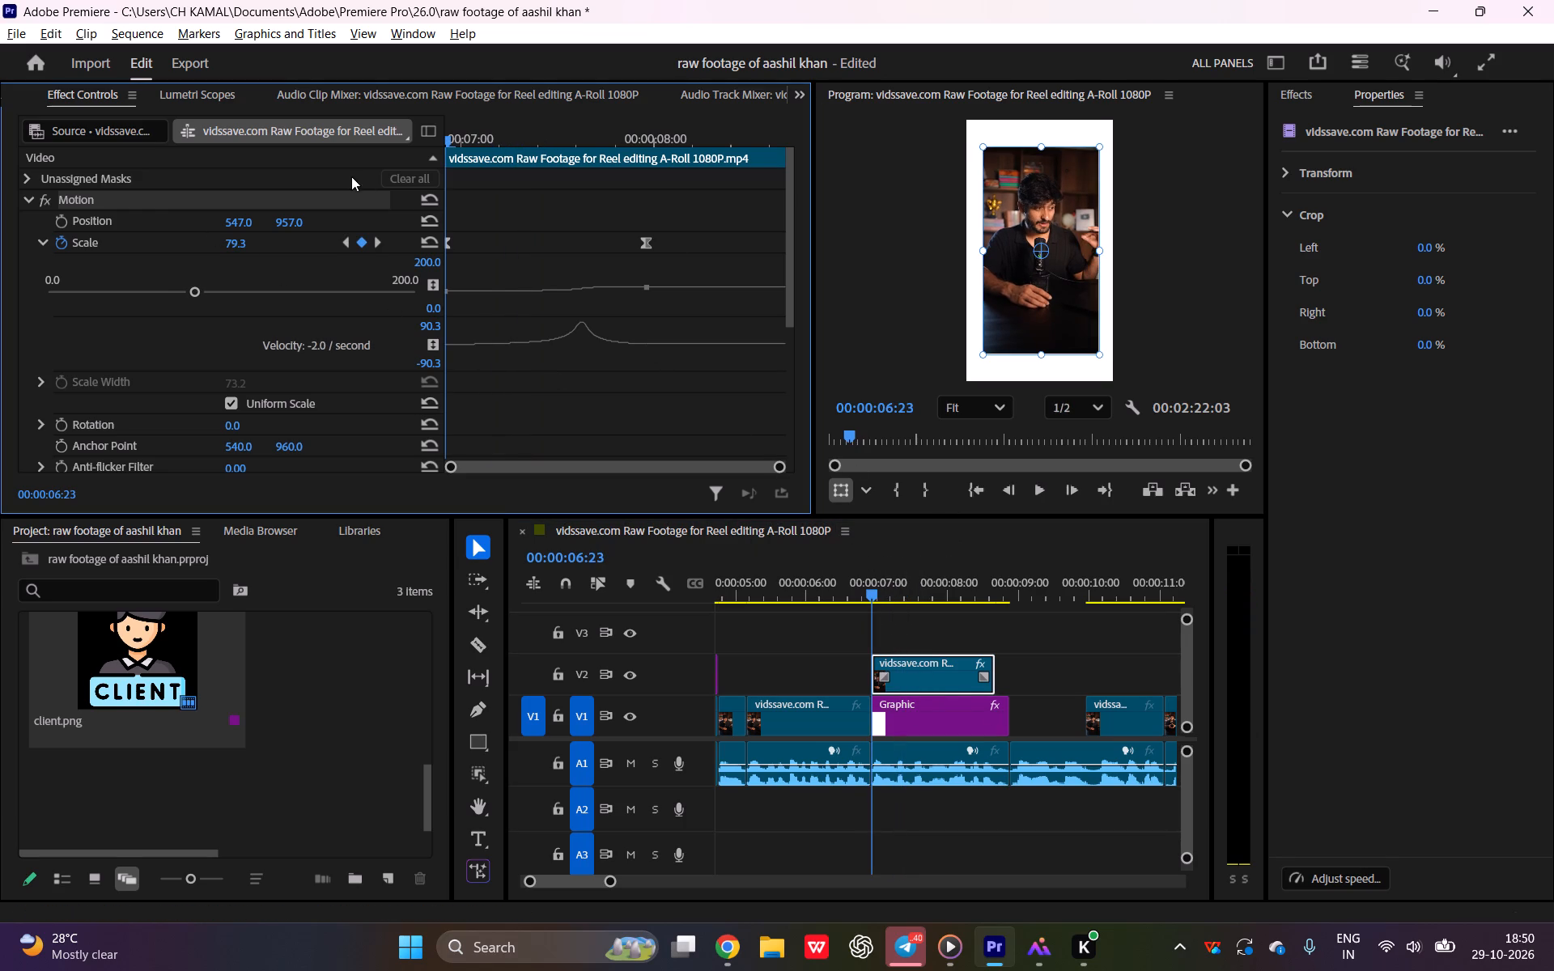
drag(351, 176, 350, 177)
click(236, 245)
click(253, 240)
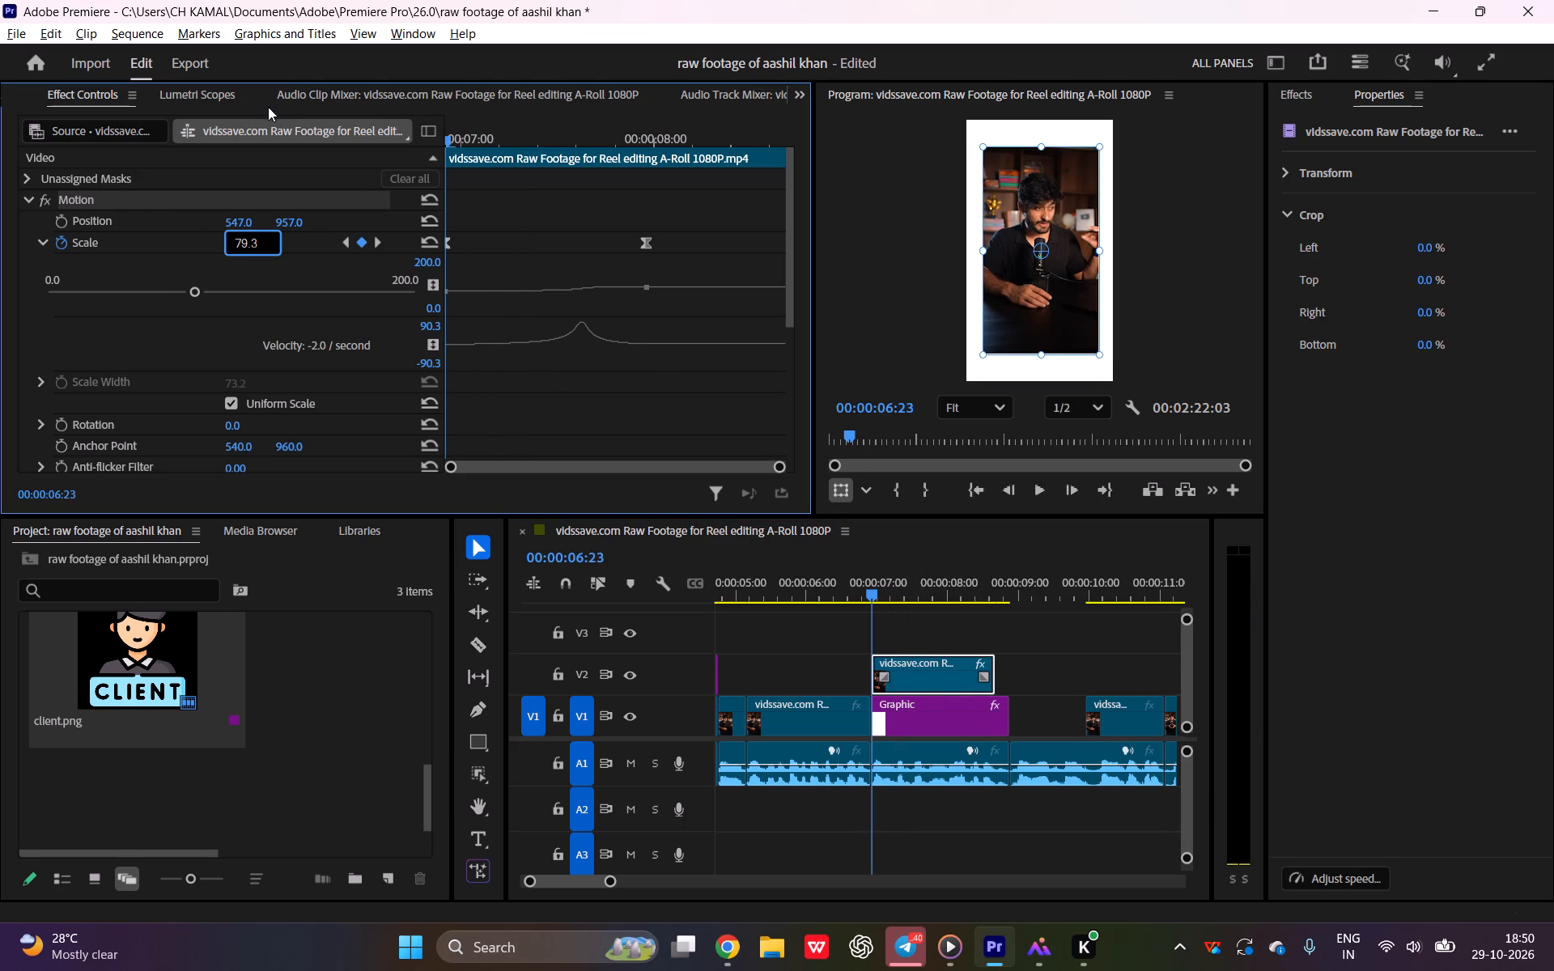
drag(261, 246, 159, 267)
key(1)
key(0)
key(0)
key(Return)
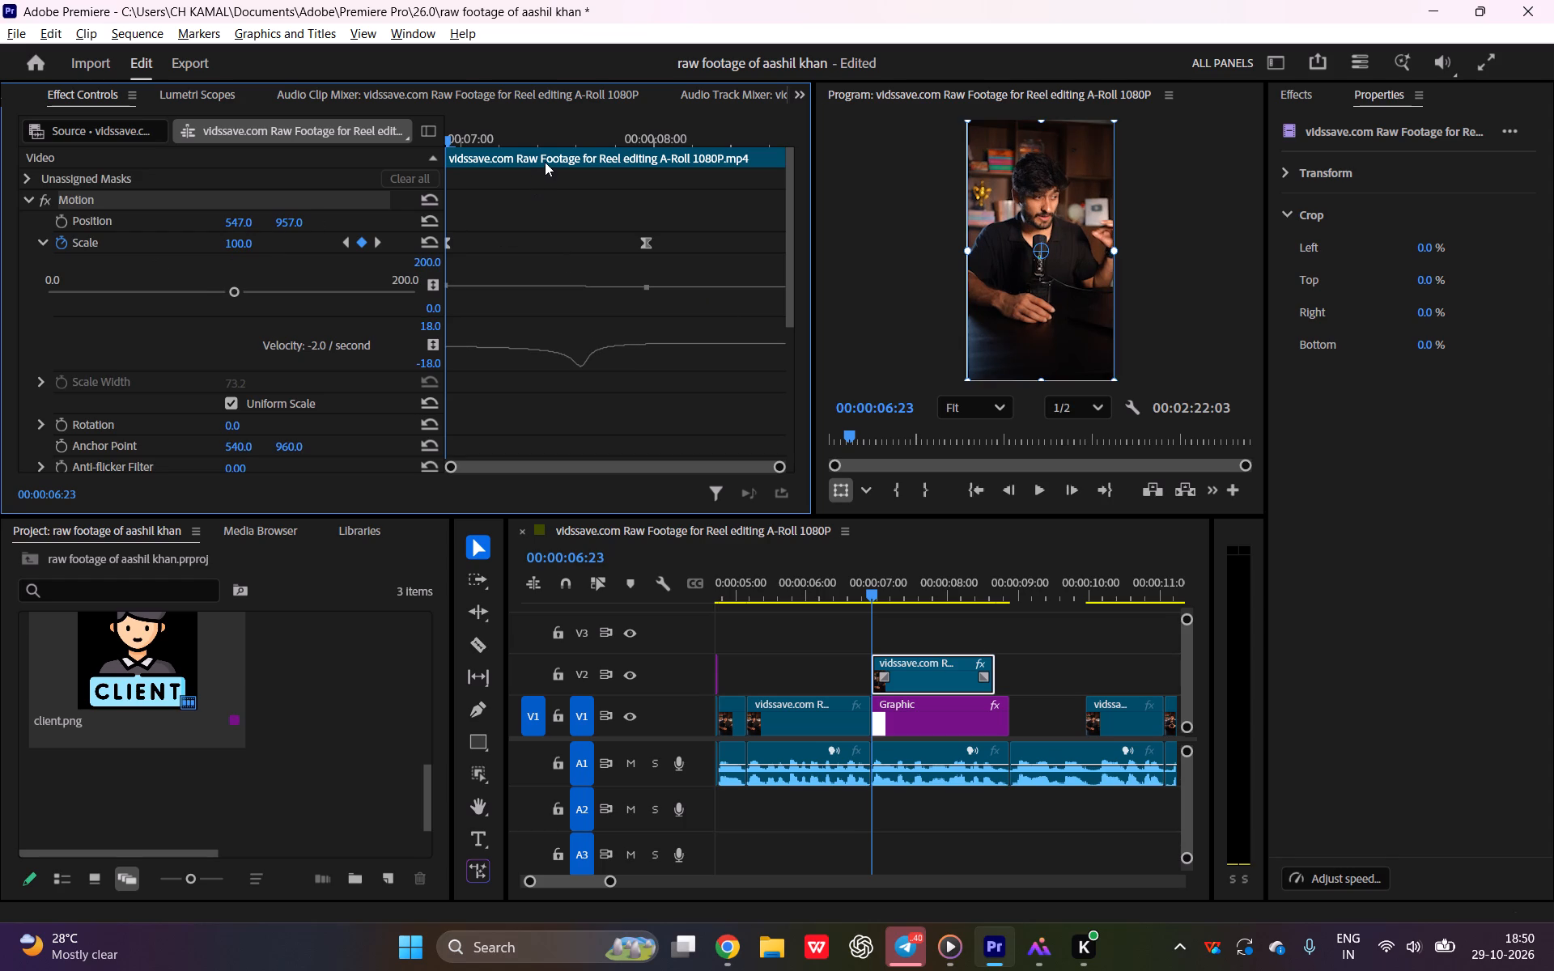
At 00:00:07:09, move the V2 clip's anchor point to about 442, 937 and shift the footage to position about 286, 942.
key(space)
key(space)
click(976, 204)
drag(1037, 244, 1024, 241)
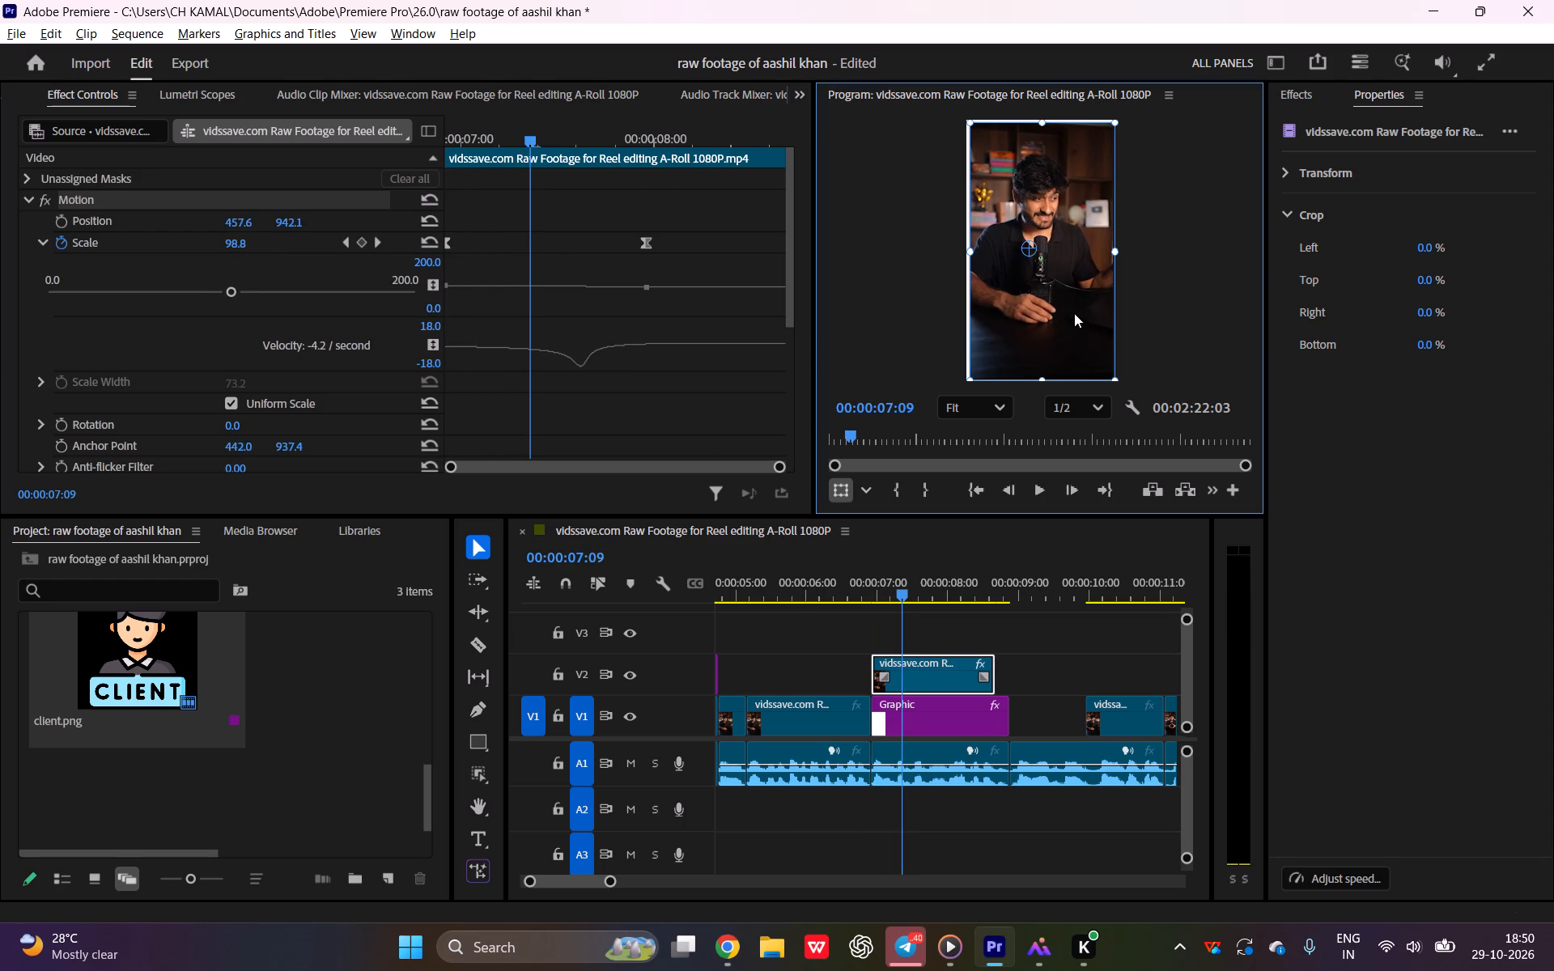
drag(1076, 316, 1054, 316)
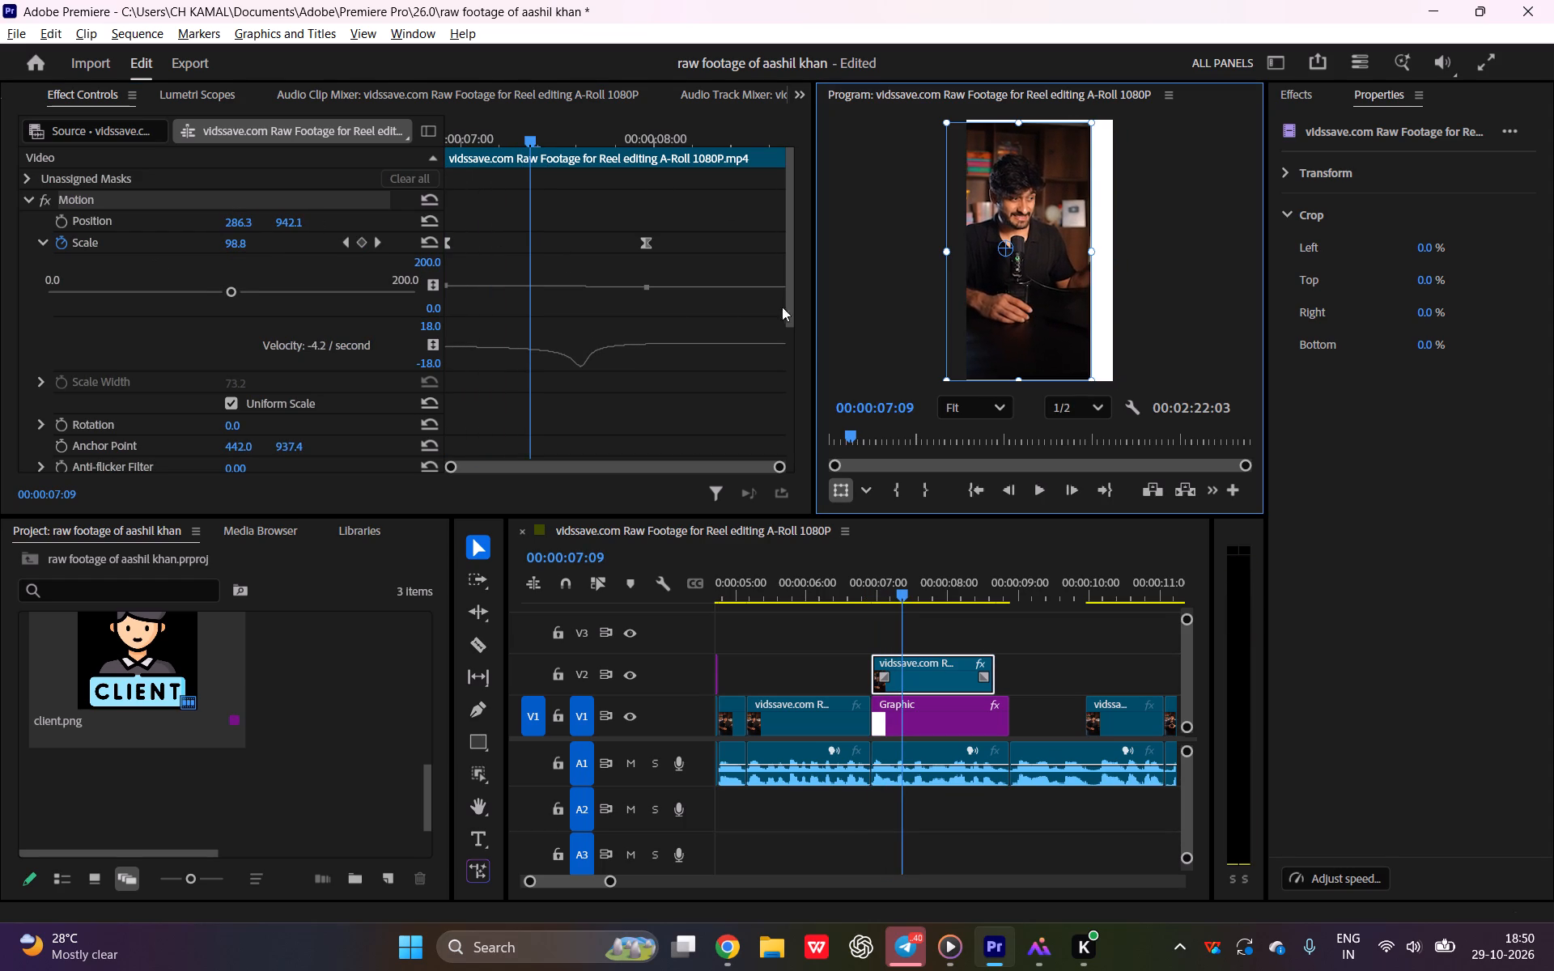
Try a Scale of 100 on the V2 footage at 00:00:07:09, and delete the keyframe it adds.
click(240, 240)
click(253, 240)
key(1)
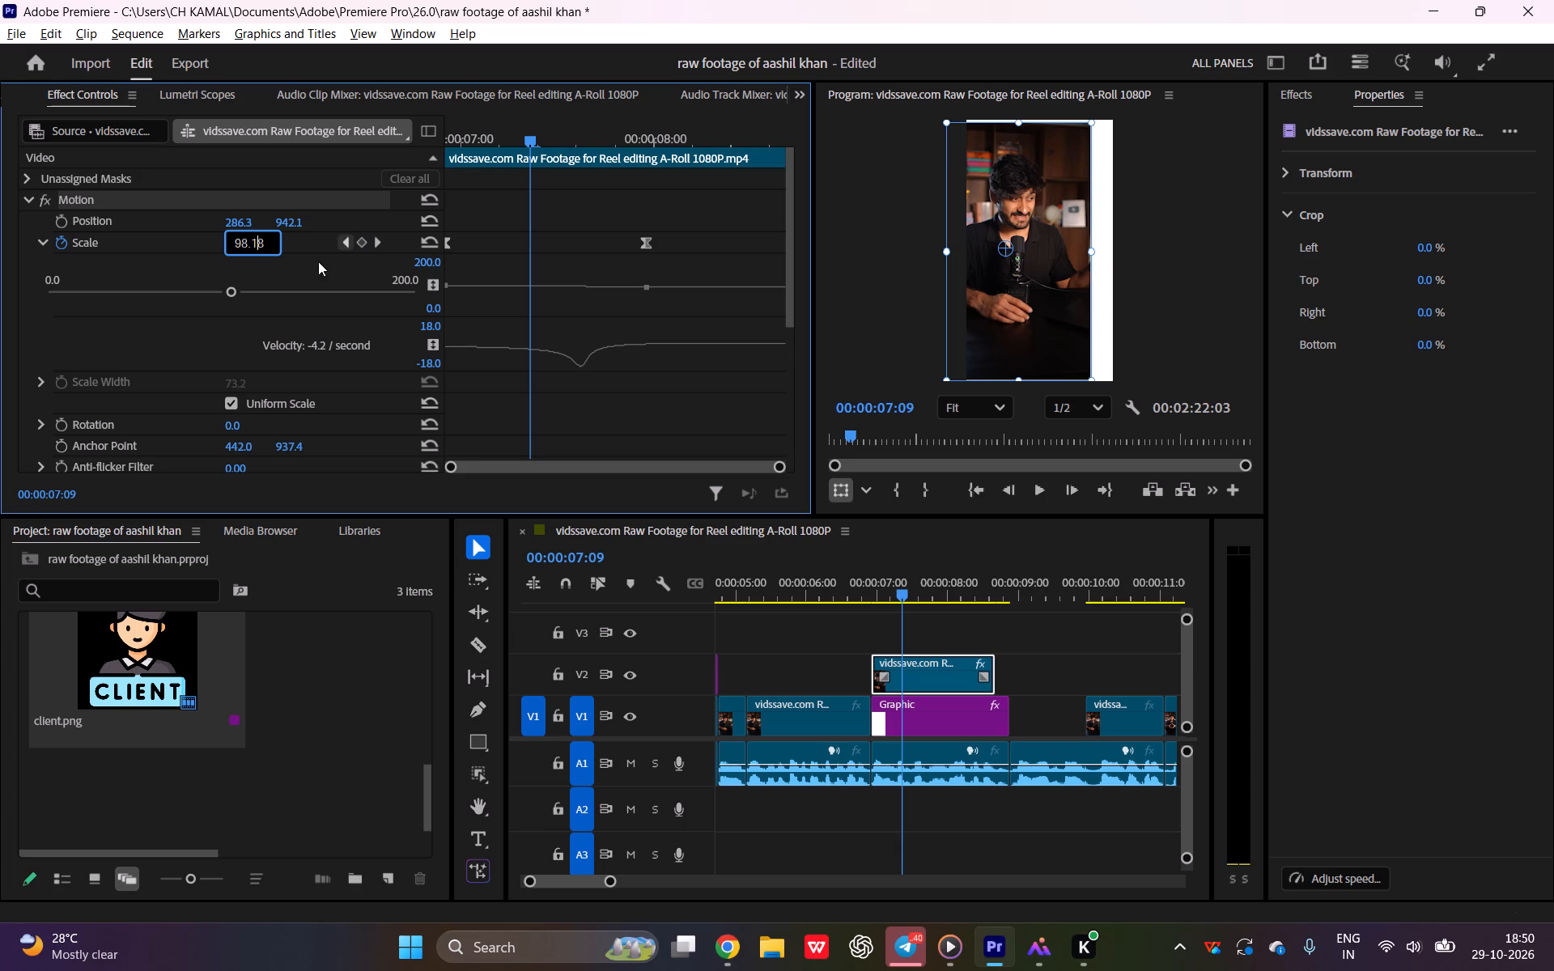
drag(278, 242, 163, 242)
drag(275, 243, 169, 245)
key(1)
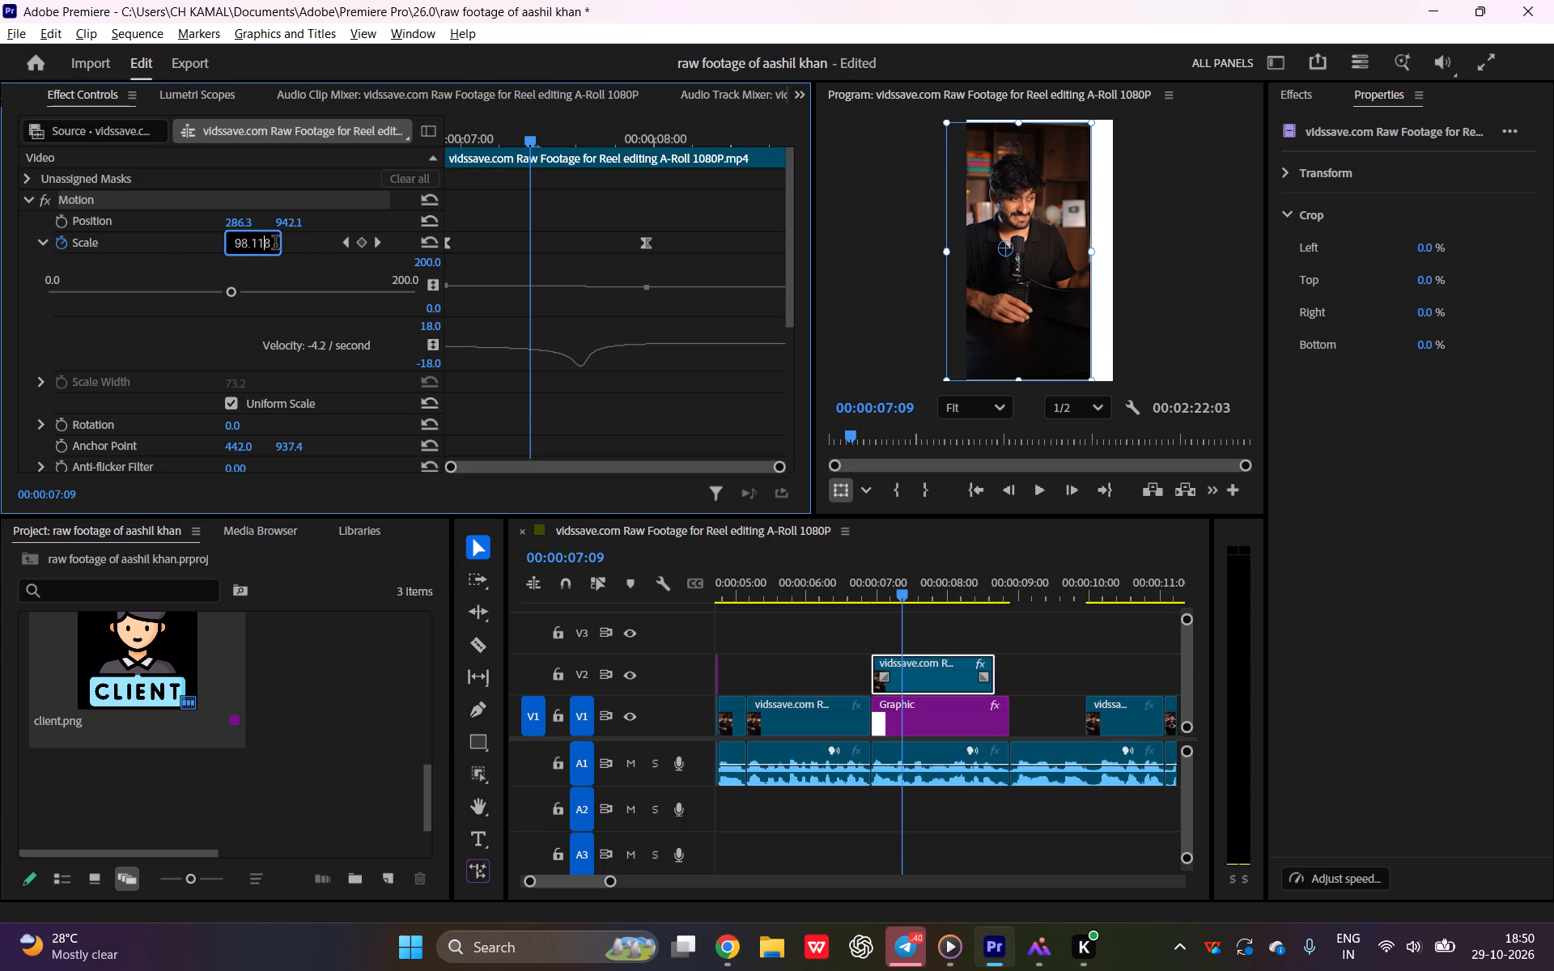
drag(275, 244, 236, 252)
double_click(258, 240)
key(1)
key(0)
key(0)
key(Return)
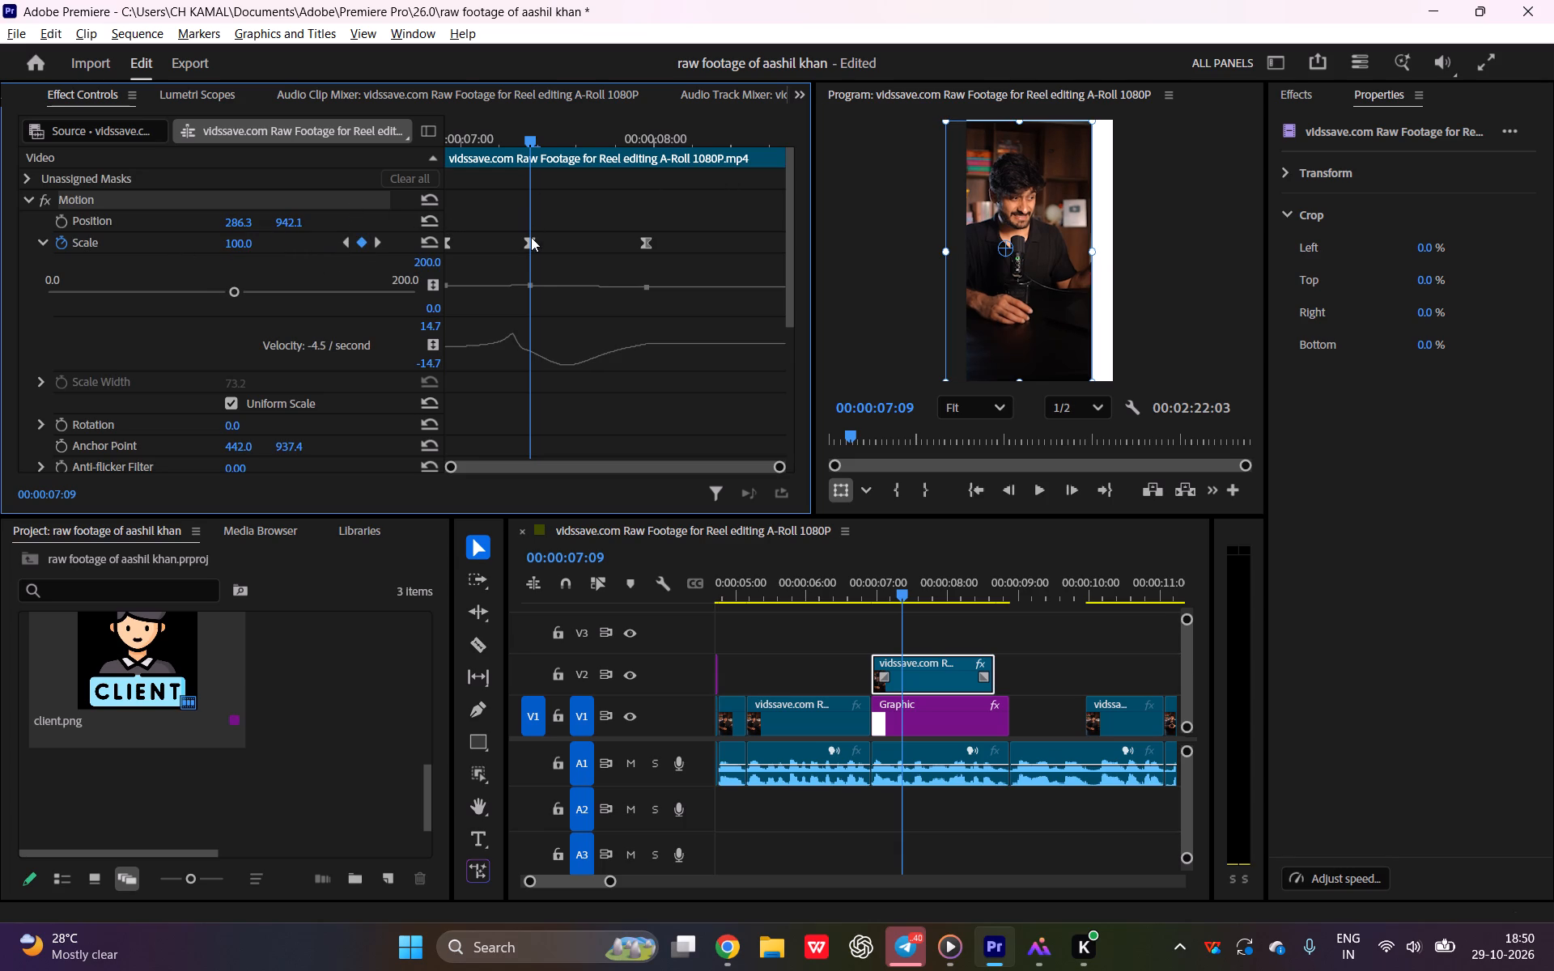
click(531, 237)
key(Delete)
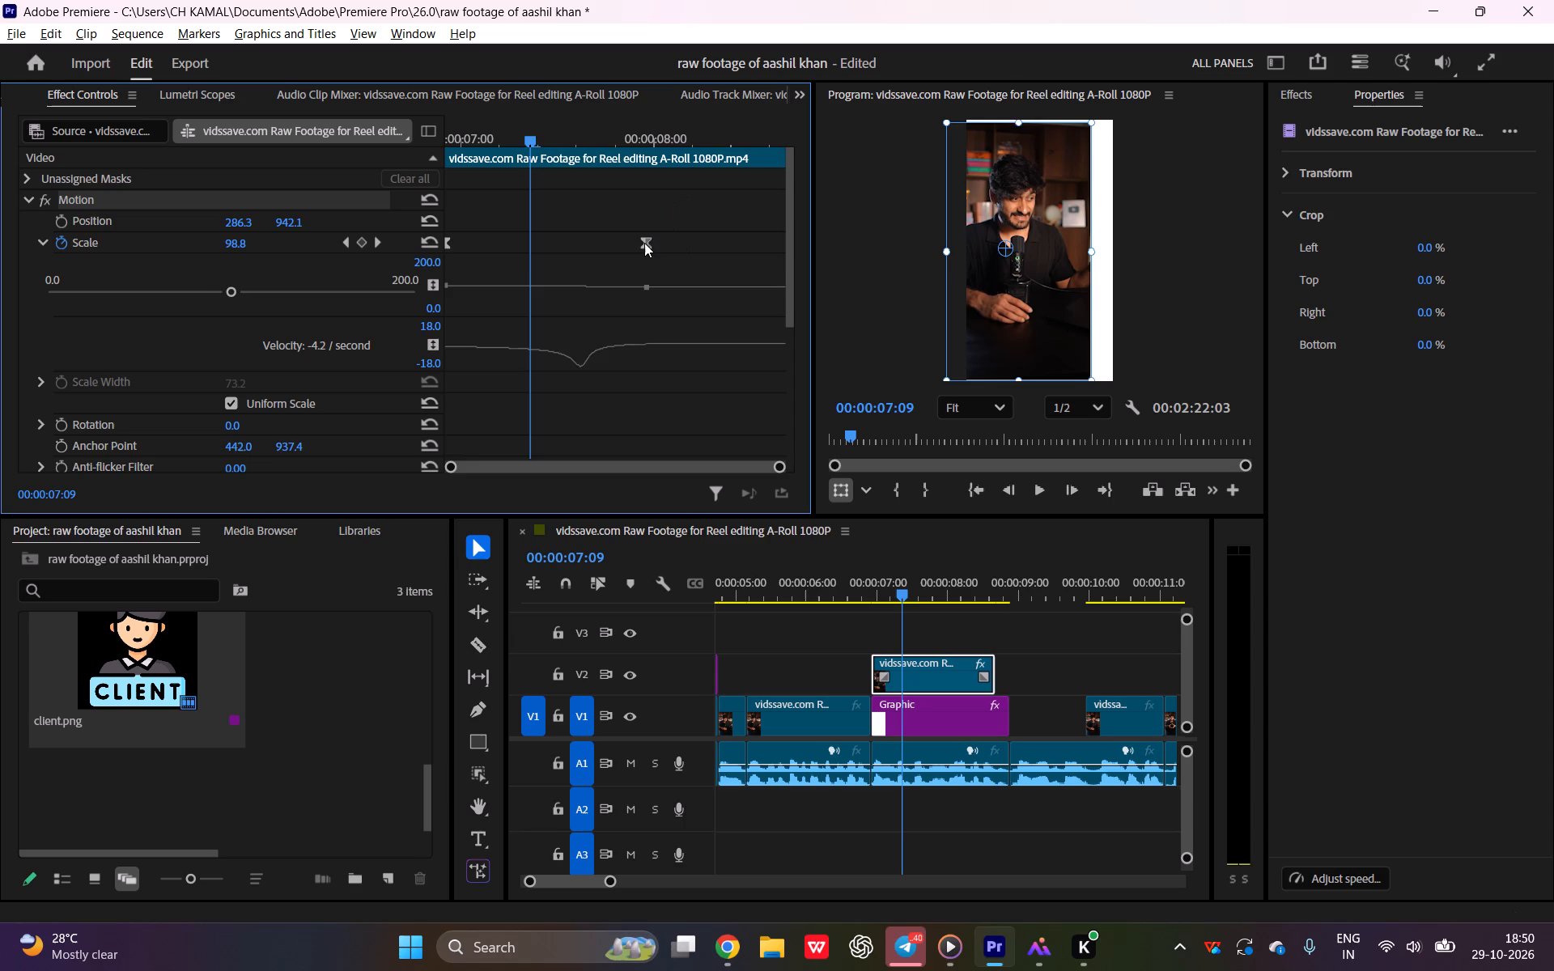
Delete the V2 footage's ending Scale keyframe, just before 00:00:08:00.
click(644, 243)
key(Delete)
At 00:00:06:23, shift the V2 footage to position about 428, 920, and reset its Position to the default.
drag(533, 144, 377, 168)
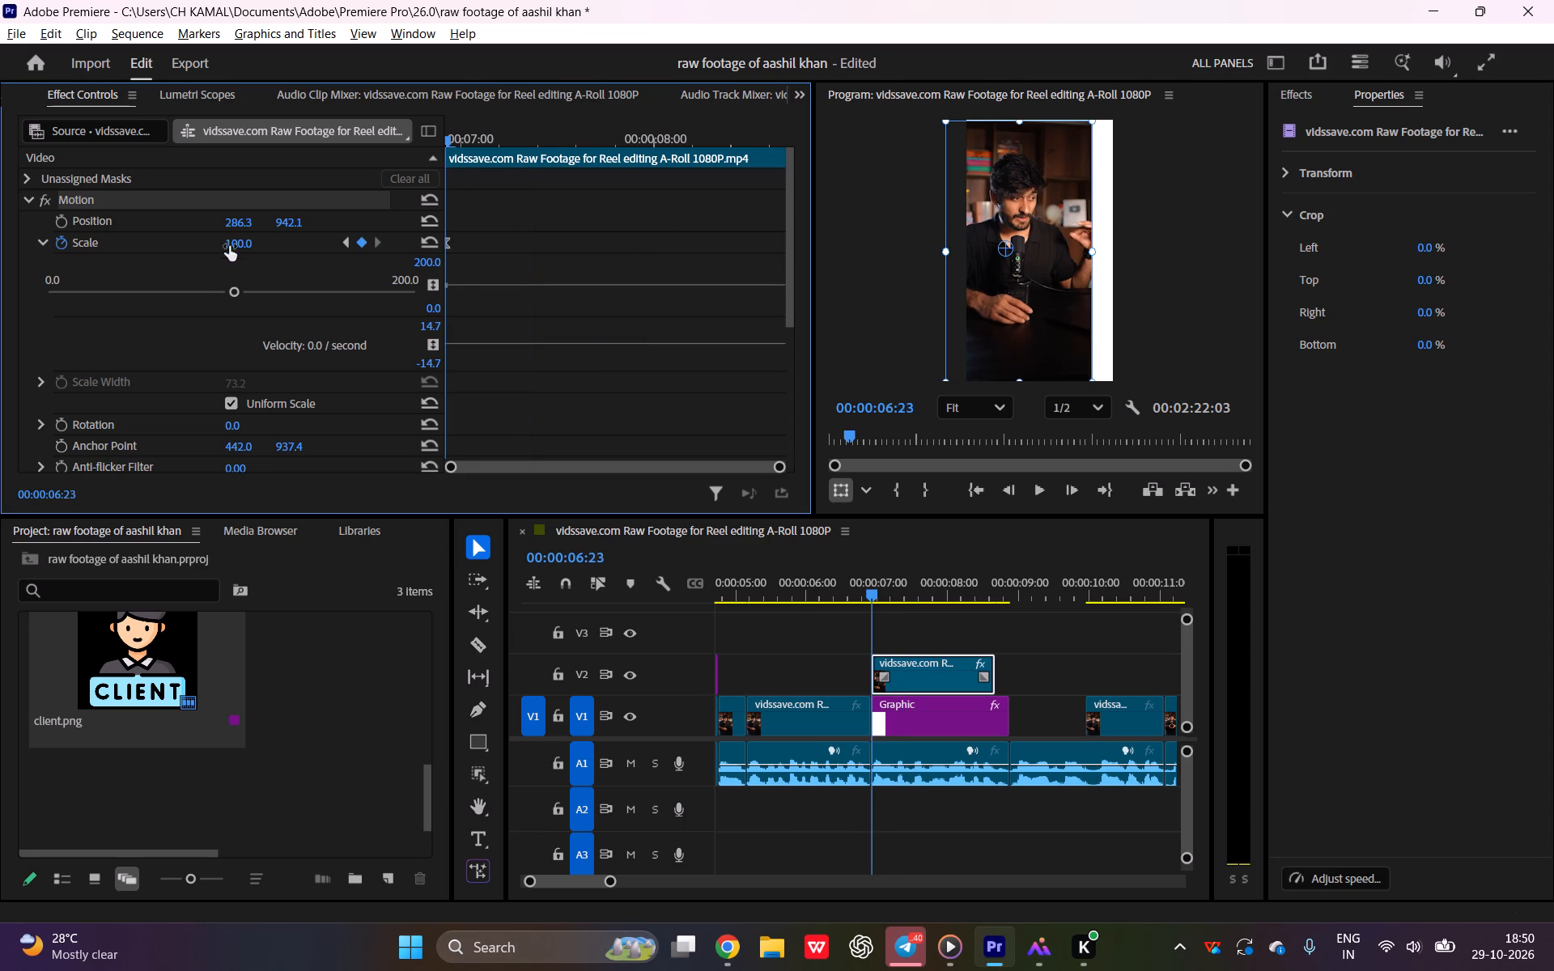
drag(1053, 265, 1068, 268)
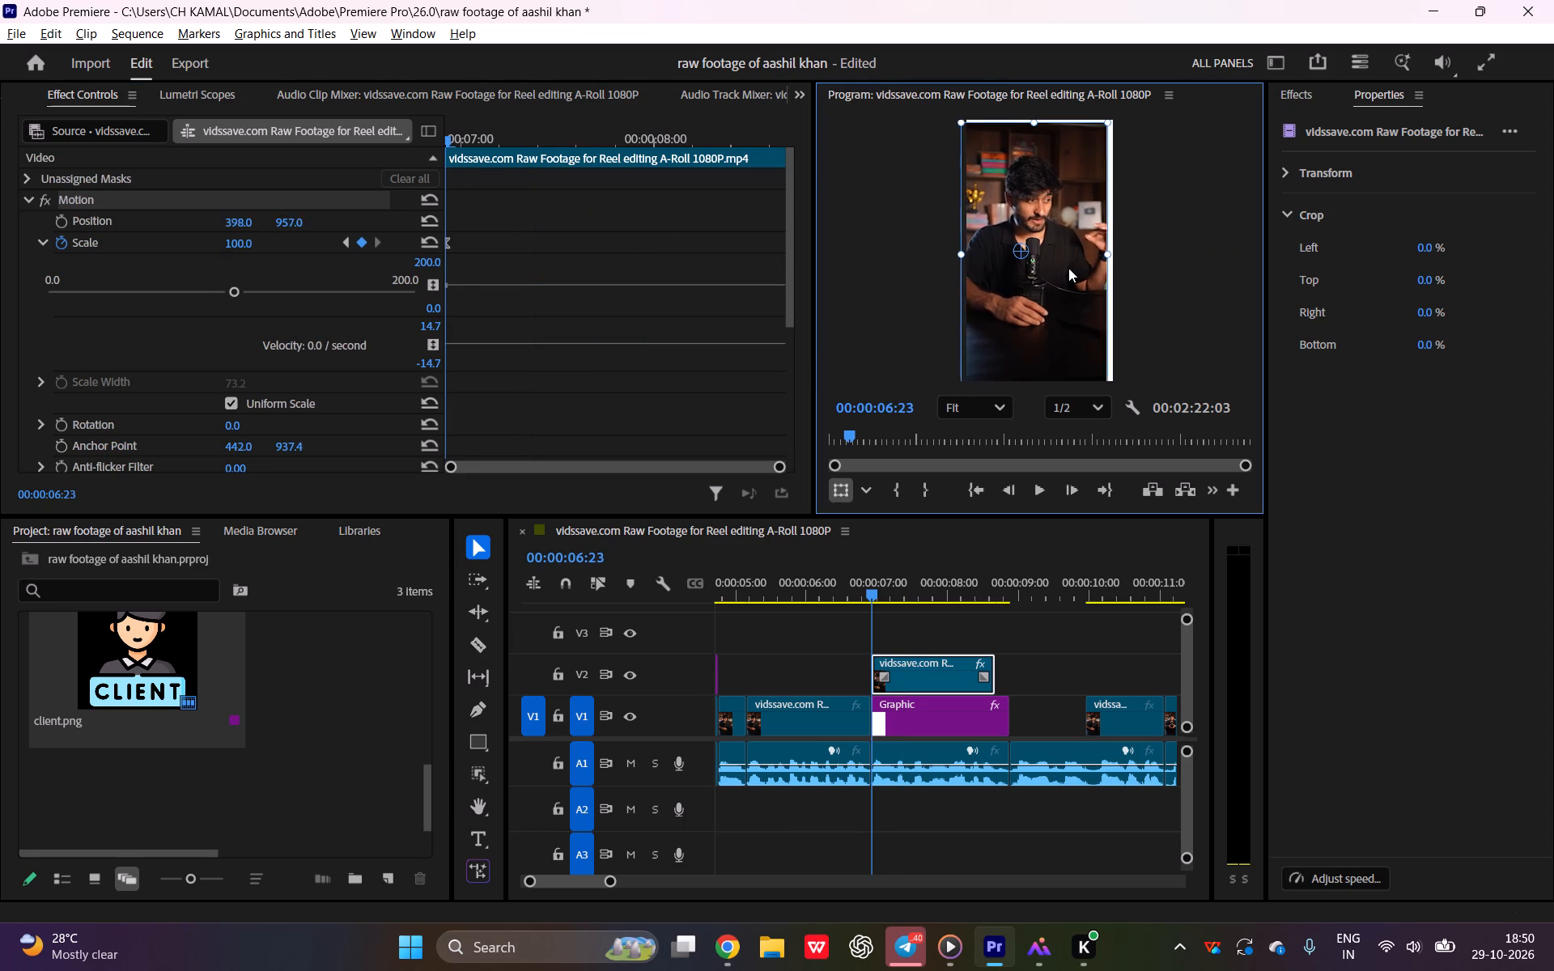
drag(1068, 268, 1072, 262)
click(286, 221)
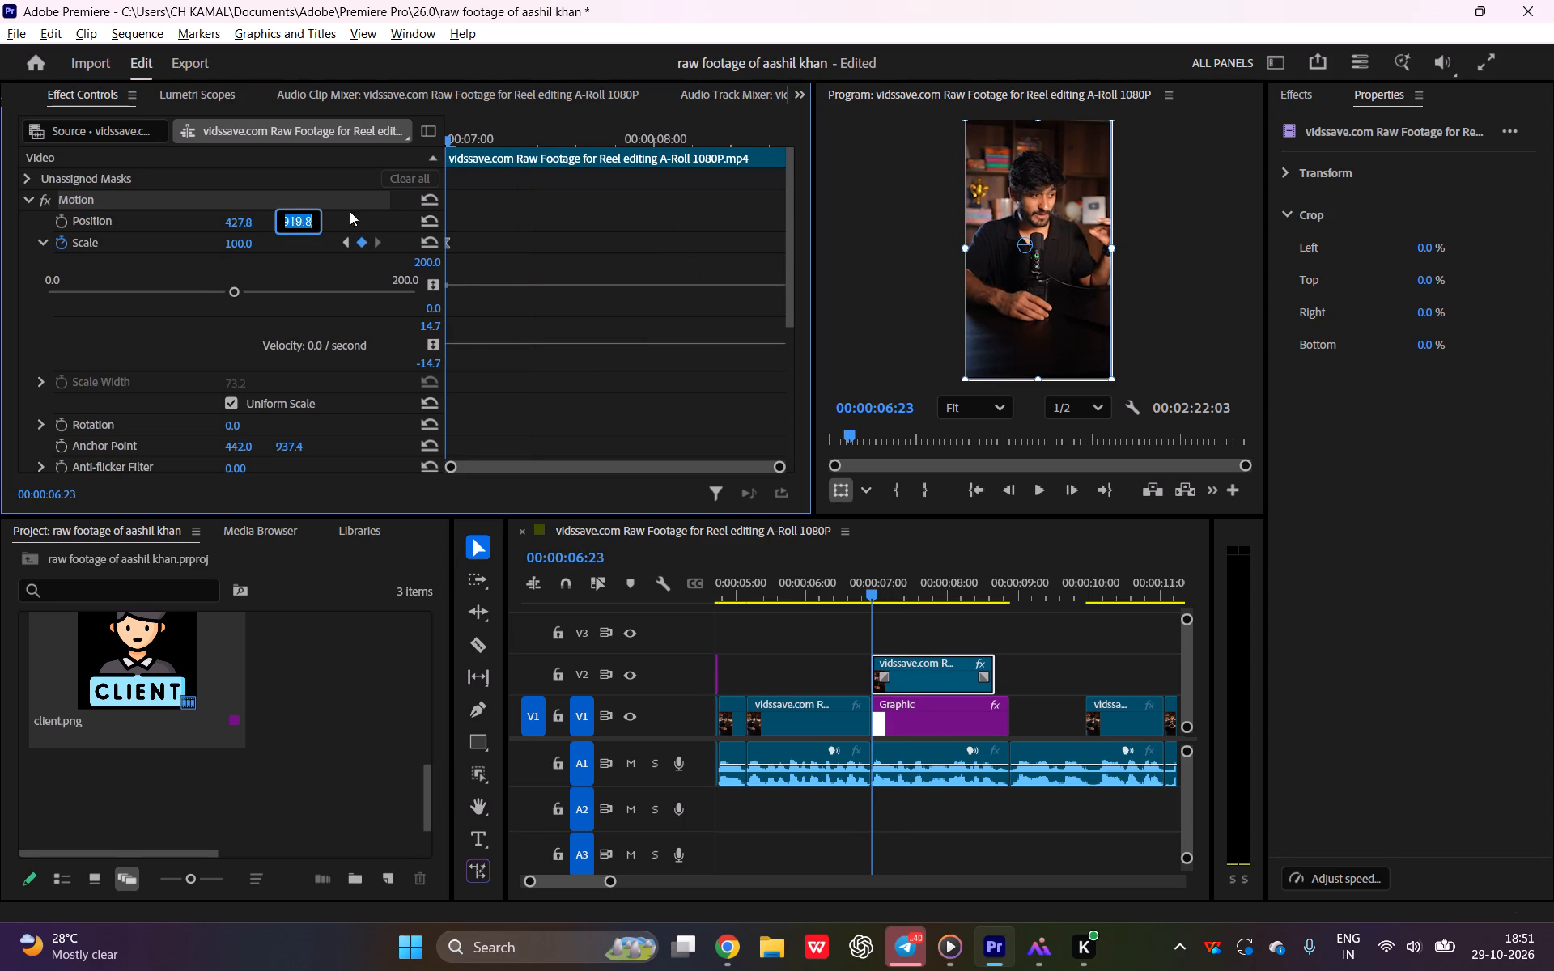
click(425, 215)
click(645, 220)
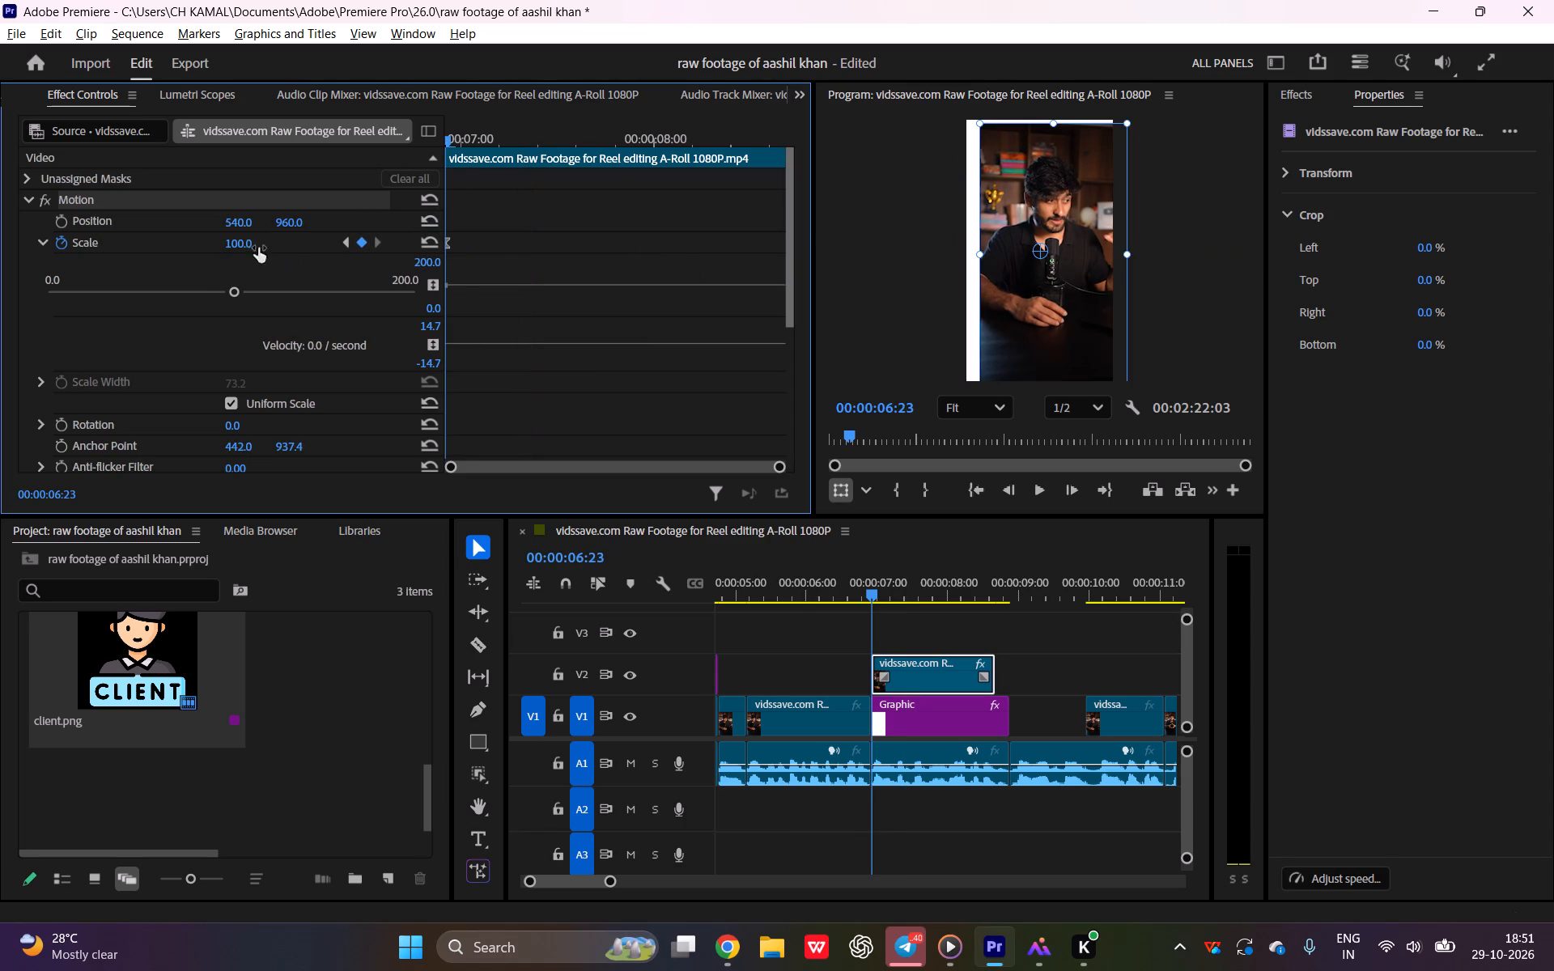
Move the V2 footage's anchor point to about 353, 900.
click(915, 234)
click(1063, 229)
drag(1063, 229, 1023, 227)
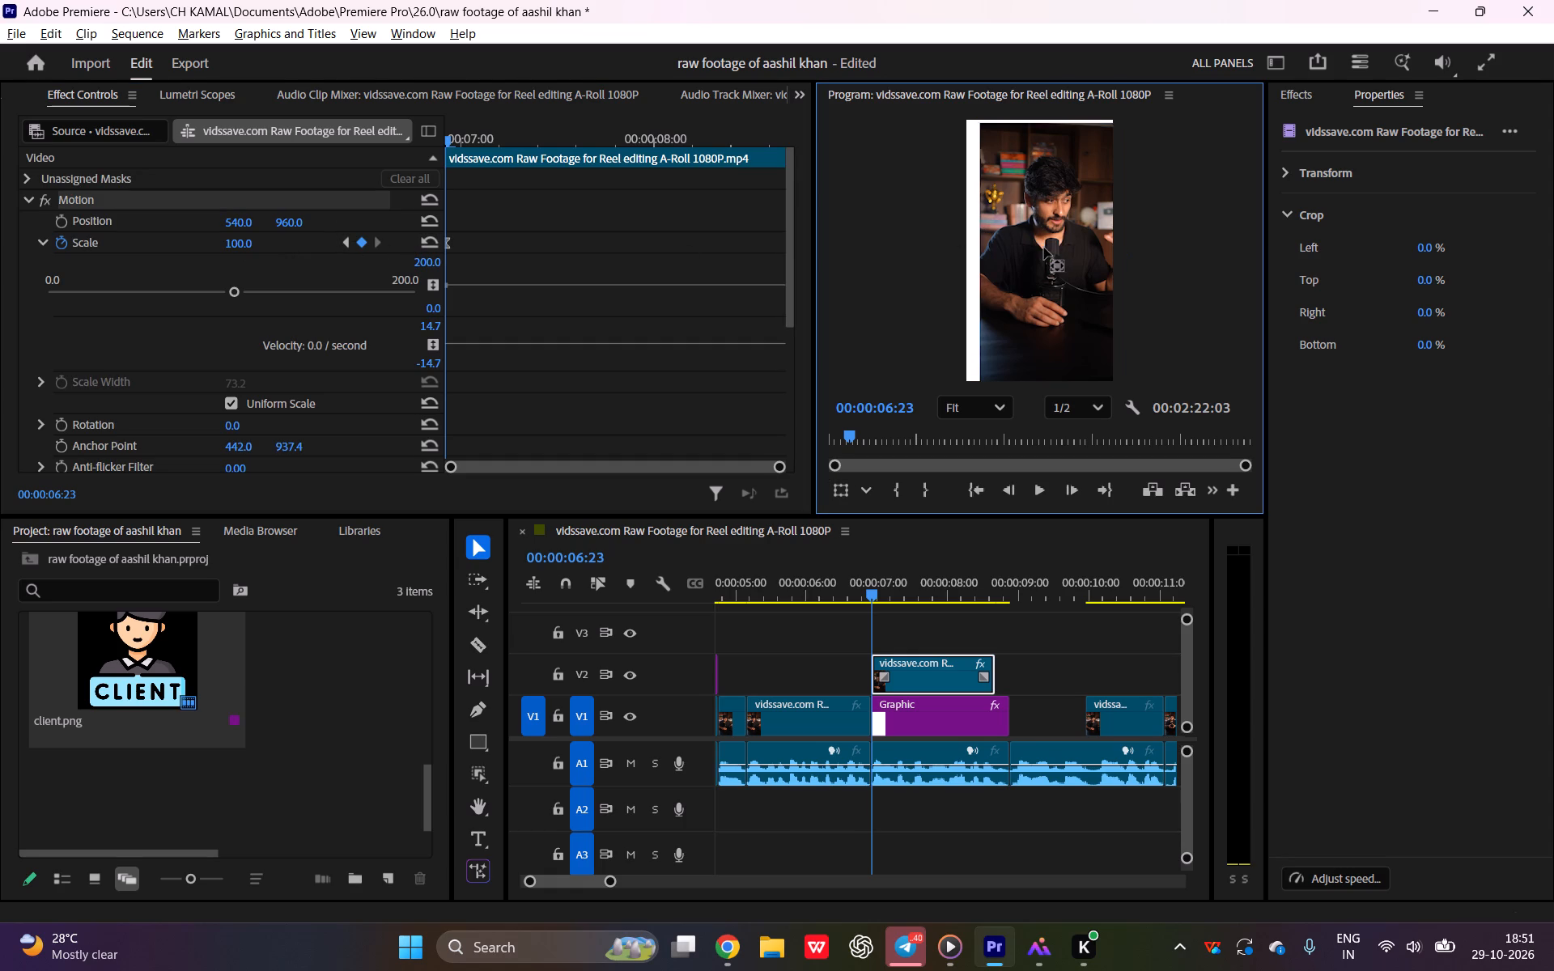
drag(1043, 248, 1031, 243)
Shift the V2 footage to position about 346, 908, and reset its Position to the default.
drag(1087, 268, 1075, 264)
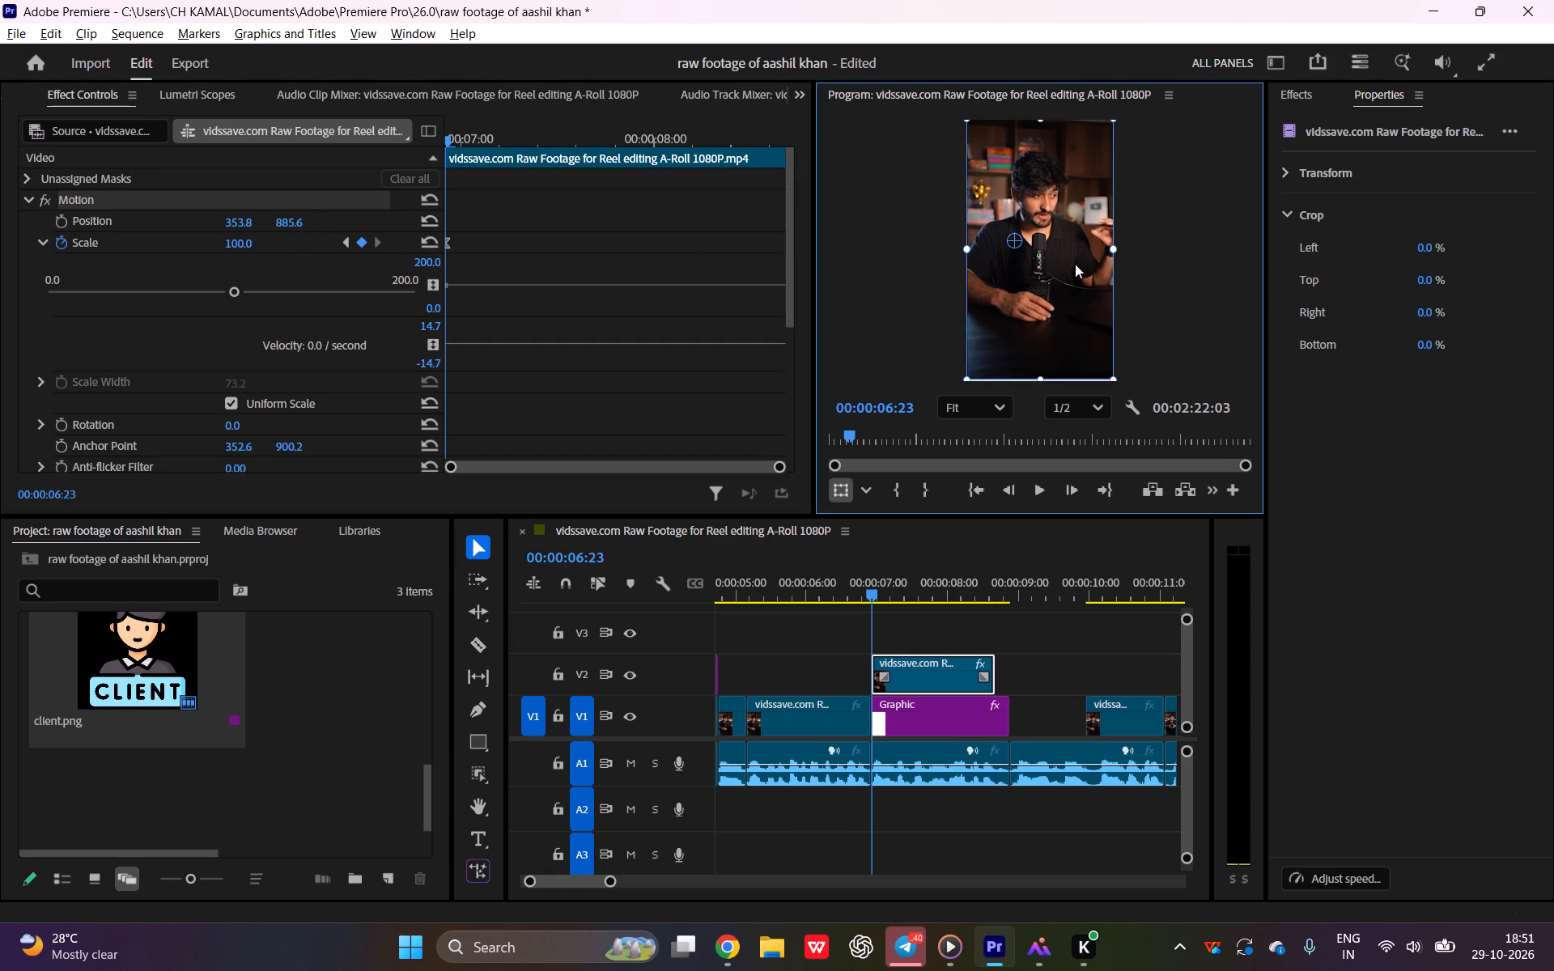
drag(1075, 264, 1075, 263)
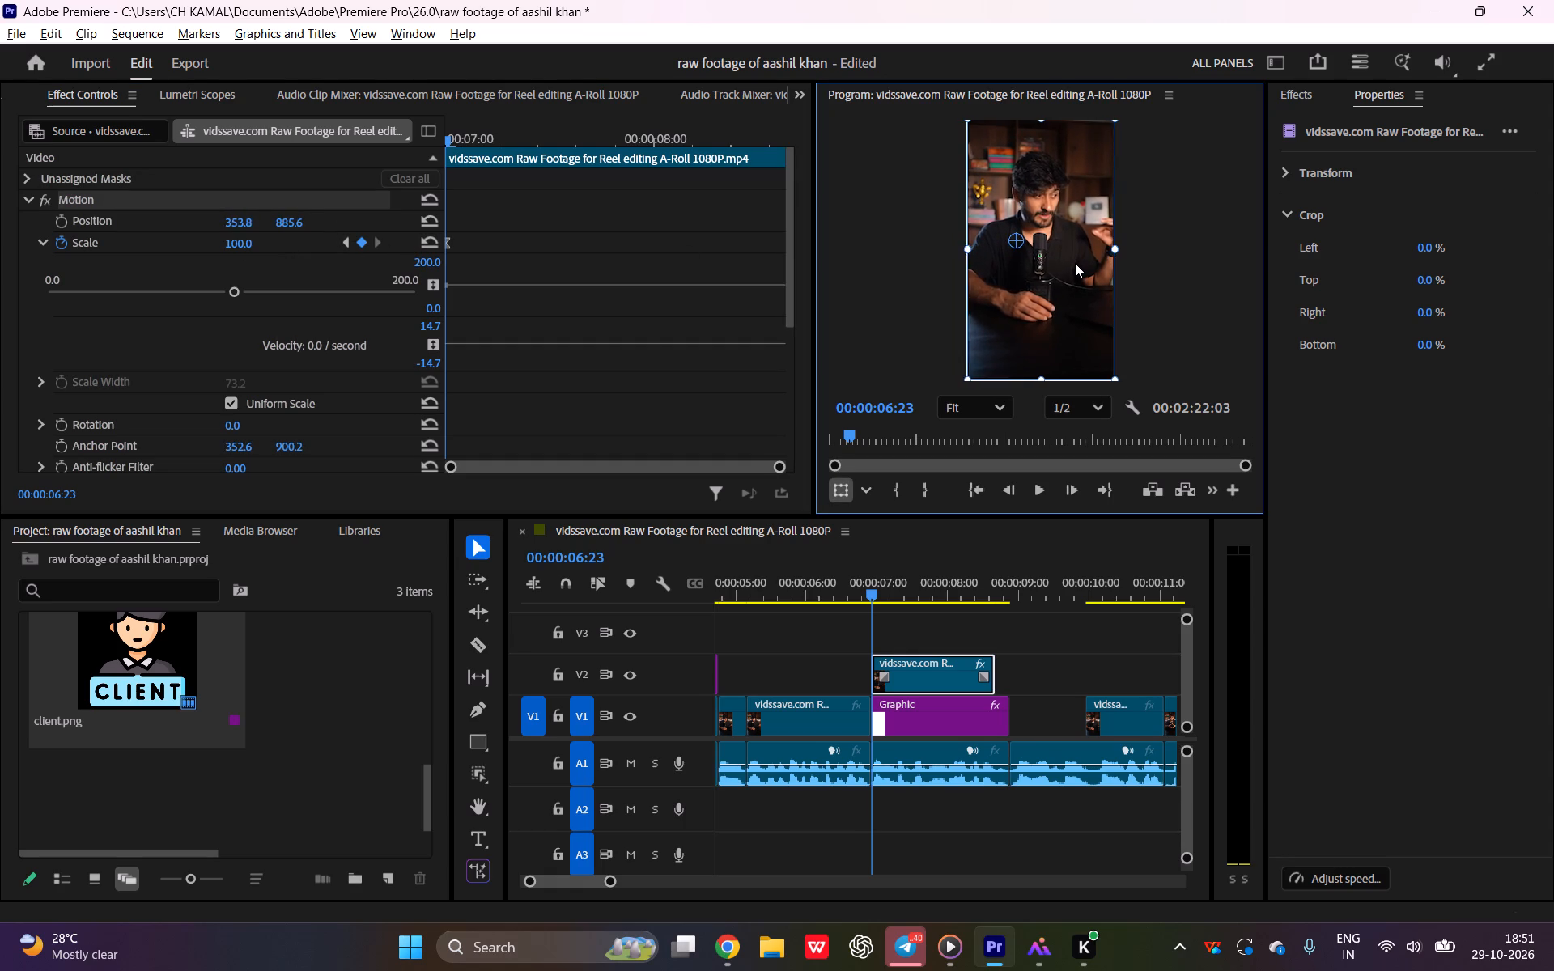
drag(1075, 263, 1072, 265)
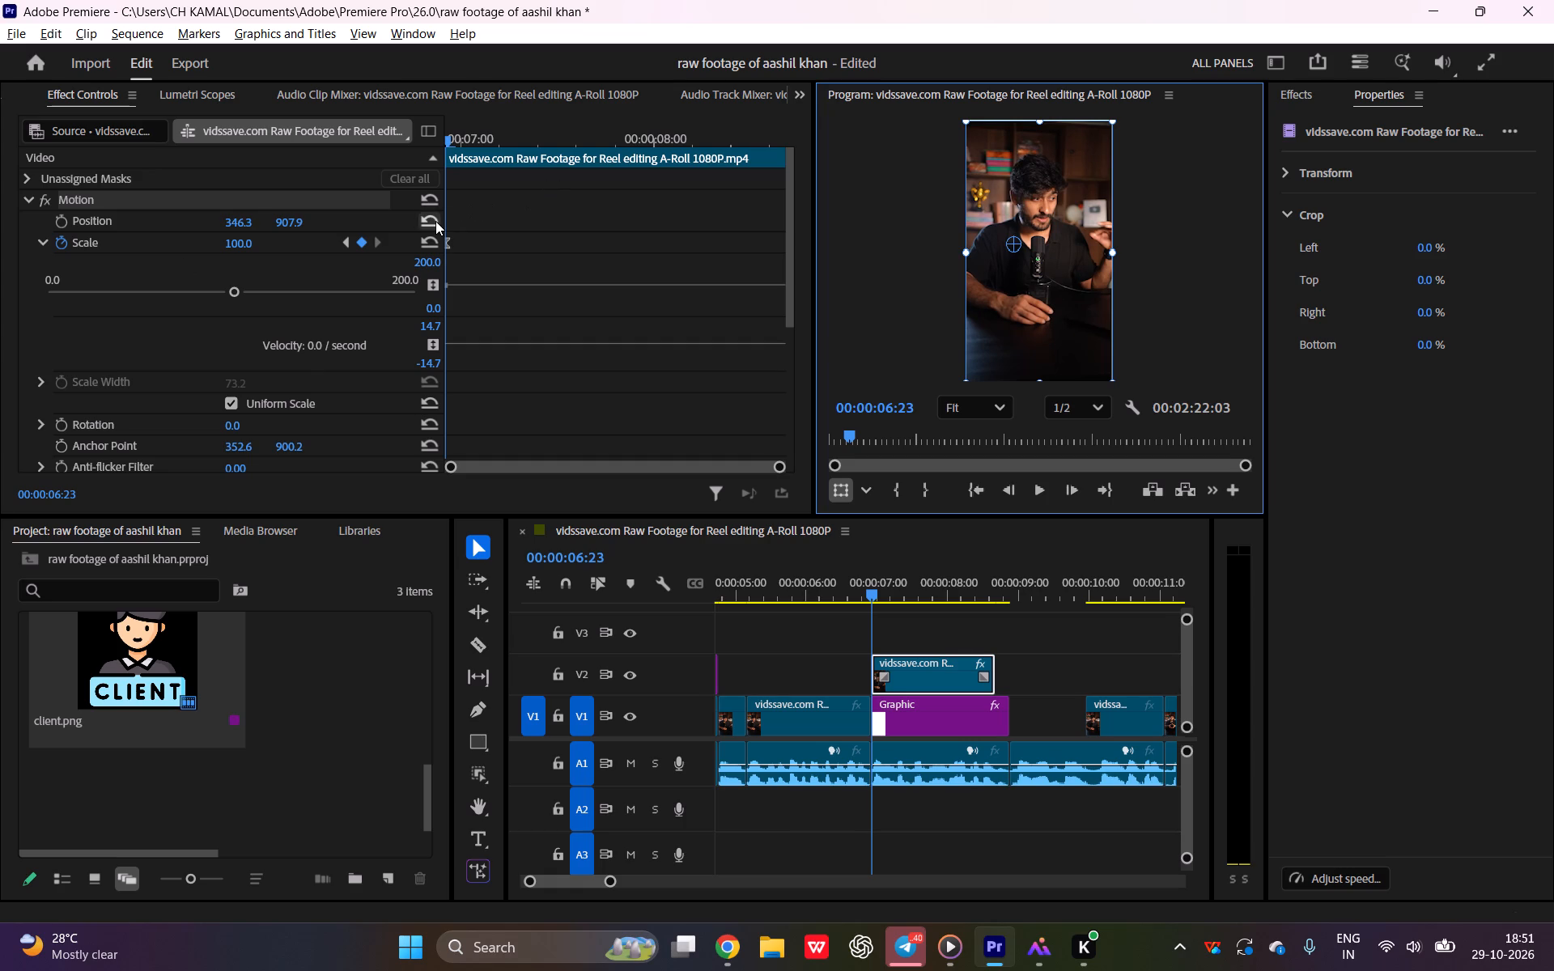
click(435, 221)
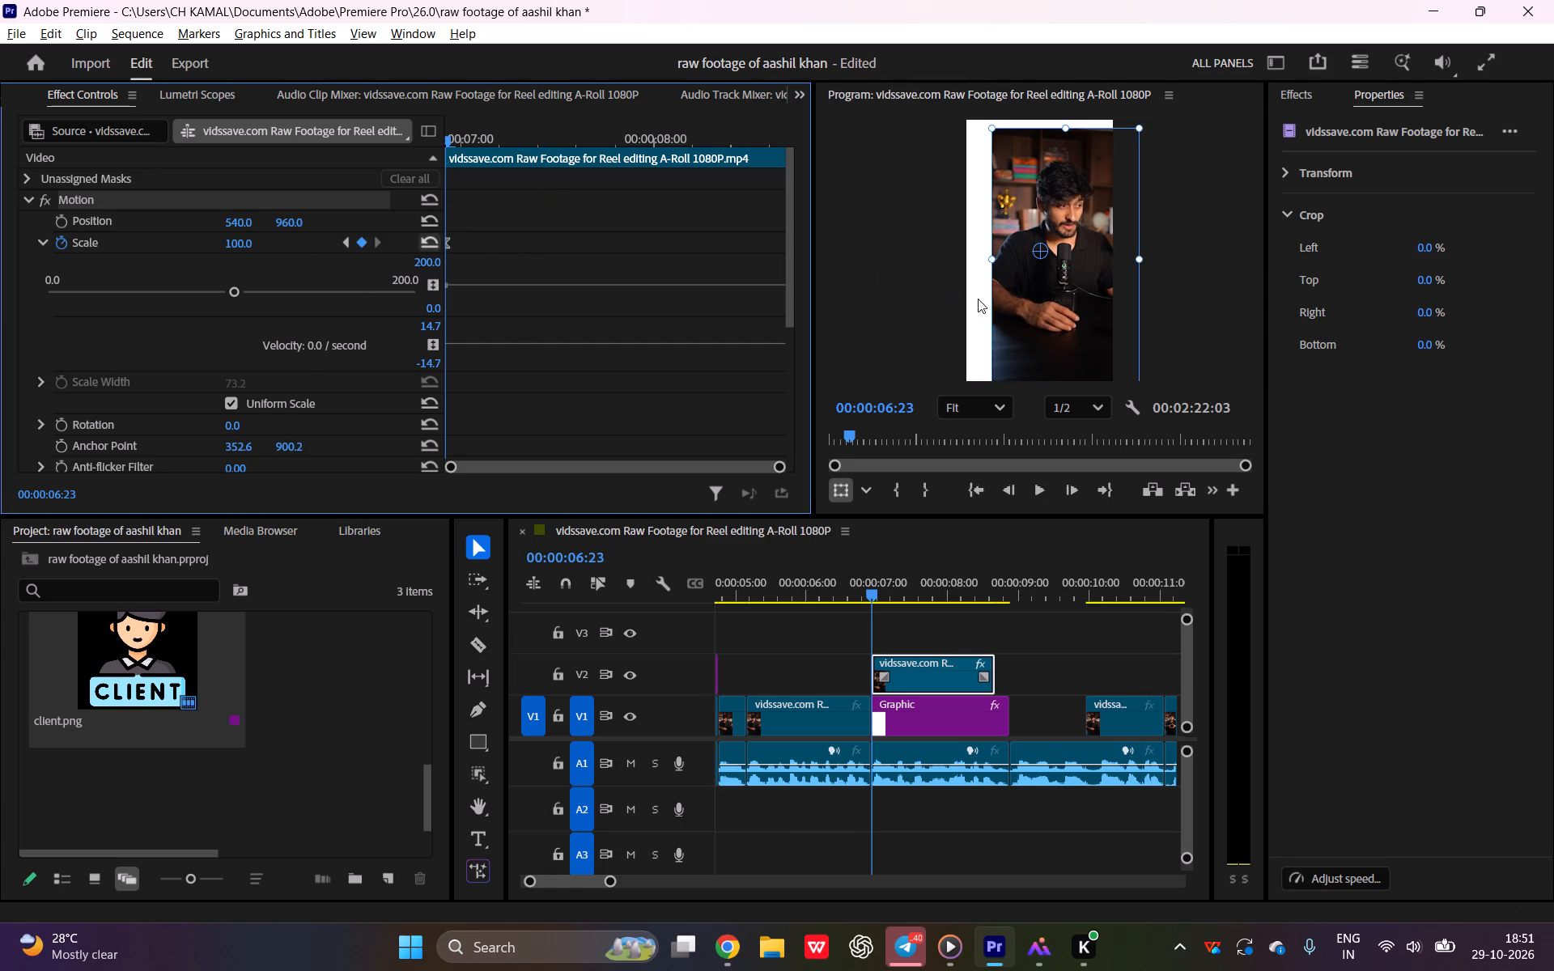
Shift the Graphic clip's white Shape 01 off the frame and back so it fully covers the frame behind the V2 footage.
click(890, 282)
click(977, 265)
click(968, 272)
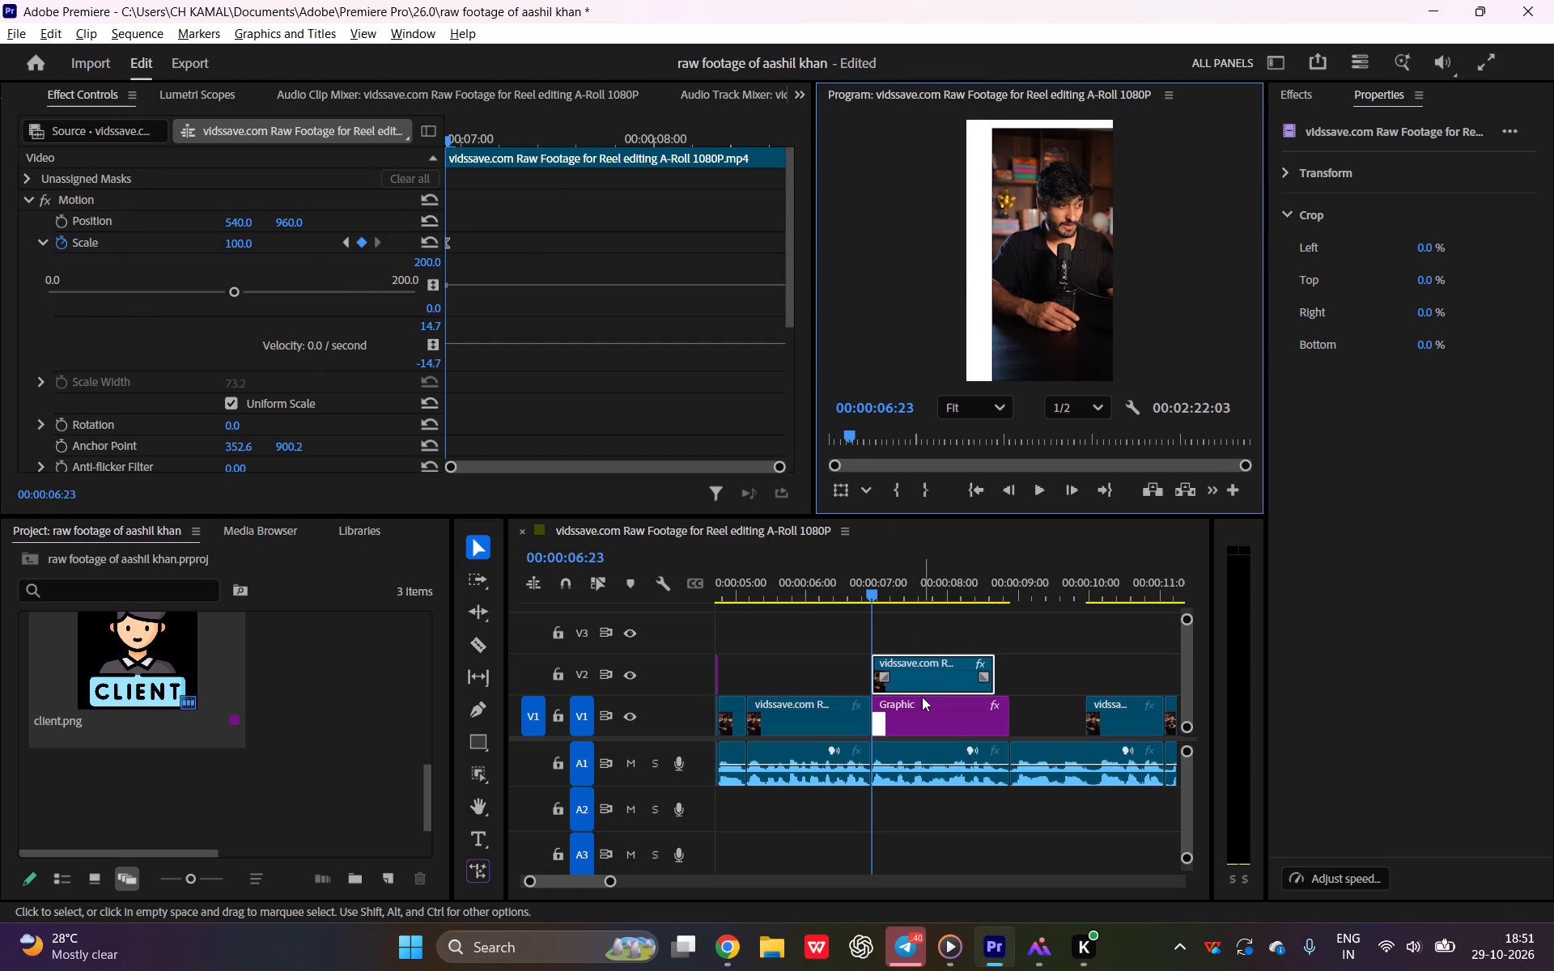
click(920, 704)
drag(976, 261, 882, 295)
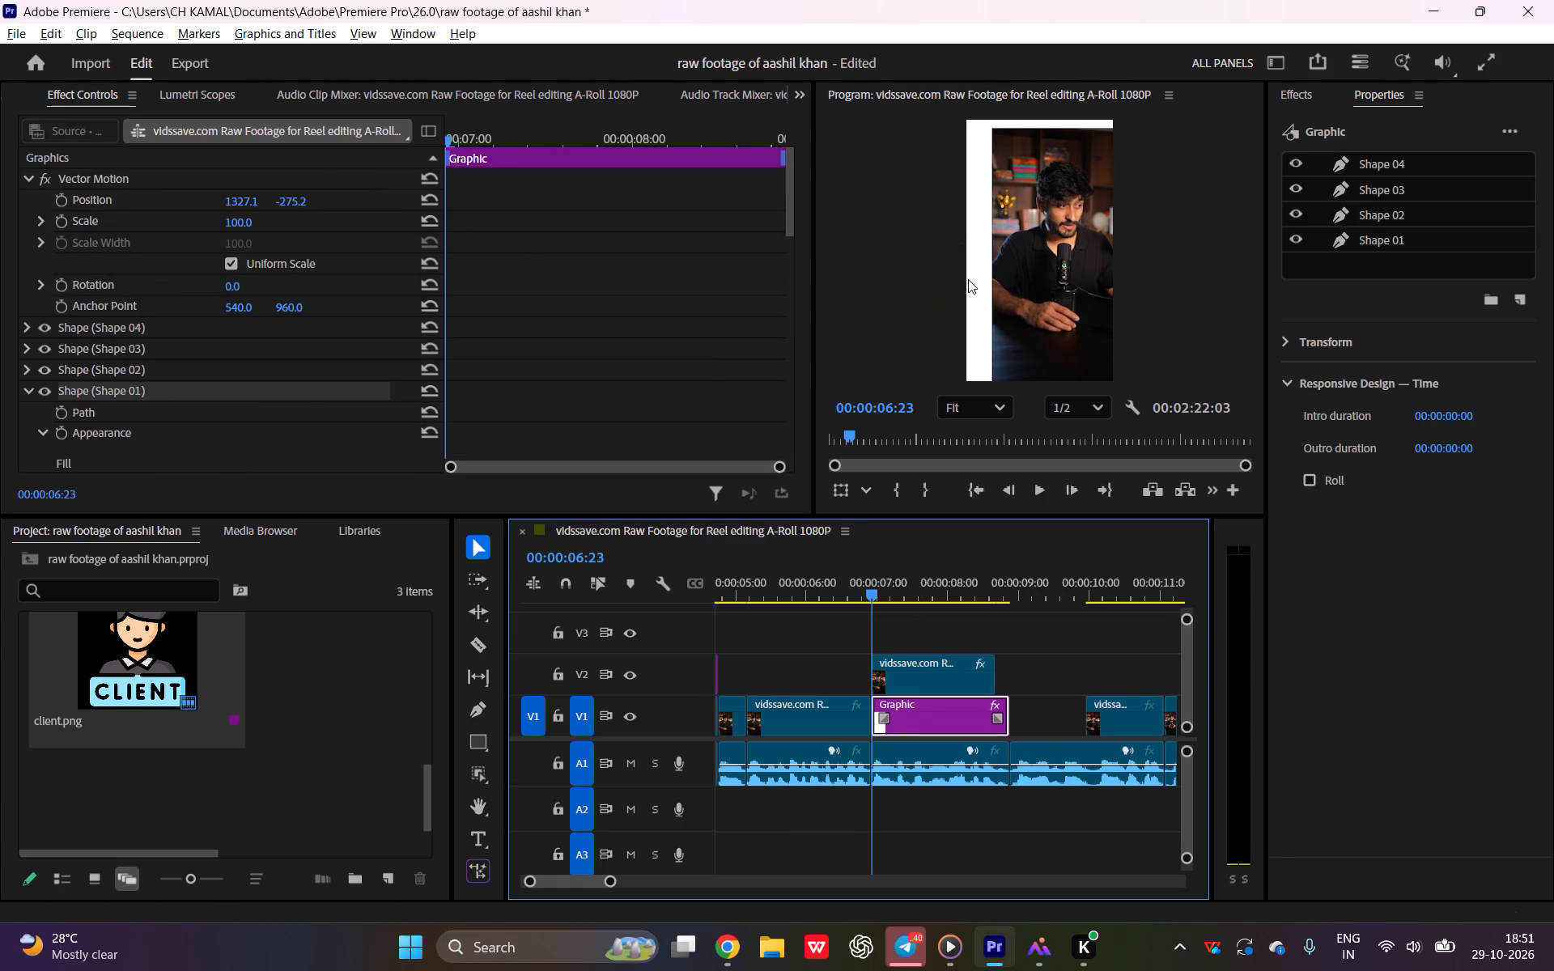
drag(968, 279, 893, 298)
drag(902, 294, 1013, 271)
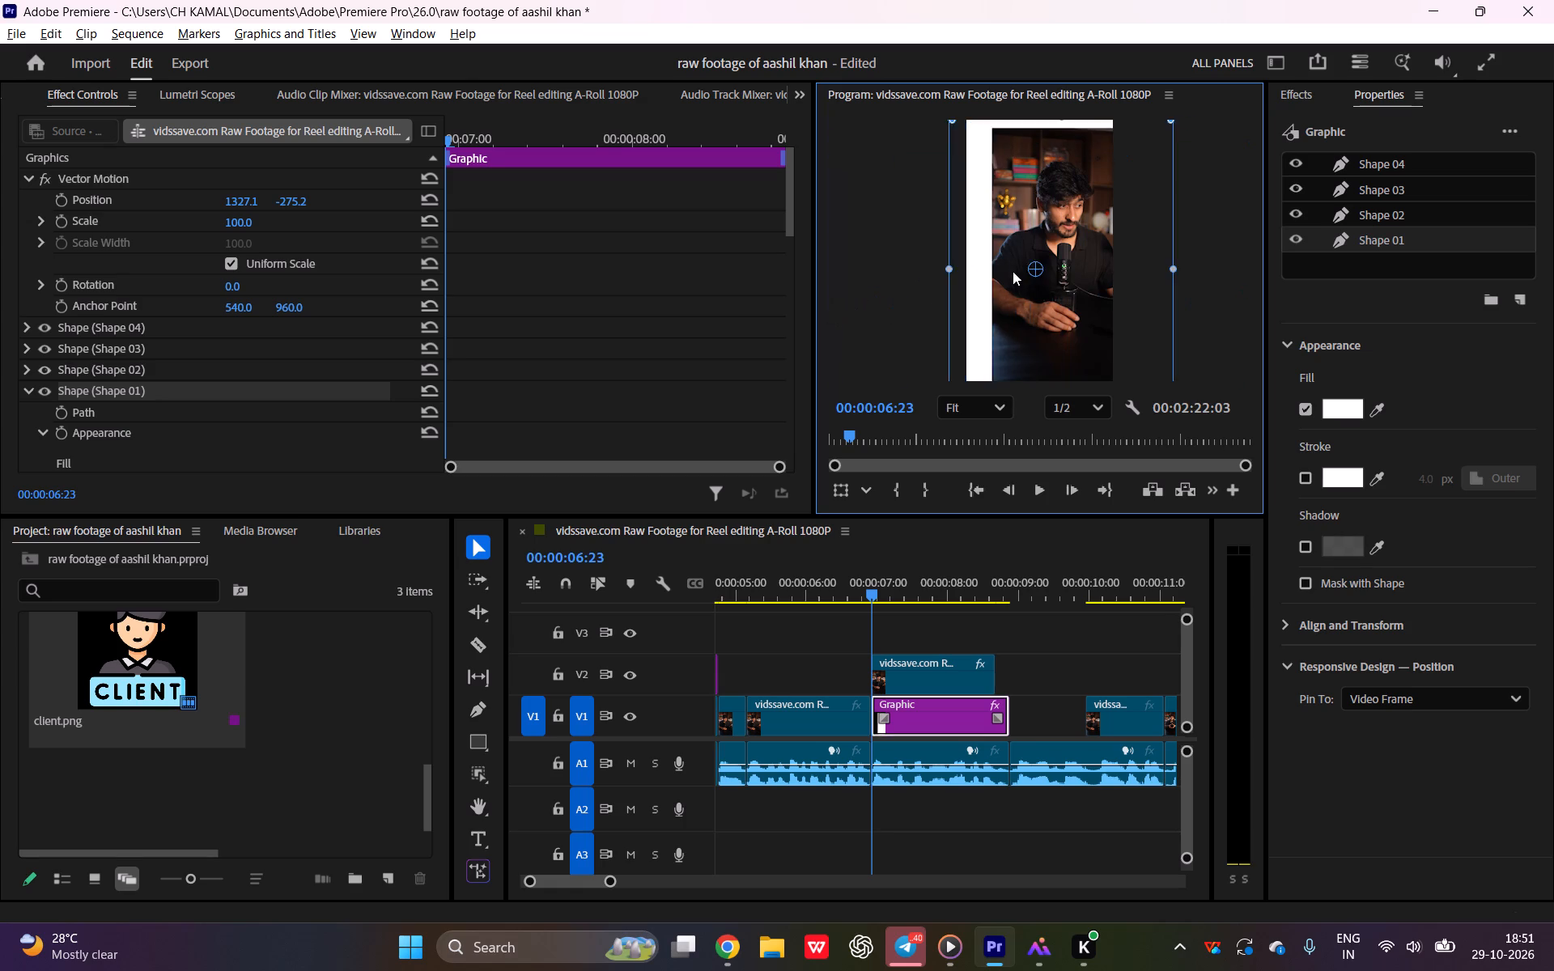
drag(1013, 271, 1181, 392)
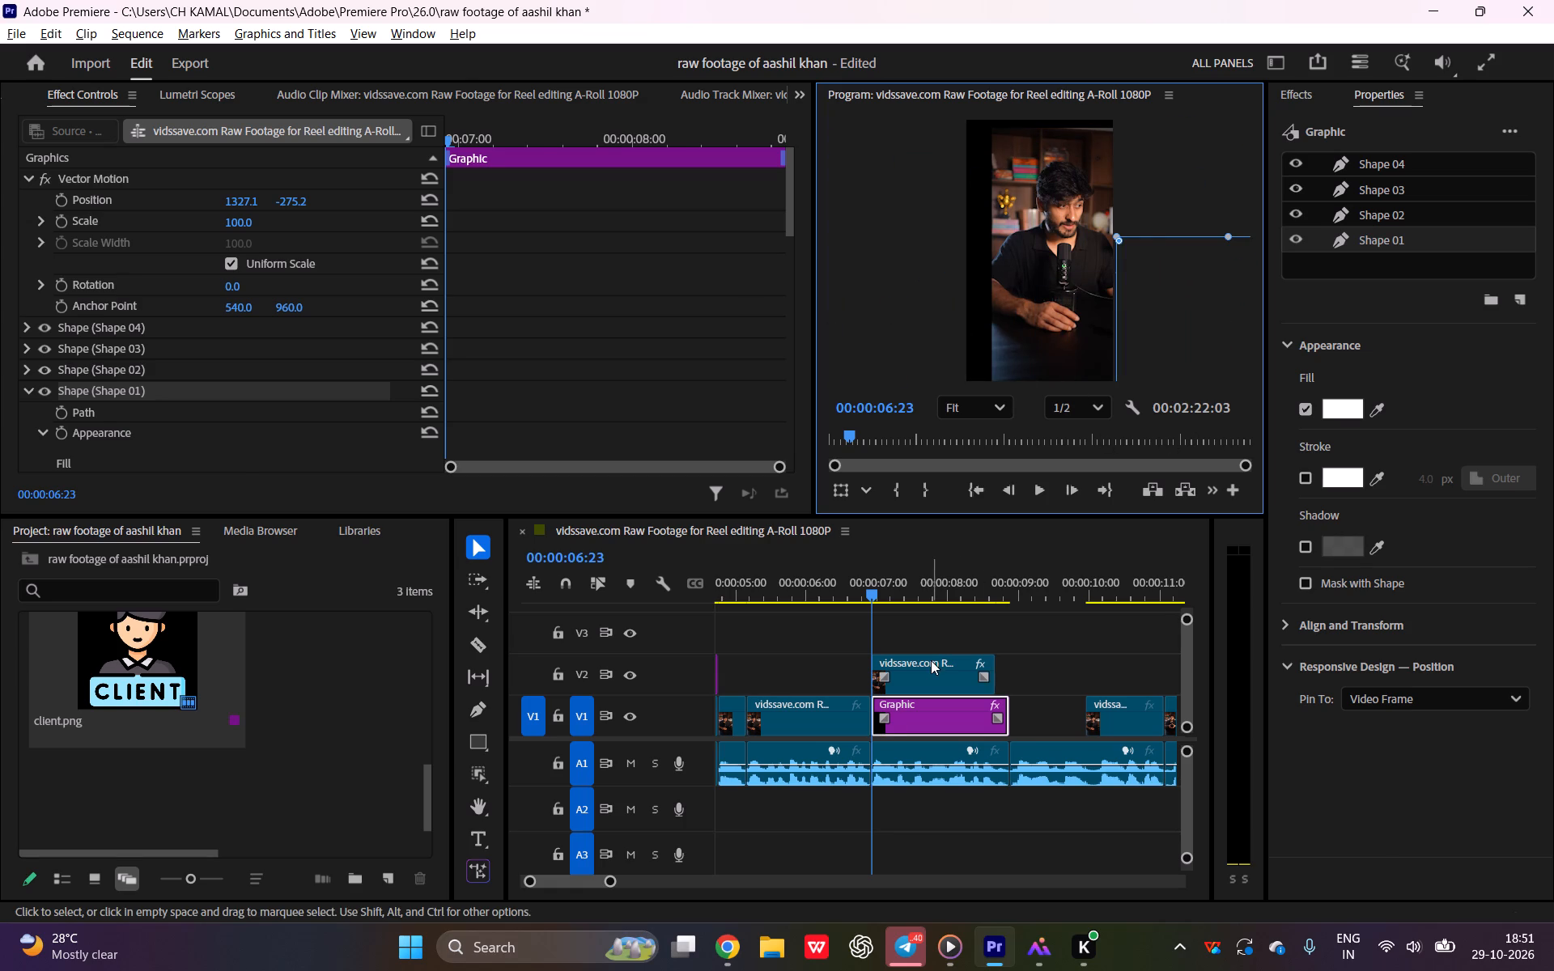
click(931, 660)
click(964, 710)
drag(1121, 273, 1030, 282)
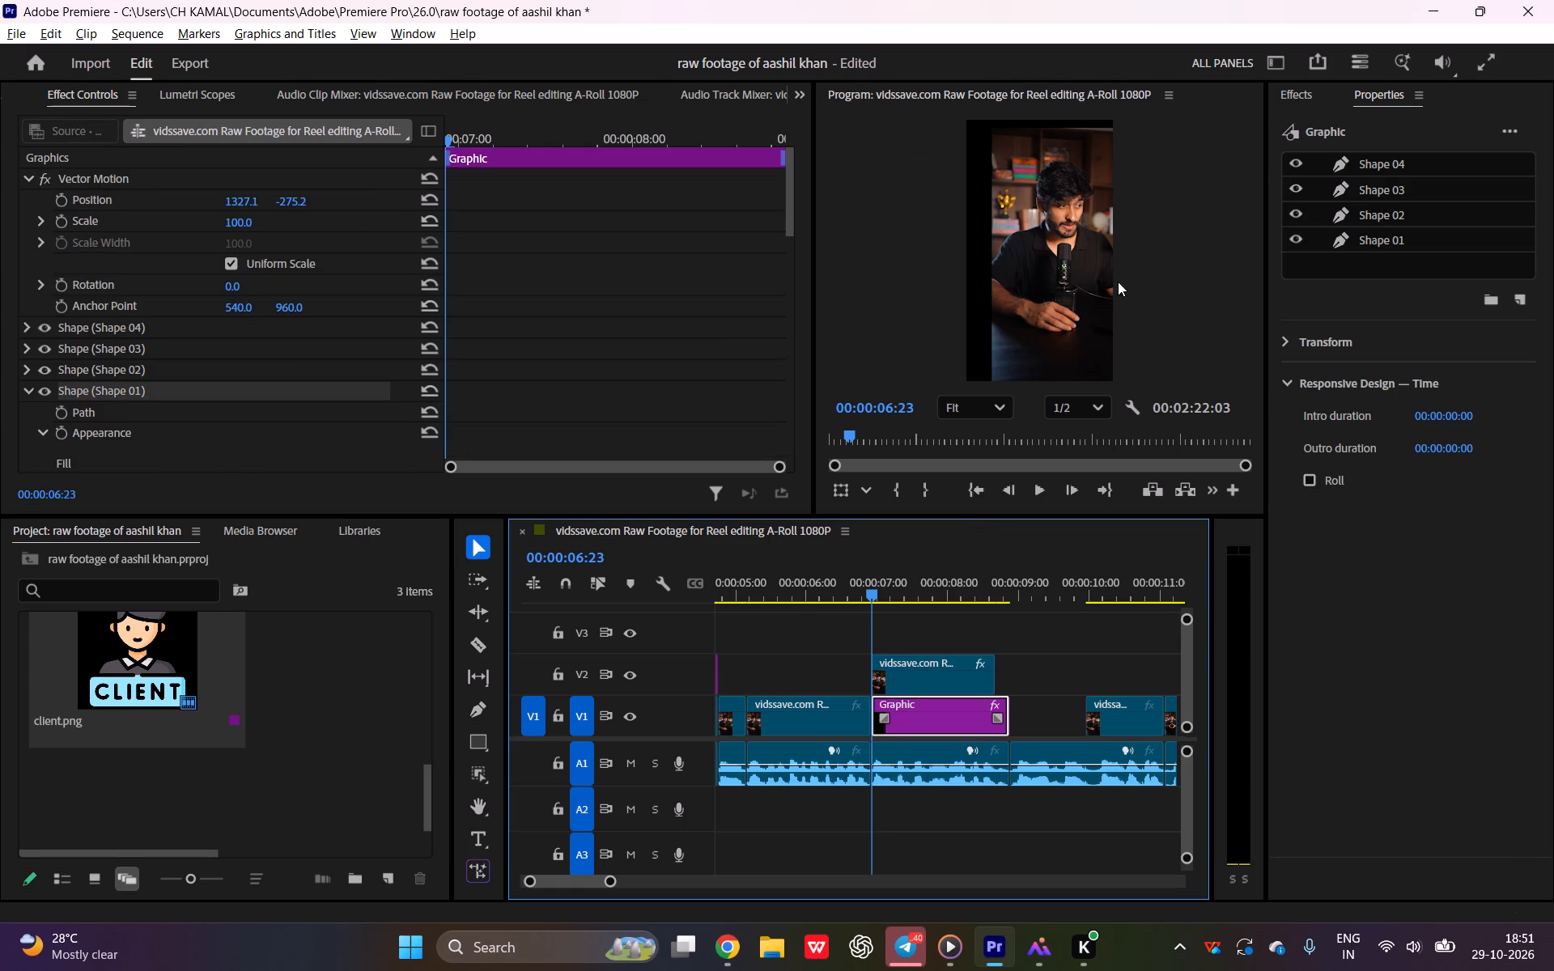
drag(1119, 282, 922, 163)
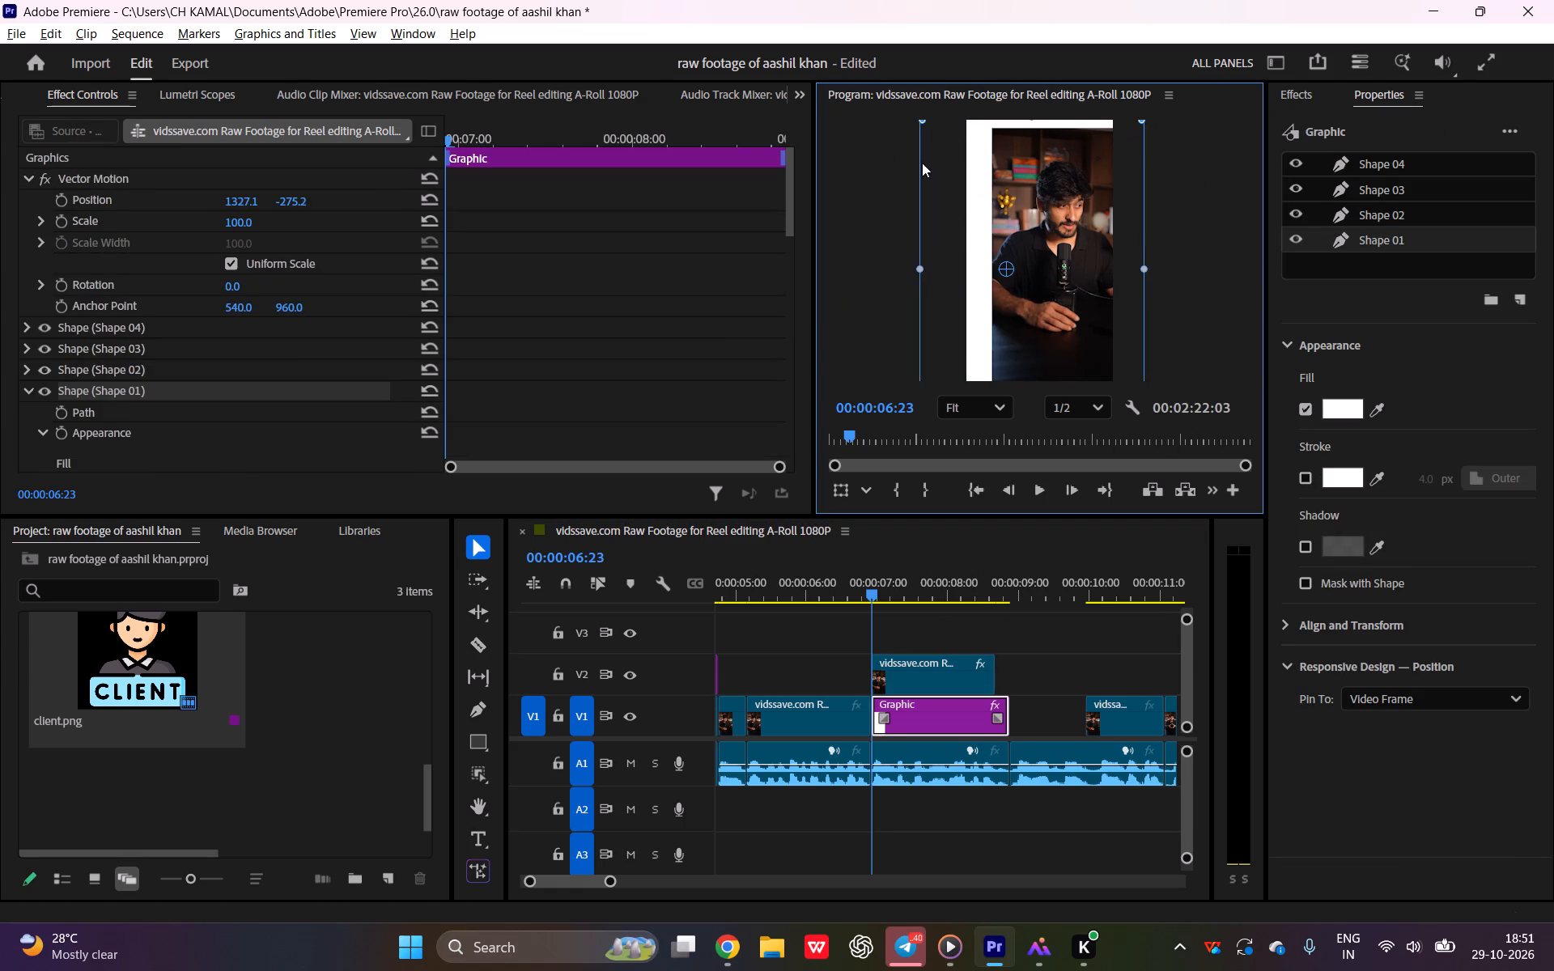
drag(922, 163, 930, 165)
drag(932, 163, 936, 144)
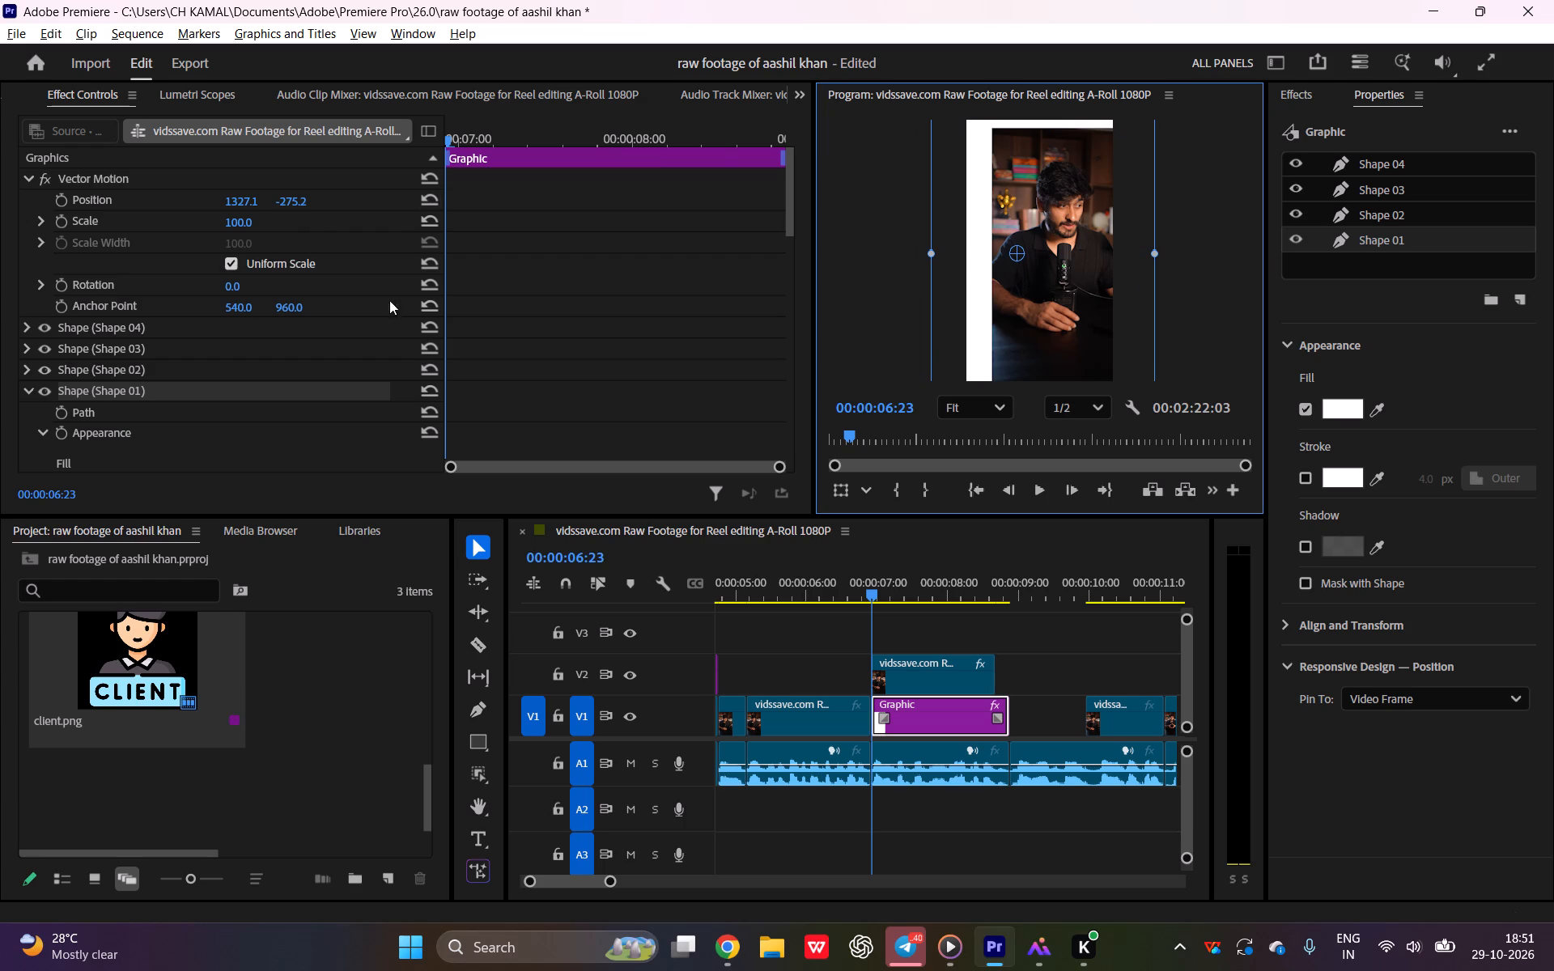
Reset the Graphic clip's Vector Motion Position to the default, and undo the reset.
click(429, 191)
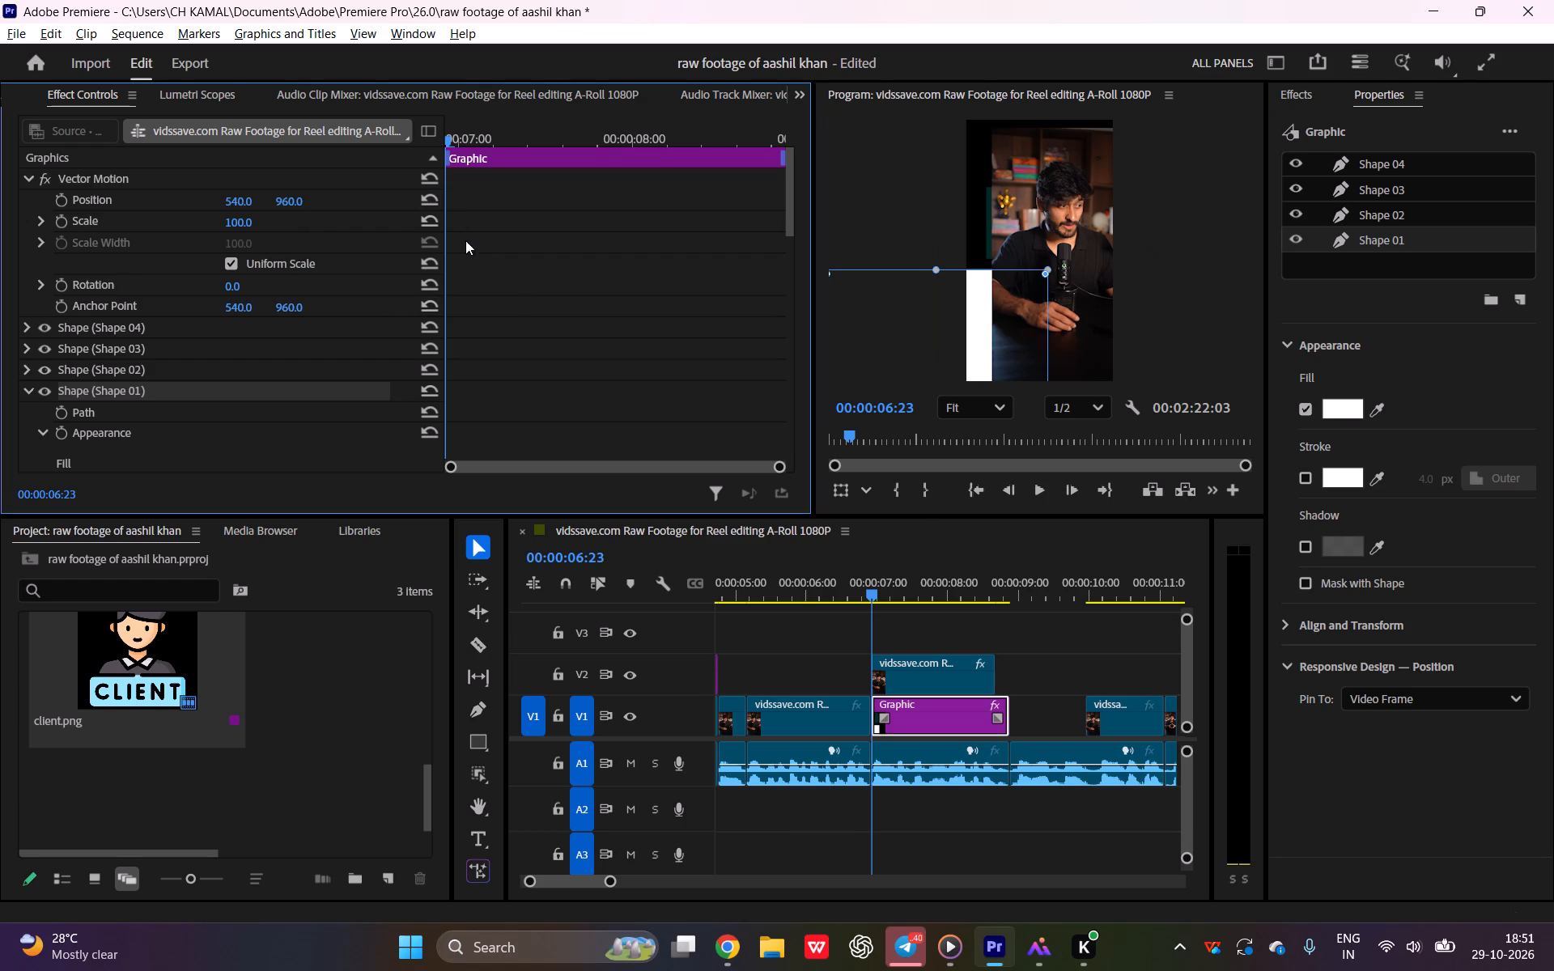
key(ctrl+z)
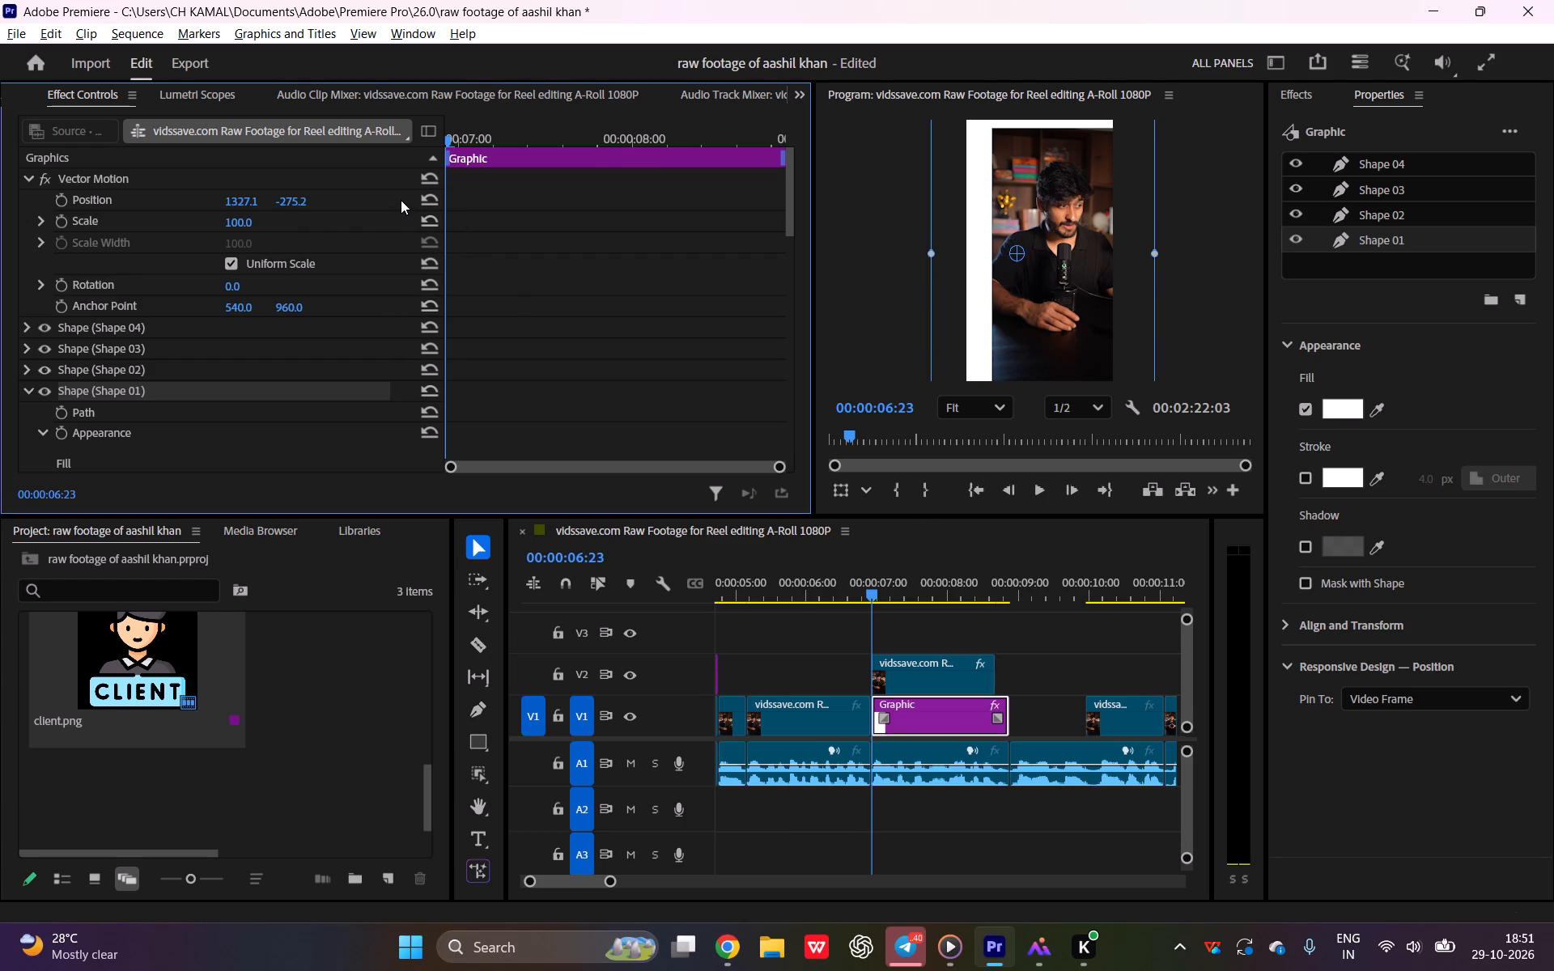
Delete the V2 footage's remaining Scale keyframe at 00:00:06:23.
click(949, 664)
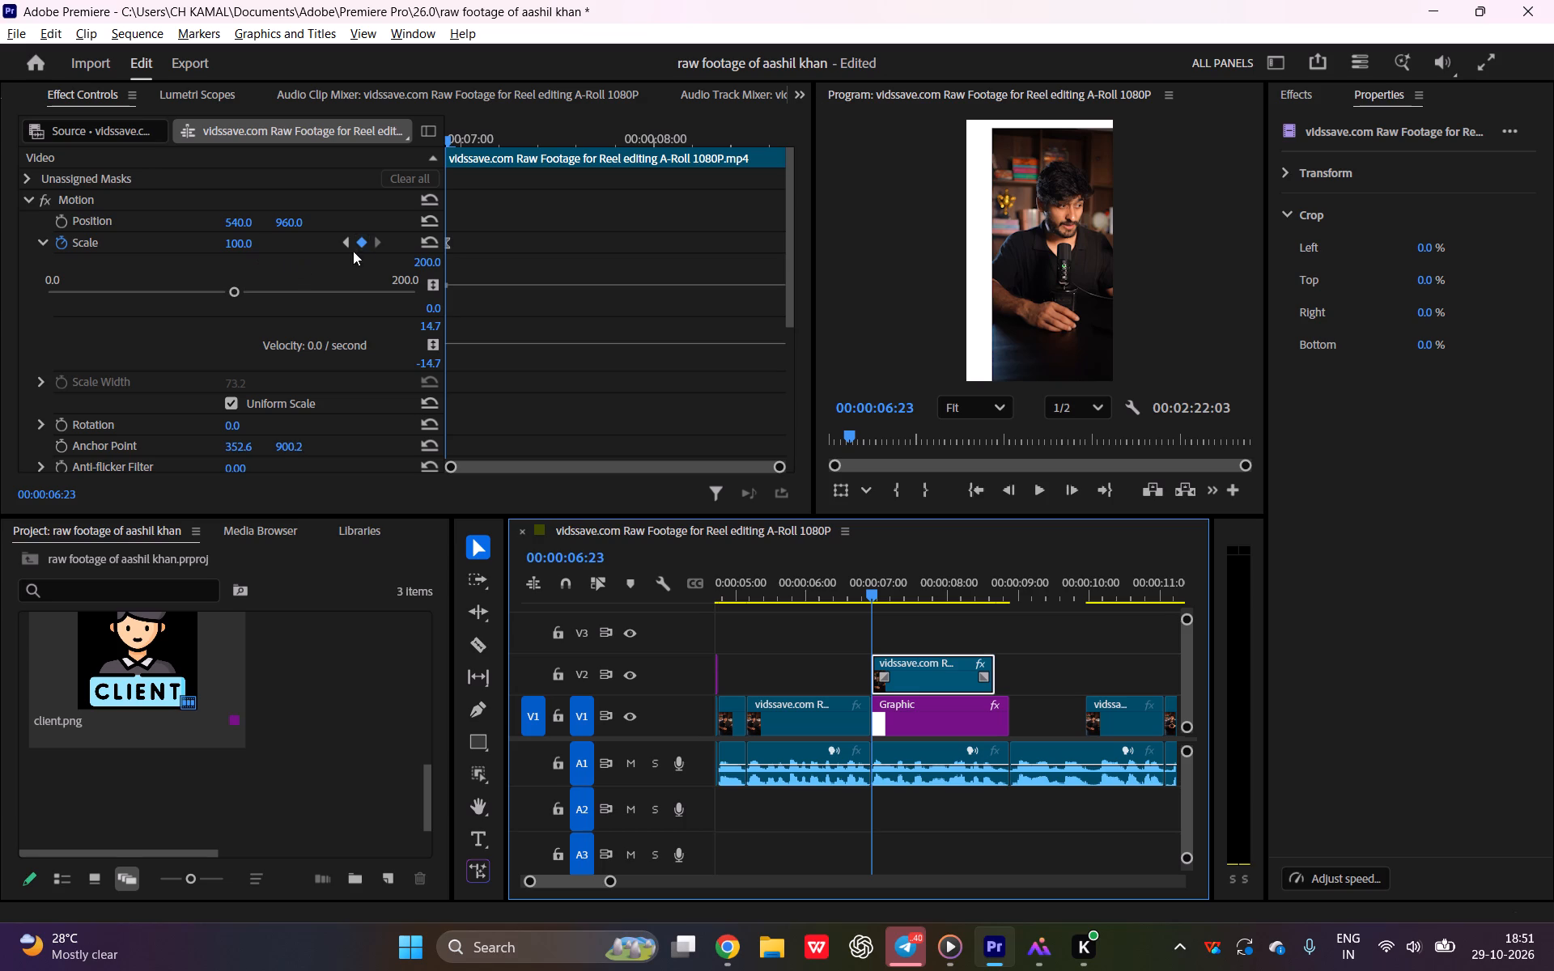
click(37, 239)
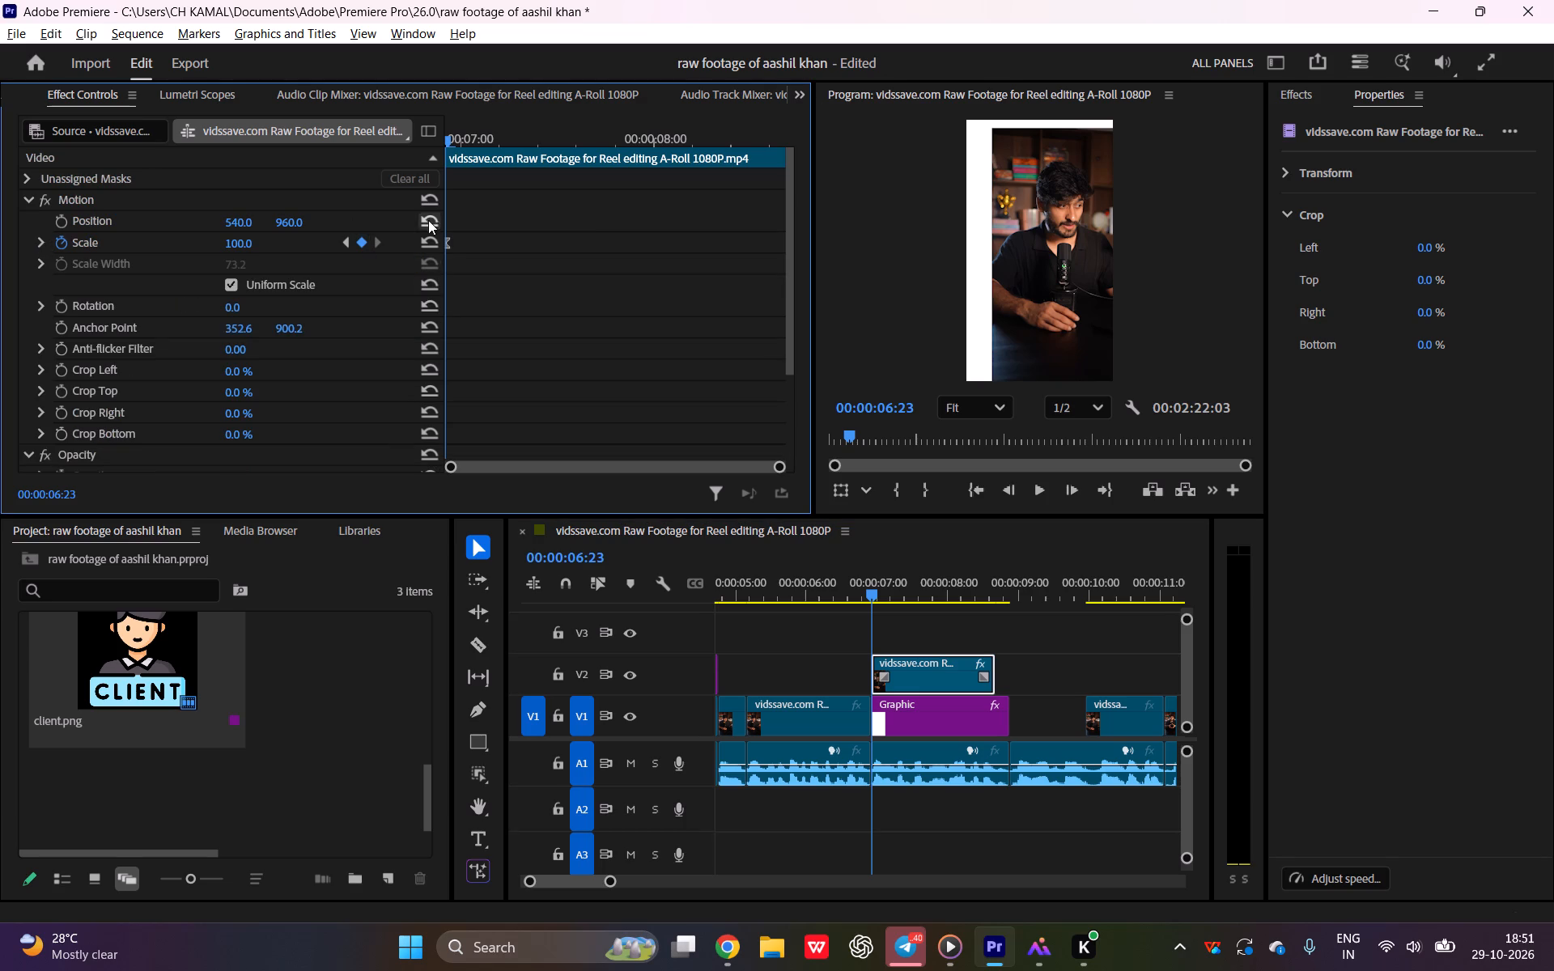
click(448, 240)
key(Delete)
Set the V2 footage's vertical Position to 902.
click(1032, 278)
drag(1035, 302, 984, 299)
click(1035, 291)
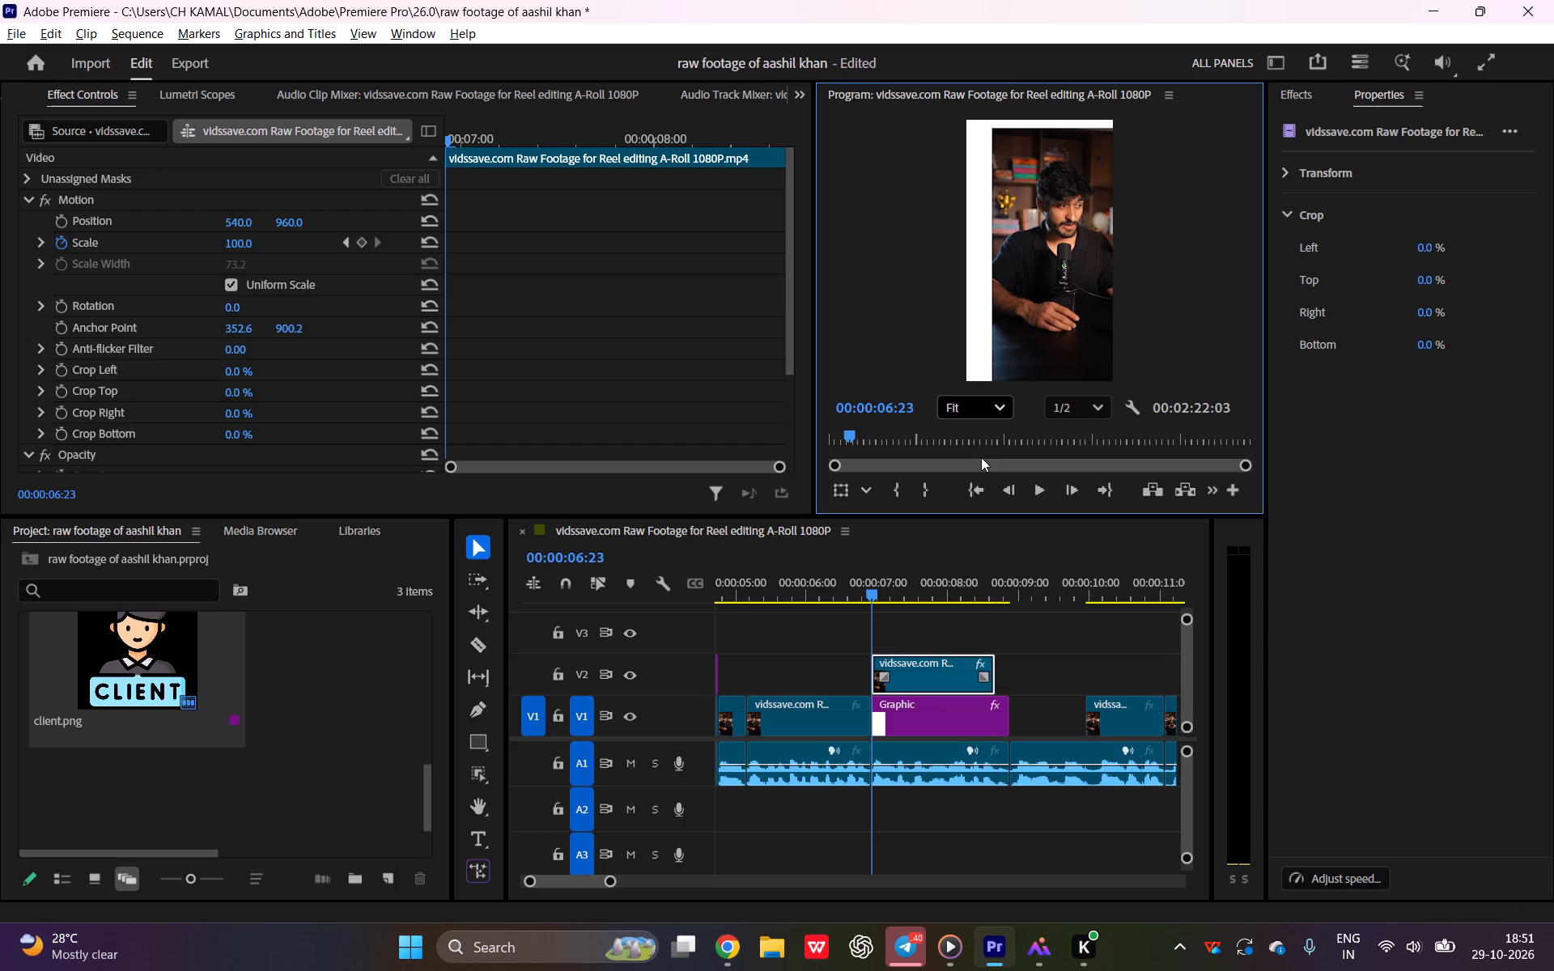
click(932, 679)
click(1021, 310)
drag(1054, 310, 1007, 290)
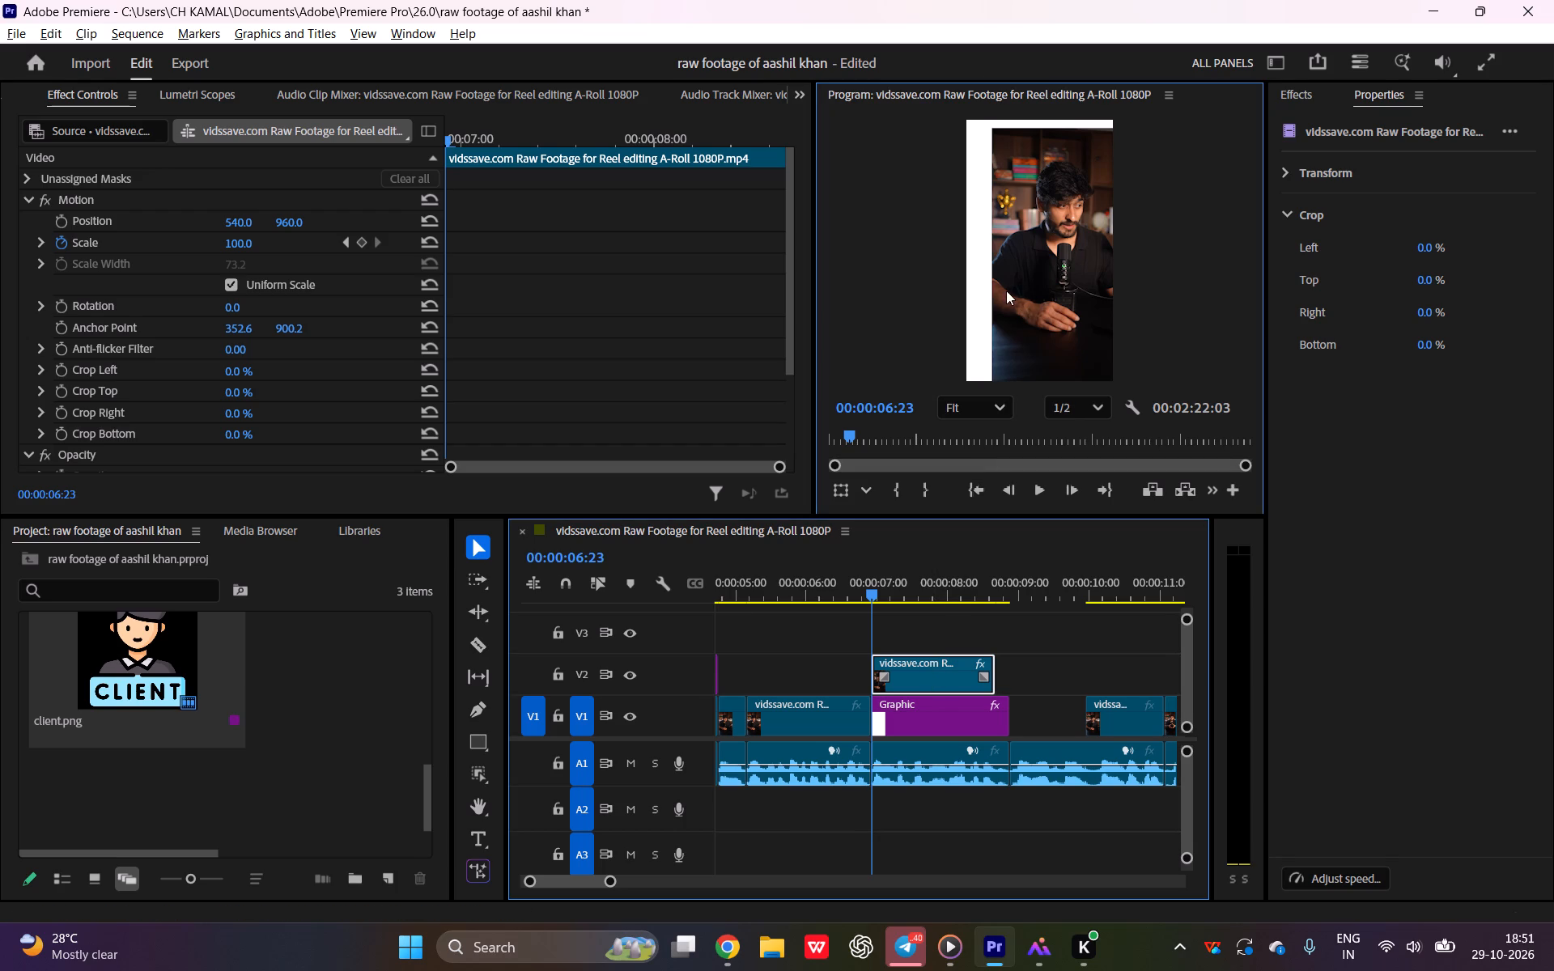
drag(1027, 295, 933, 268)
drag(284, 218, 296, 184)
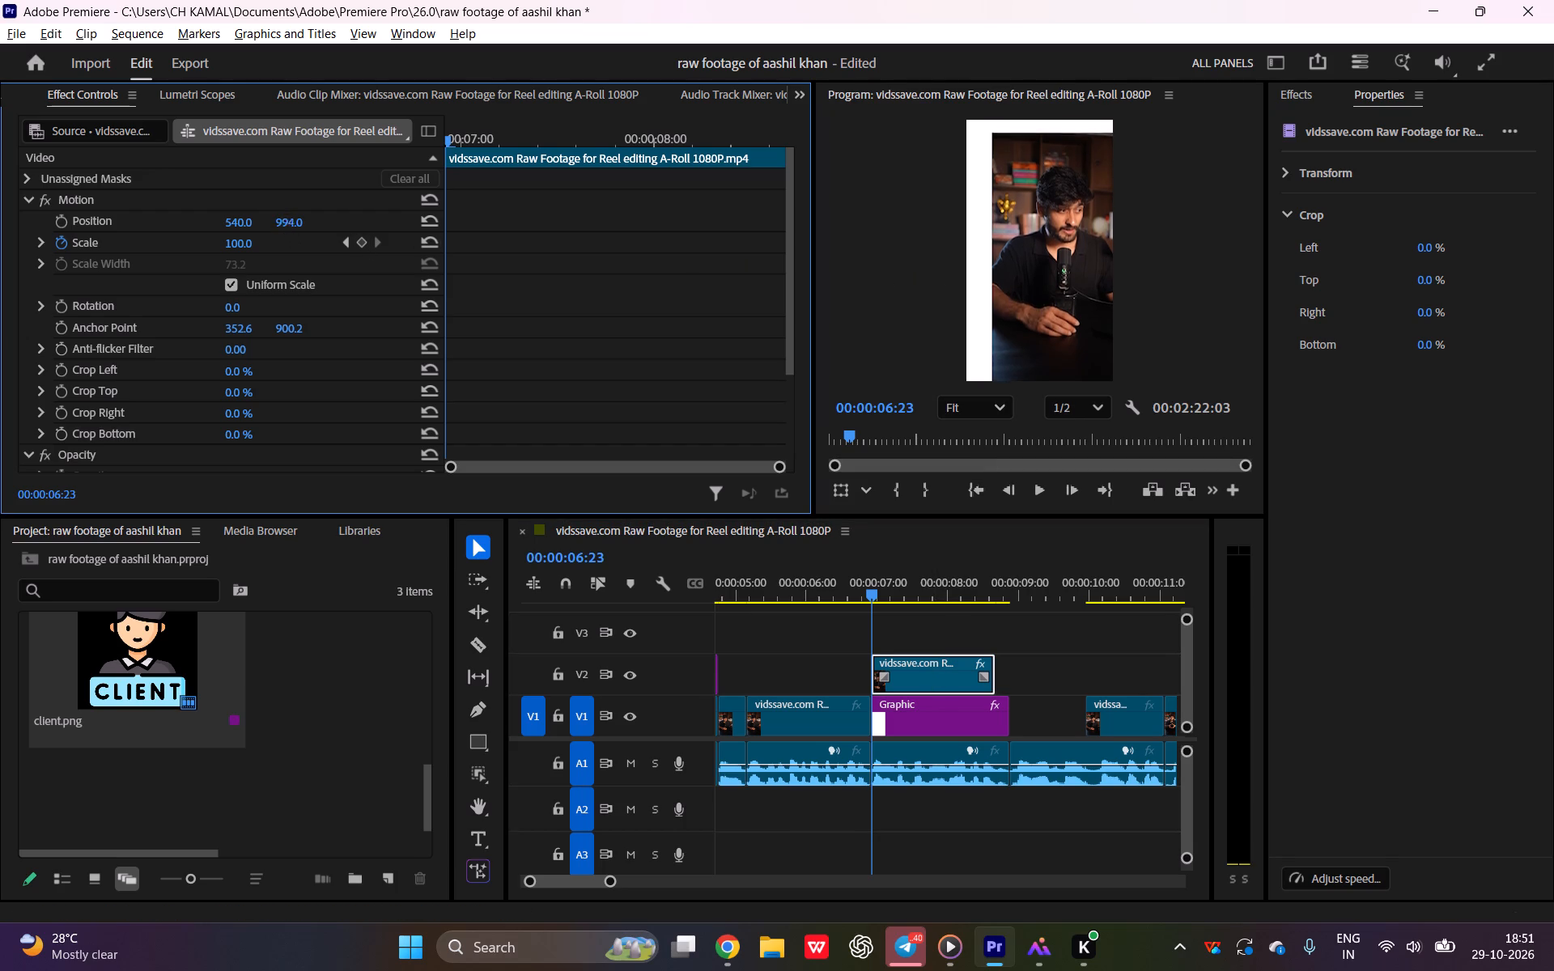
drag(296, 184, 321, 273)
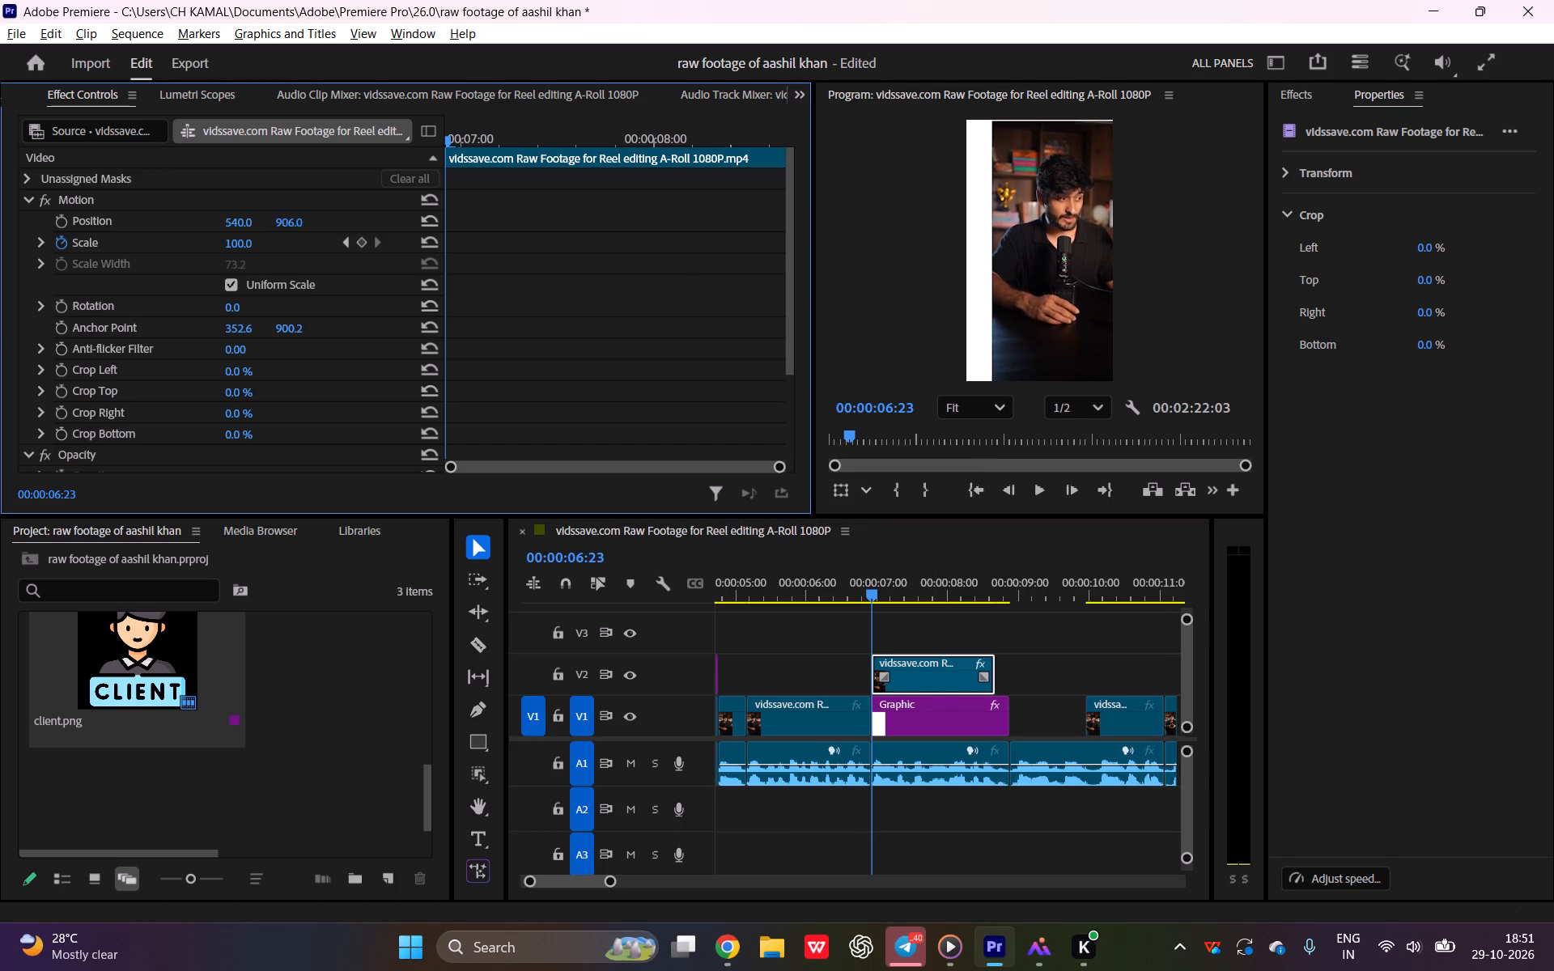
drag(321, 273, 325, 279)
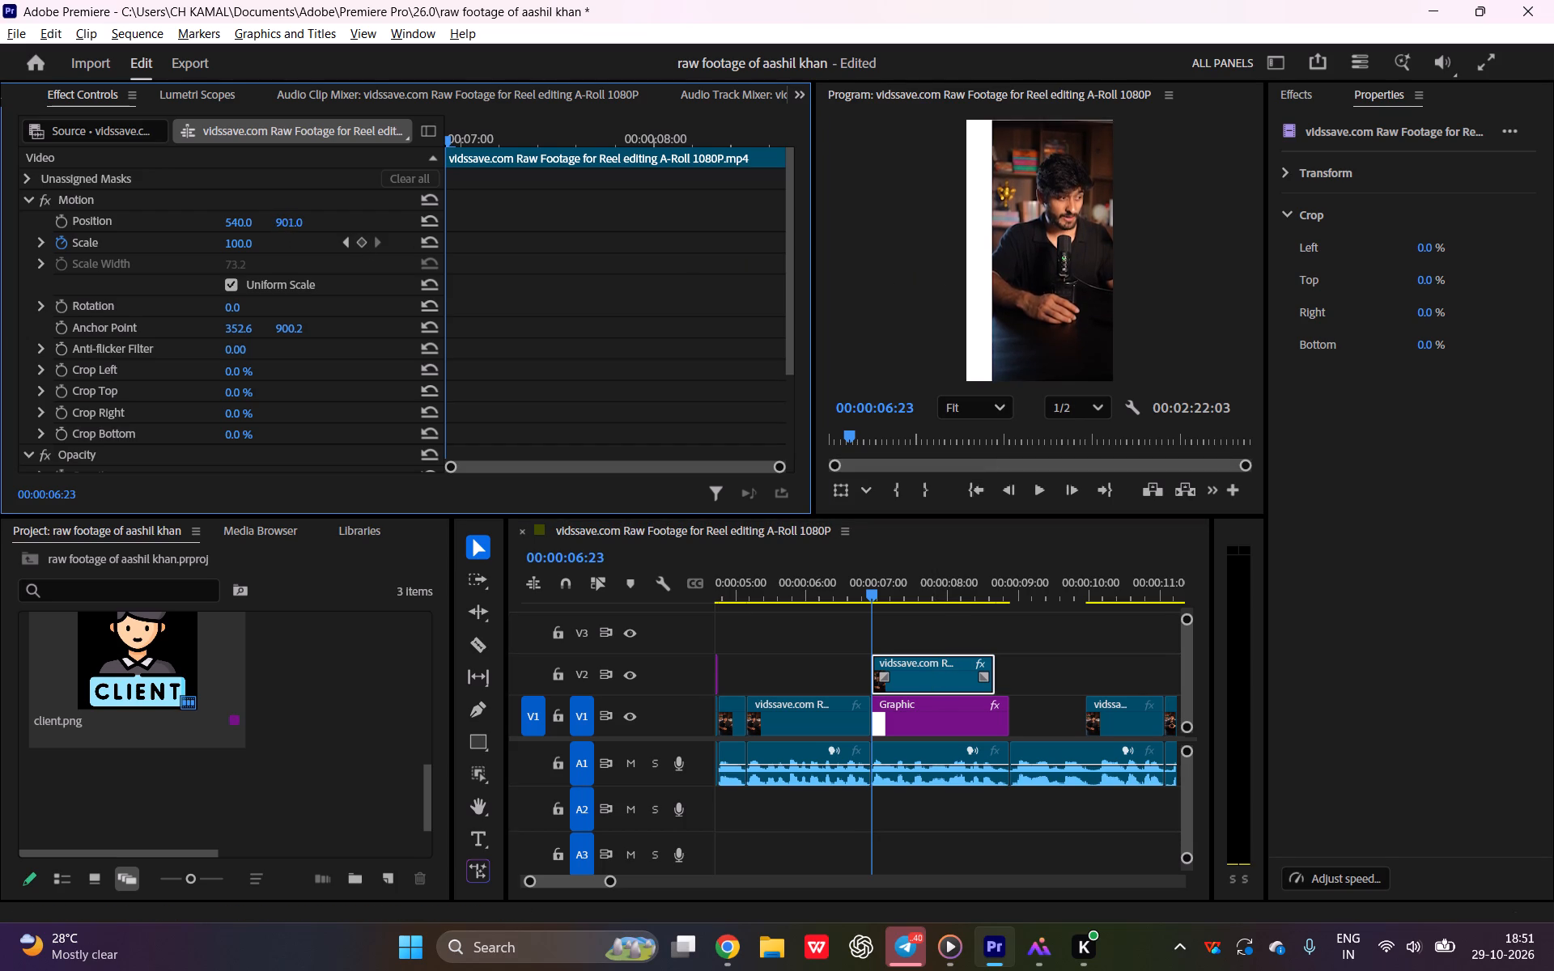
drag(325, 279, 325, 278)
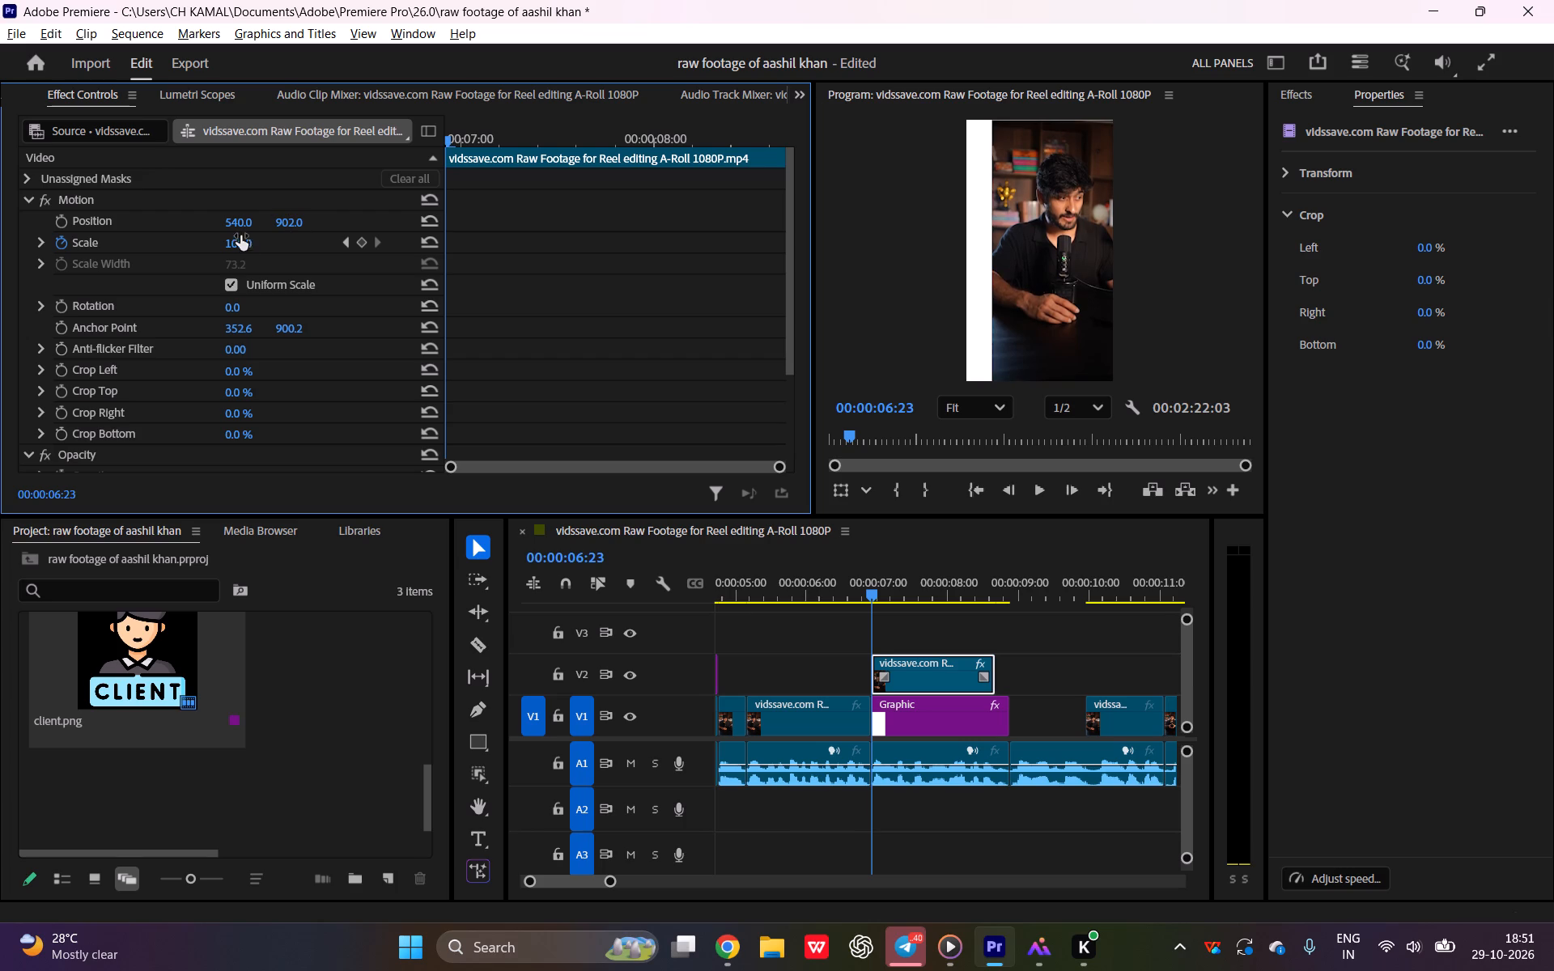
Set the V2 footage's Scale to 103 at 00:00:06:23 and its horizontal Position to 333 so it fills the frame.
click(240, 238)
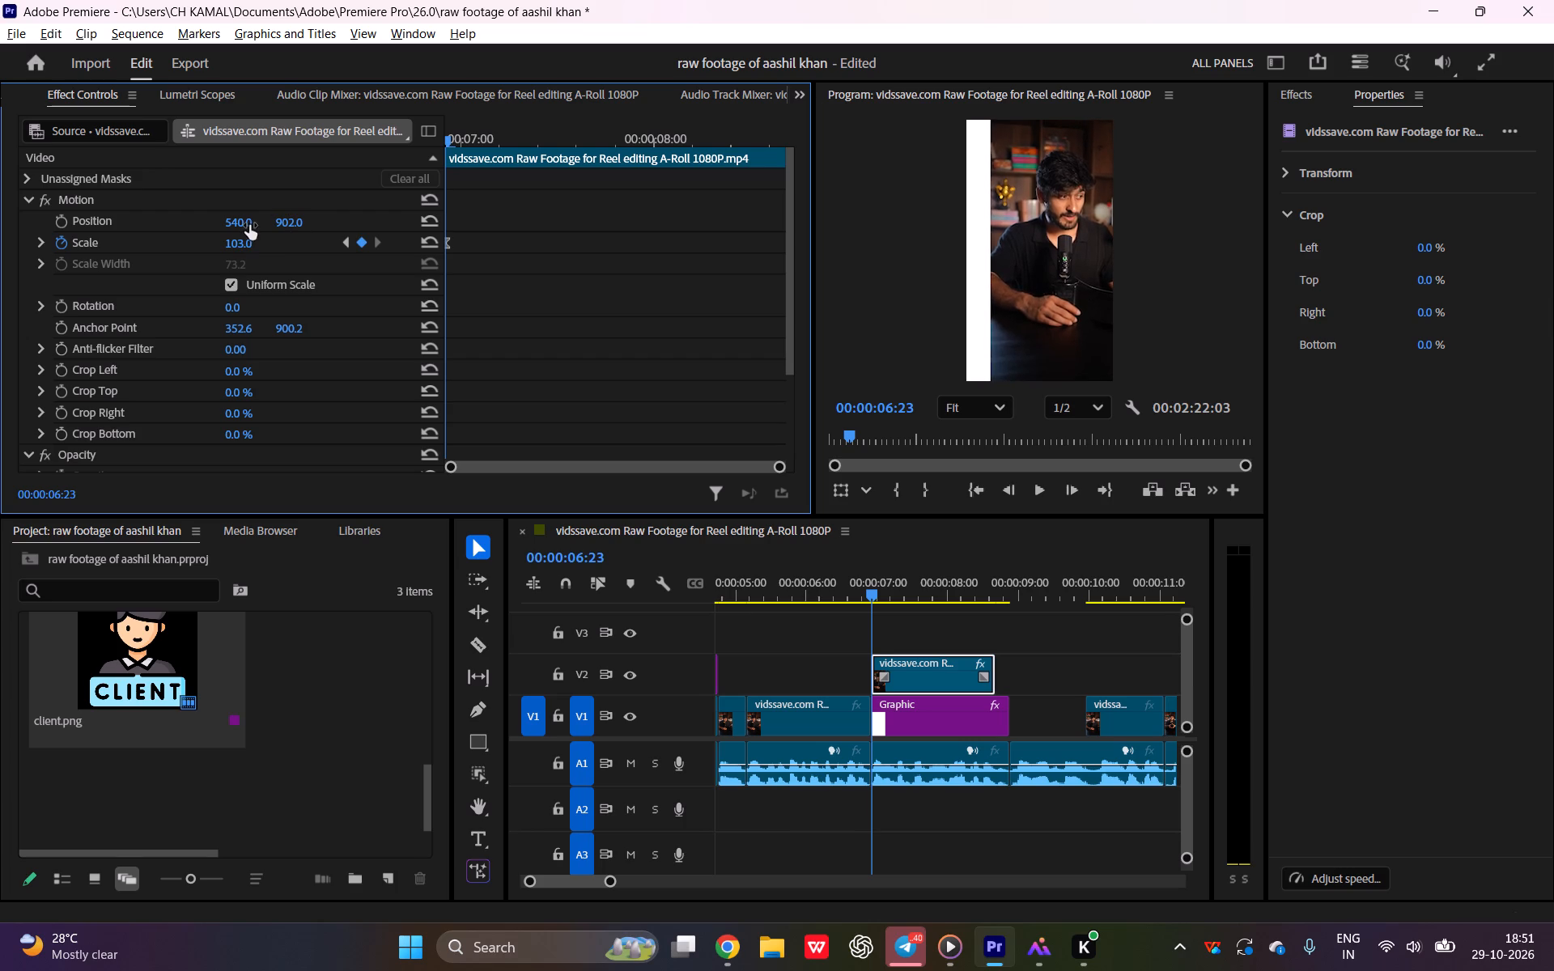
drag(248, 223, 38, 219)
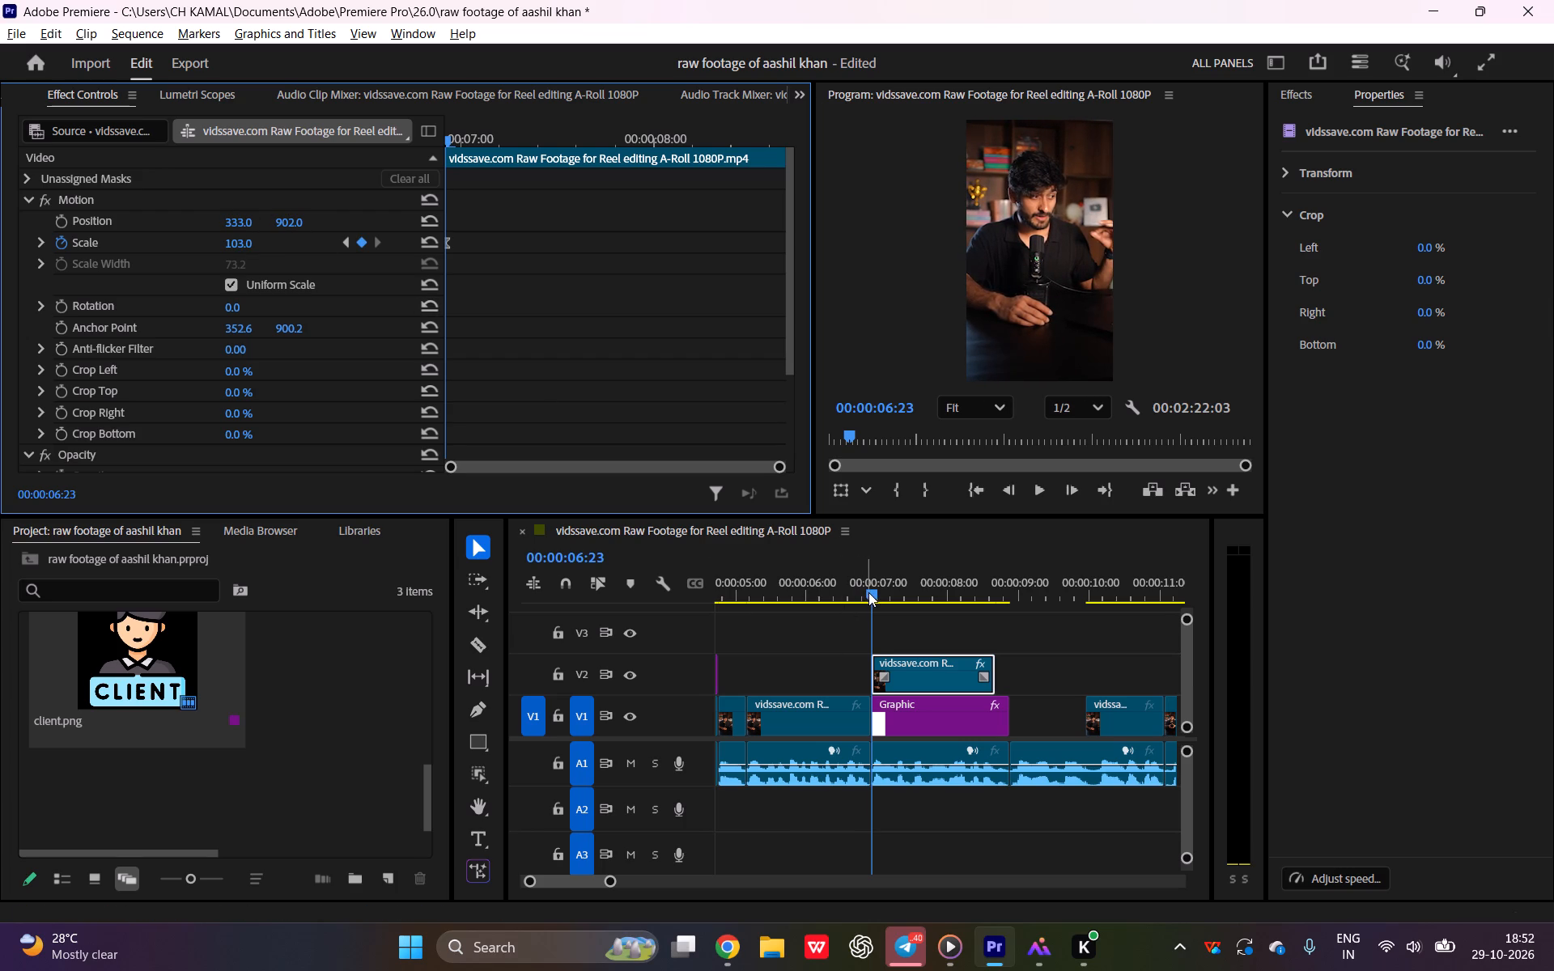
Play through the V2 footage to find the shrink's start point and add a Scale keyframe at 00:00:07:16.
key(space)
key(space)
key(space)
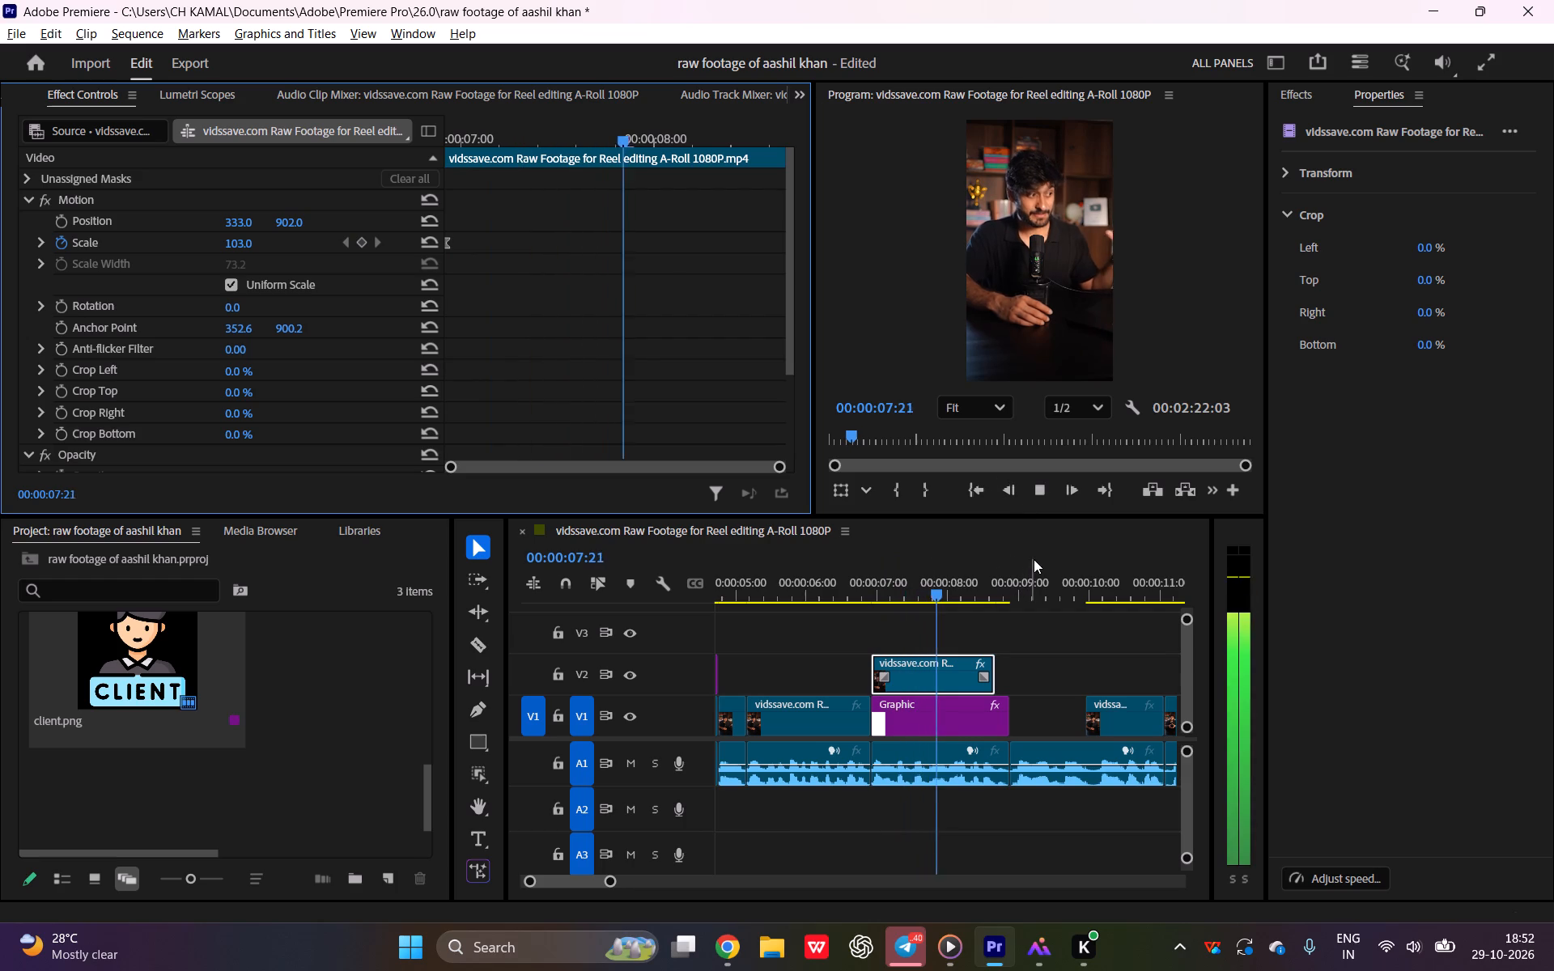
key(space)
drag(947, 593, 934, 592)
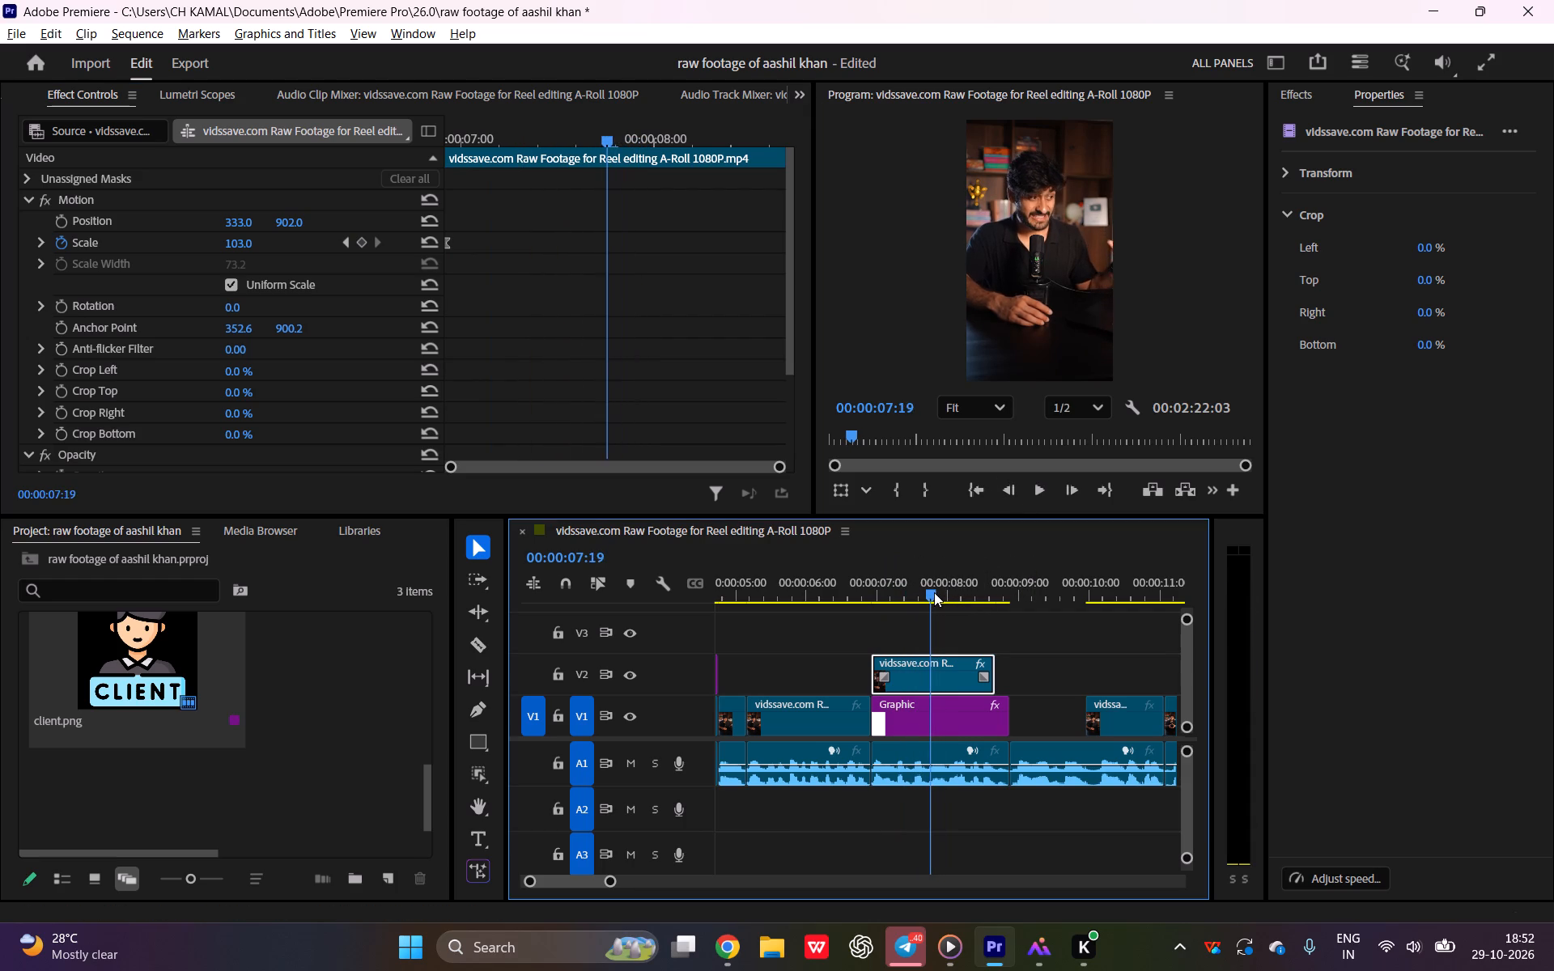
drag(934, 592, 928, 596)
key(space)
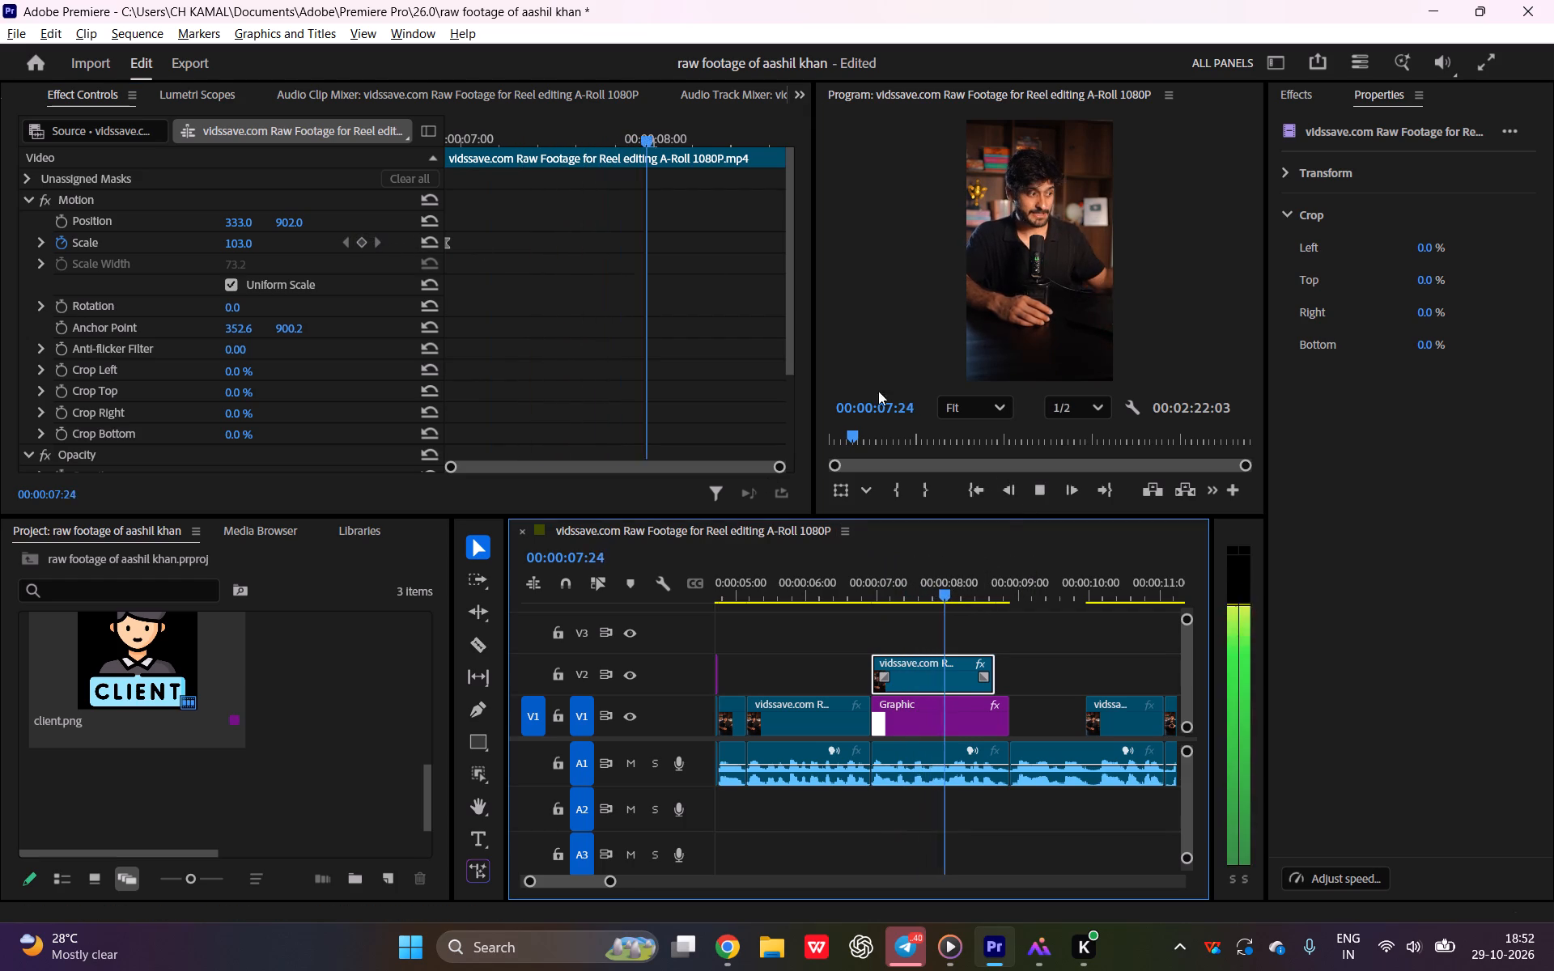
key(space)
drag(953, 593, 925, 592)
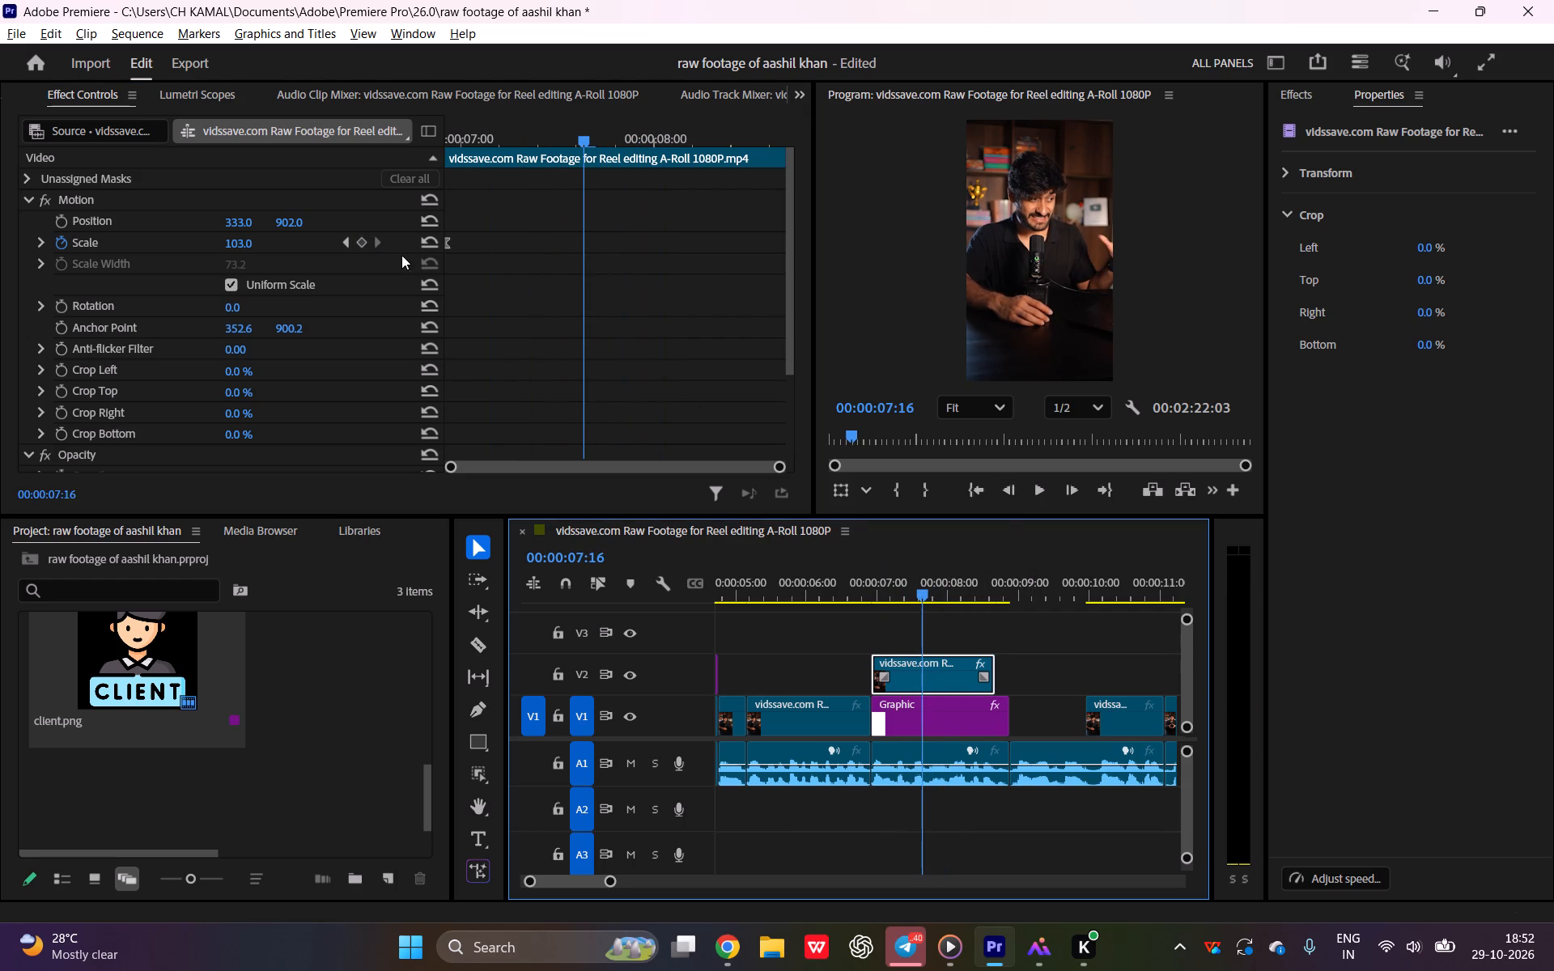
click(359, 238)
Add a second new Scale keyframe to the V2 footage at its end, 00:00:08:16.
key(space)
key(space)
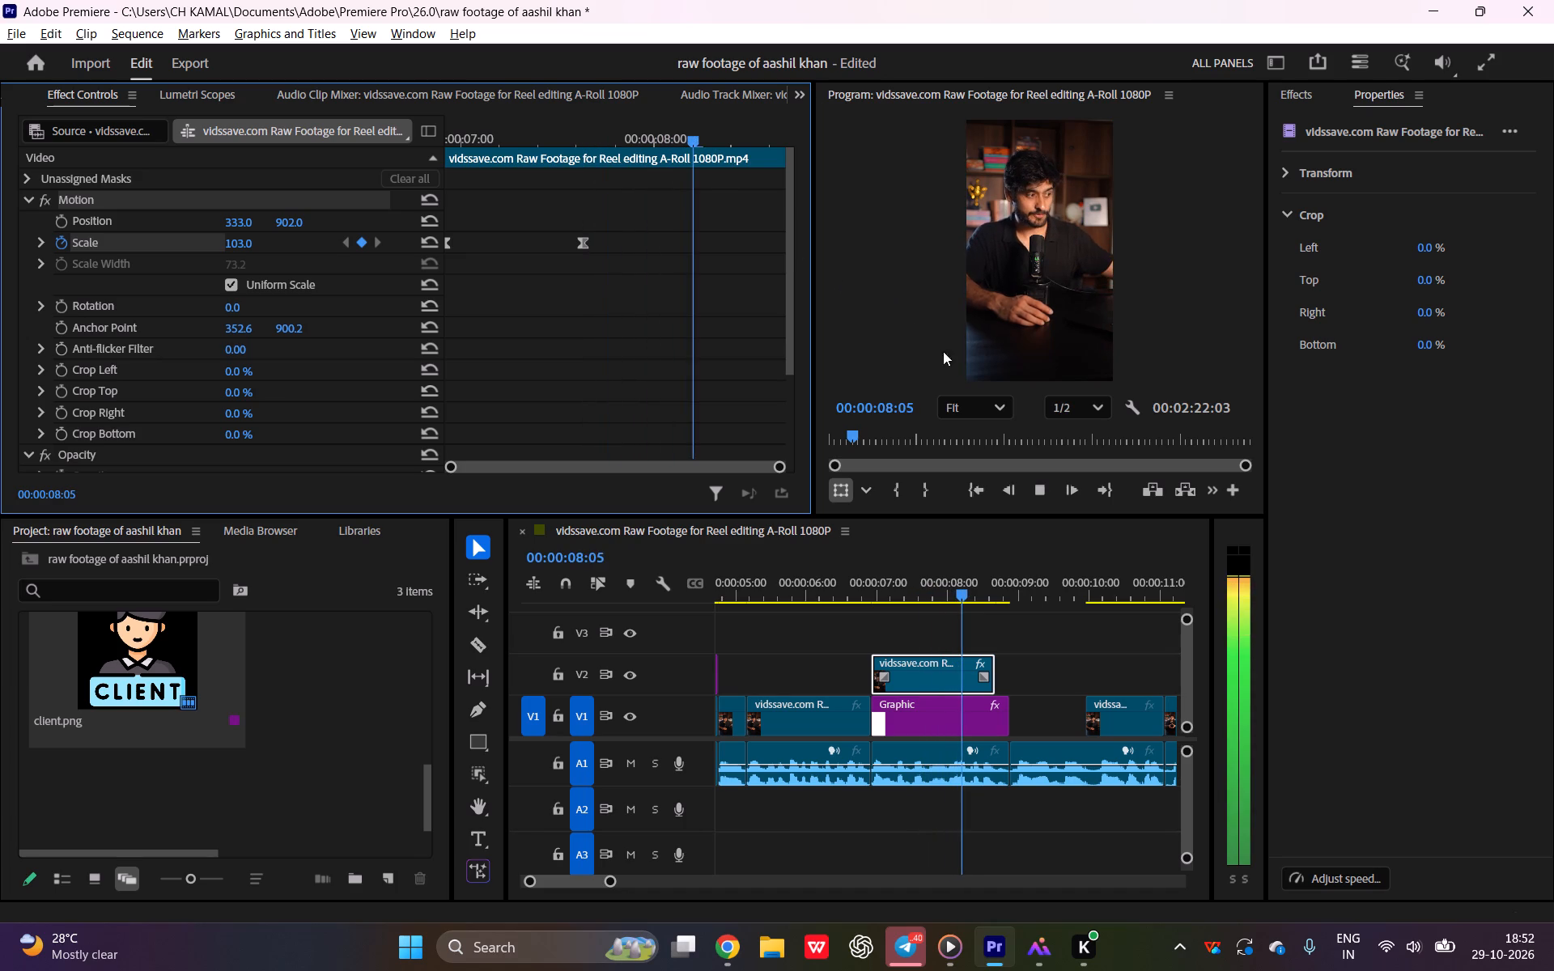
key(space)
key(space)
key(space)
key(space)
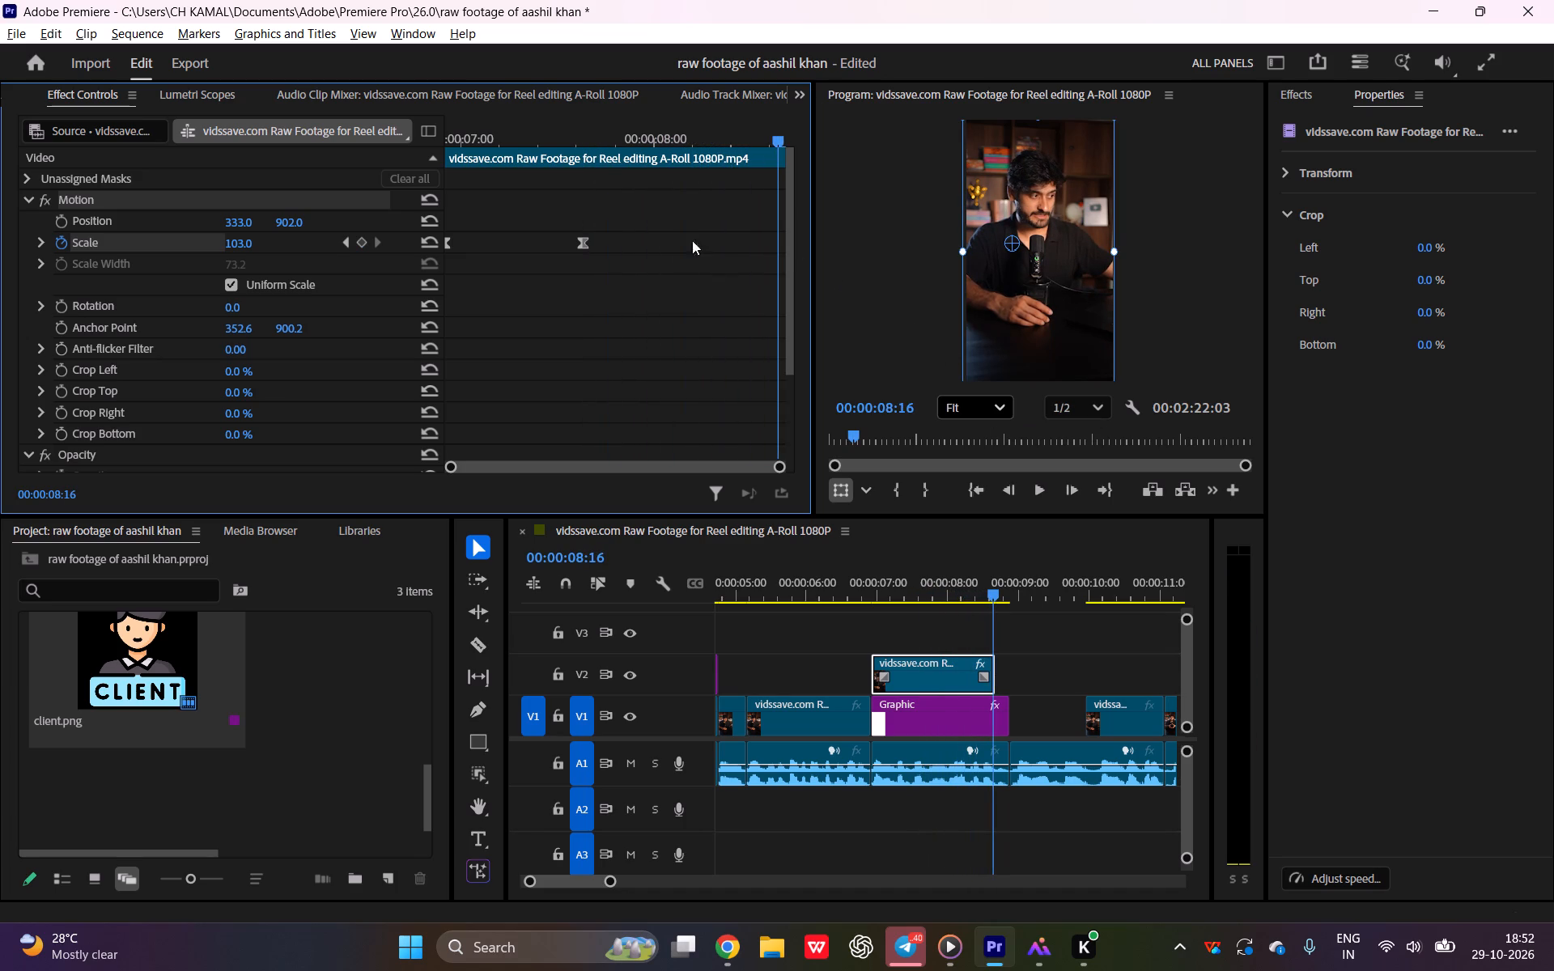
click(362, 248)
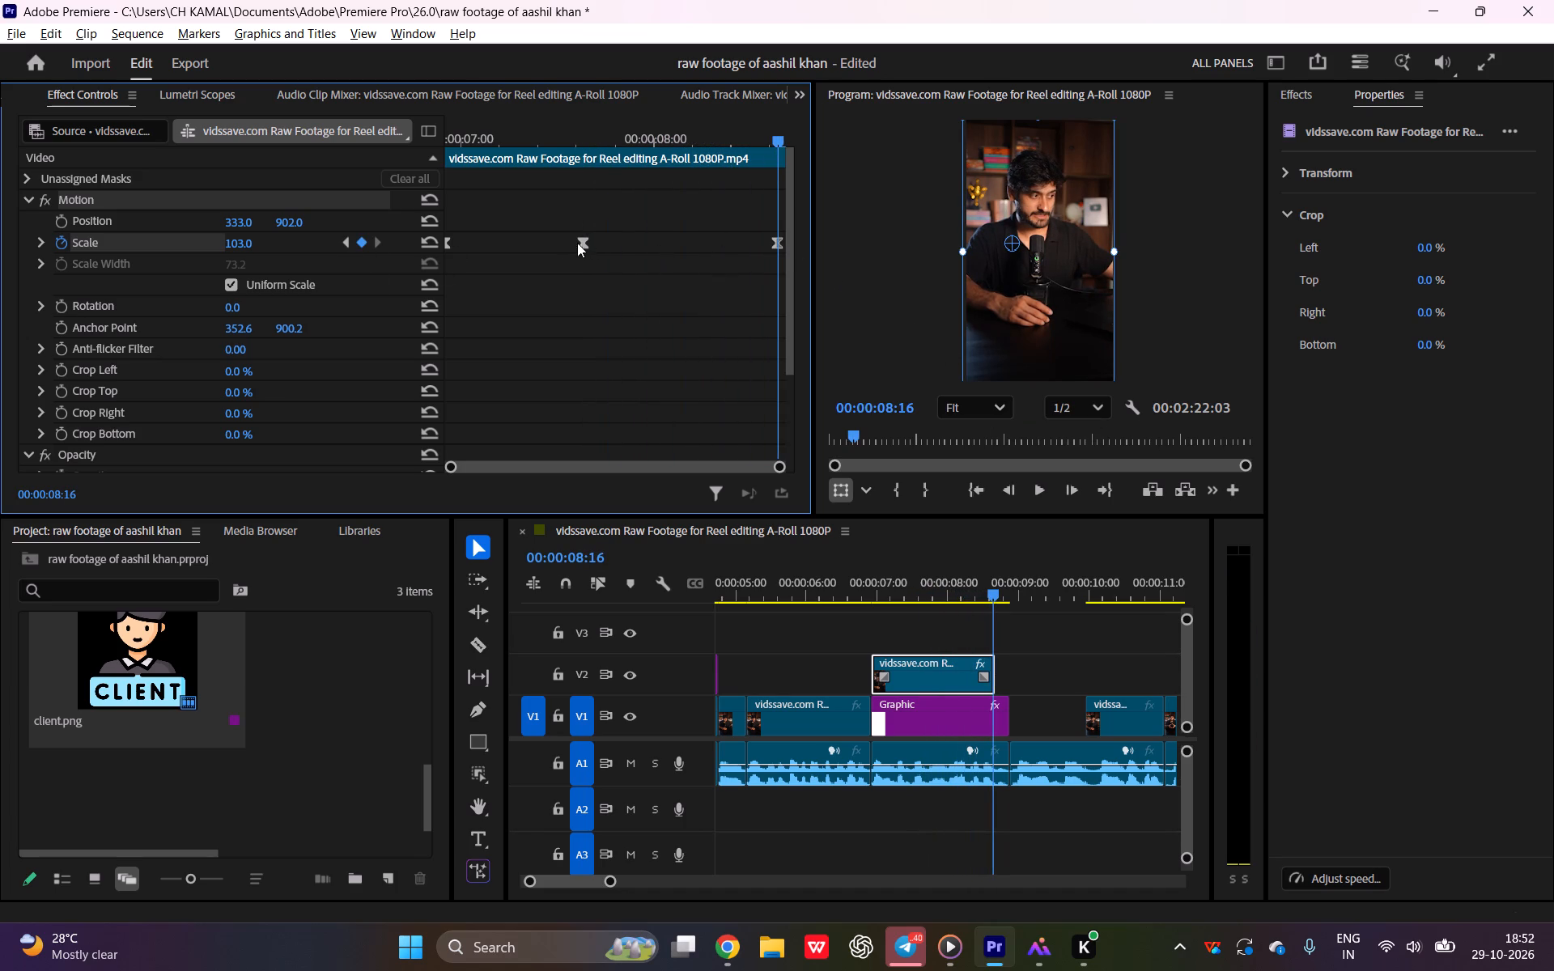
Expand the V2 footage's Scale graphs and lengthen the outgoing velocity handle of the 00:00:07:16 keyframe.
click(45, 238)
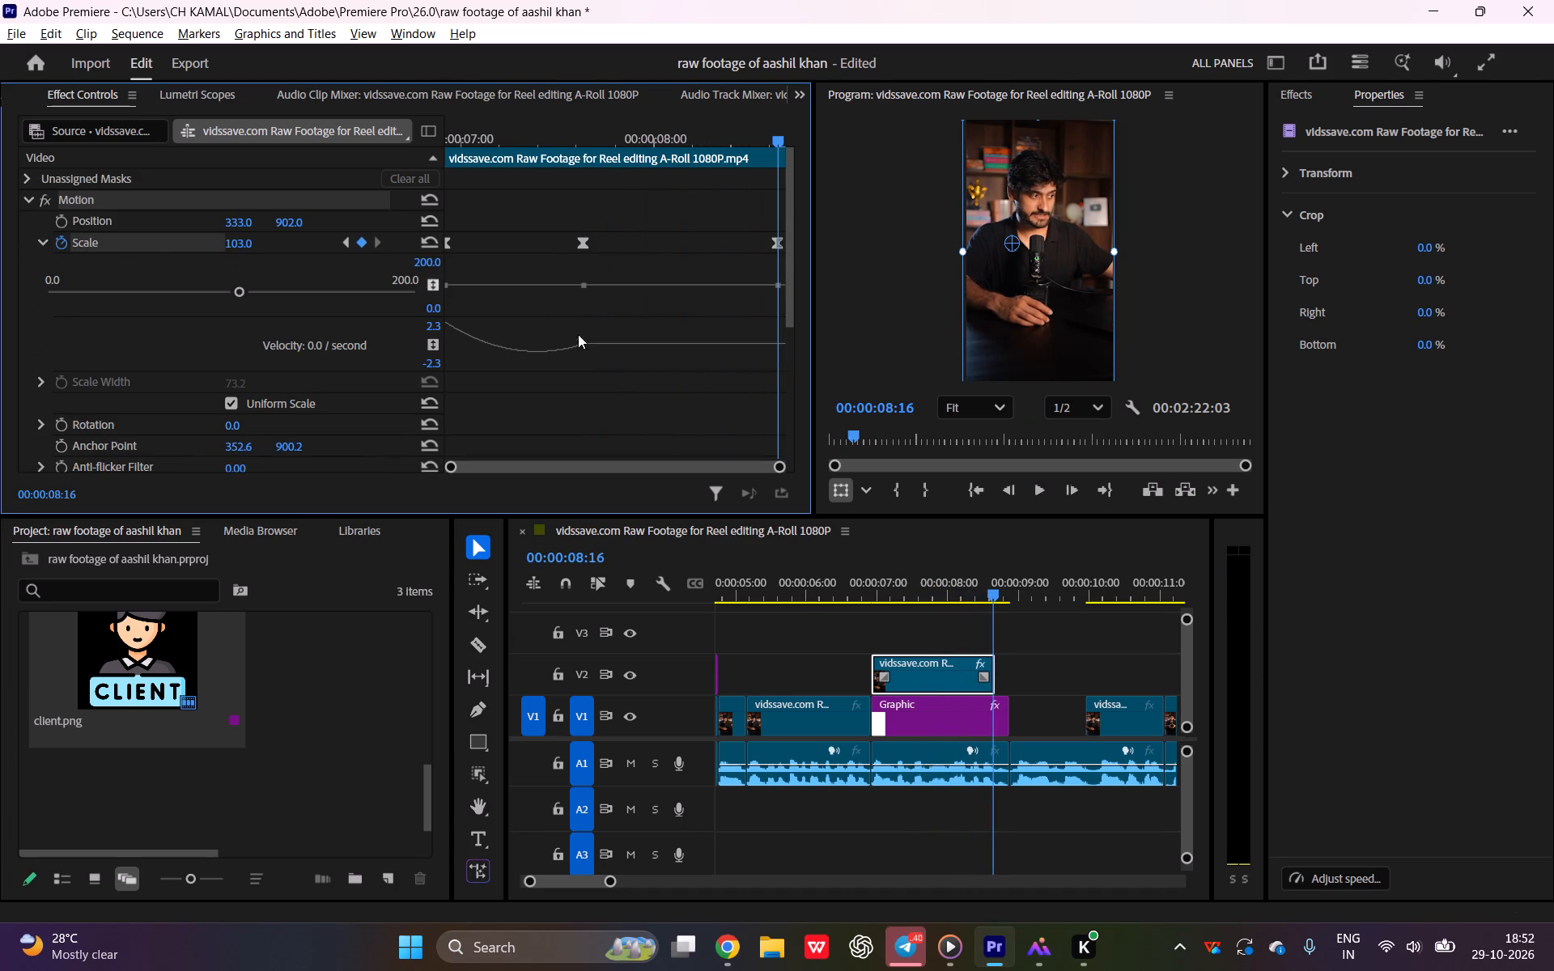
drag(581, 279, 625, 276)
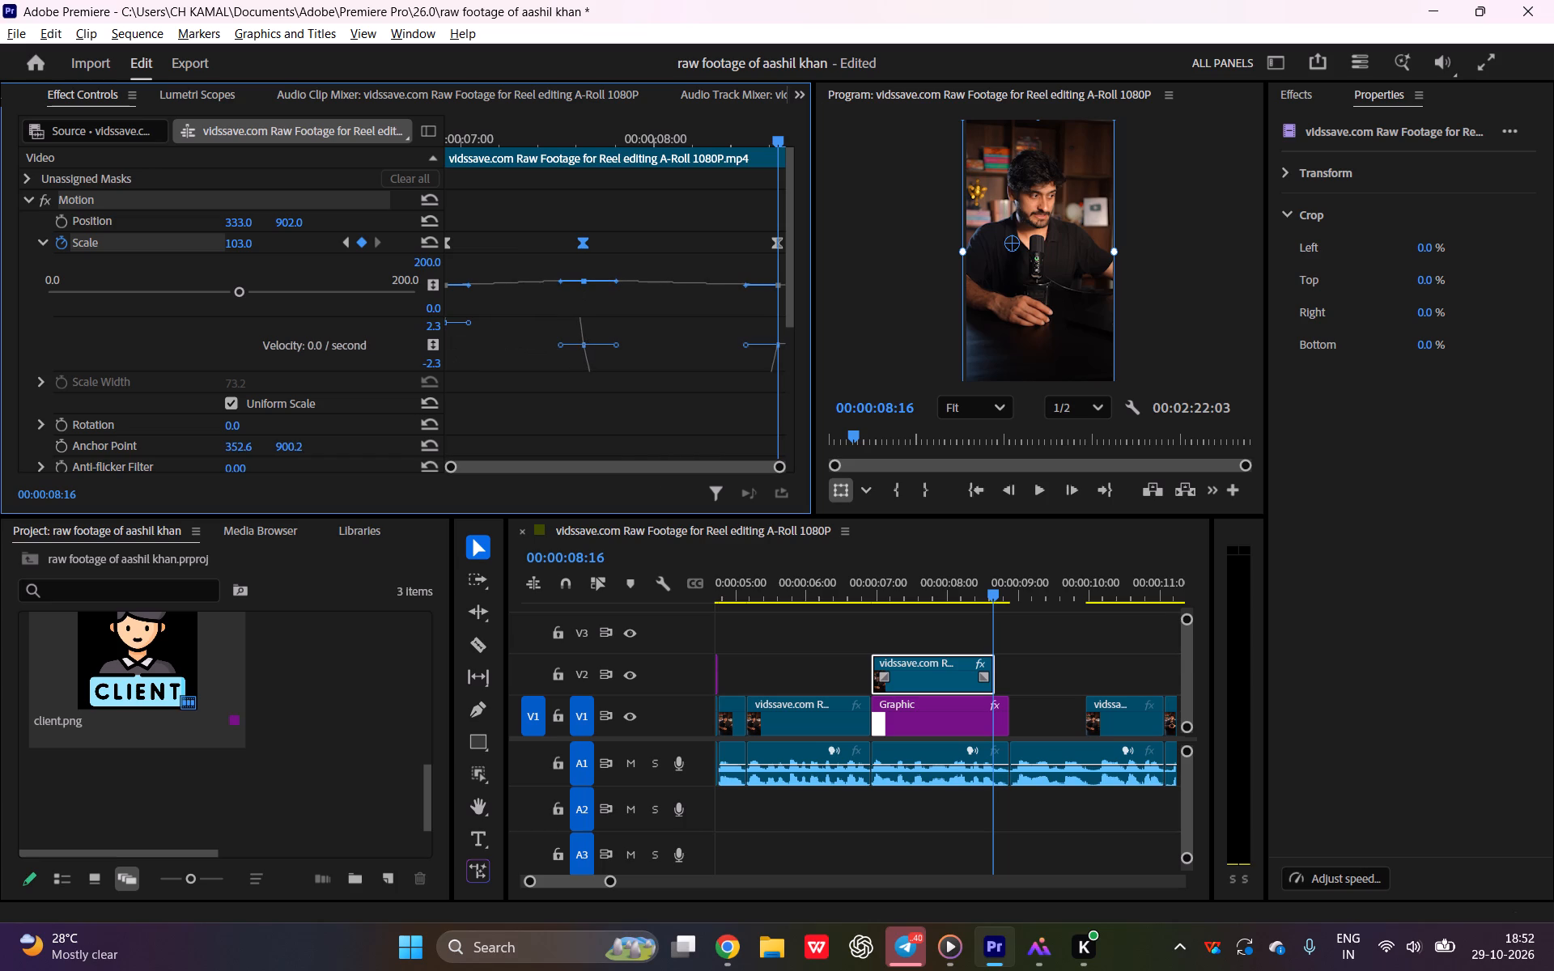
drag(625, 276, 624, 276)
key(ctrl+z)
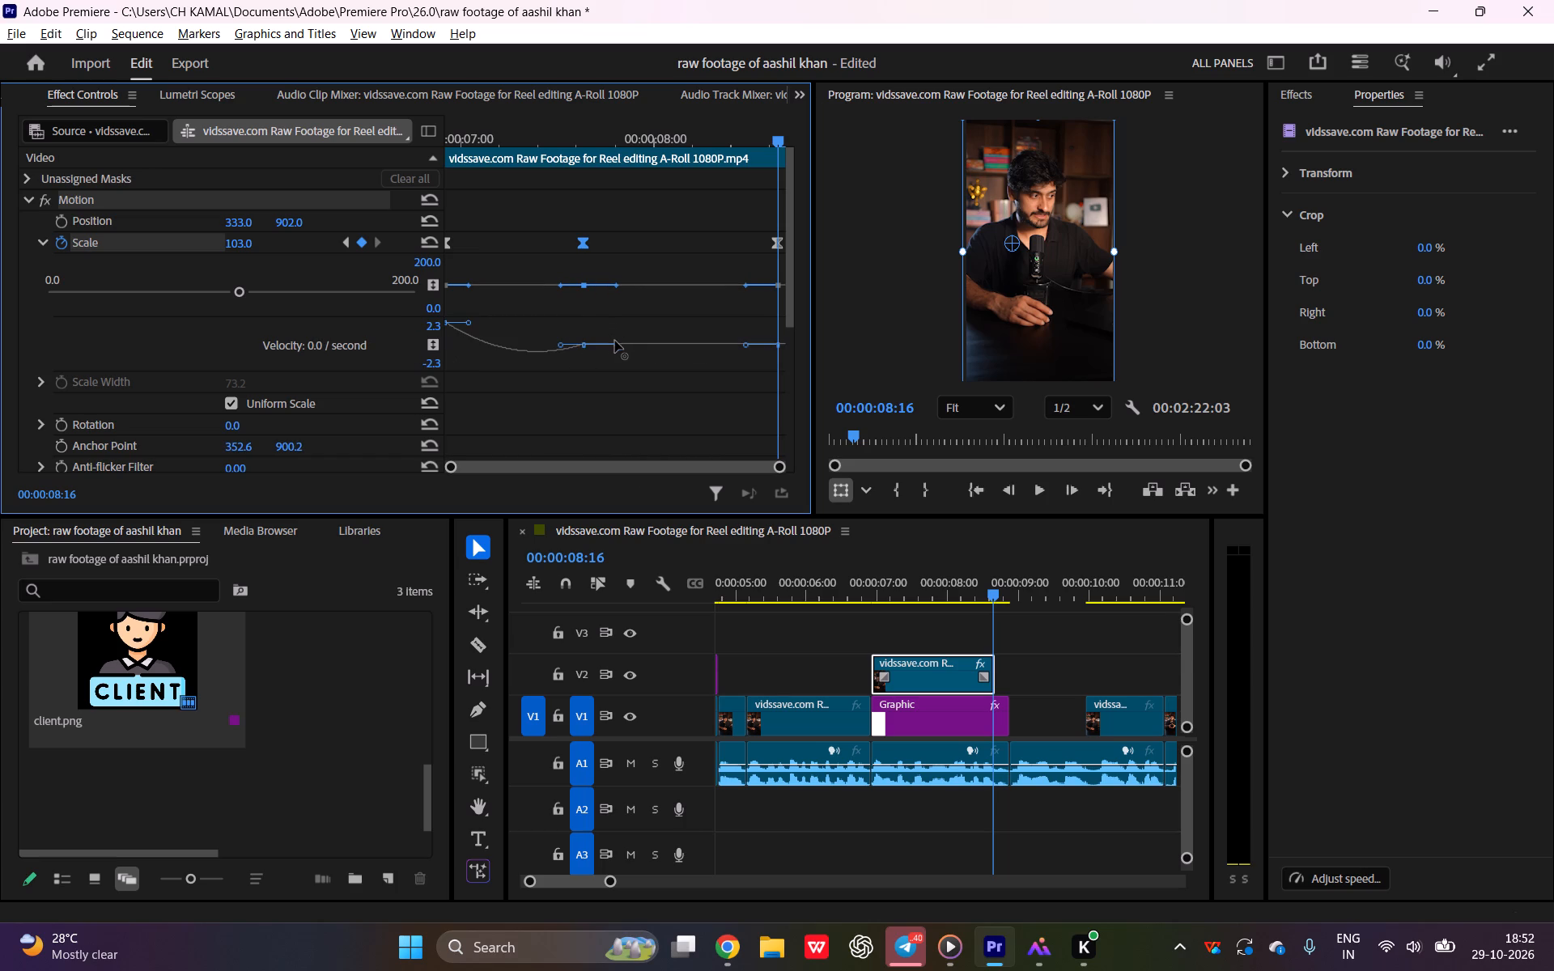
drag(616, 344, 681, 358)
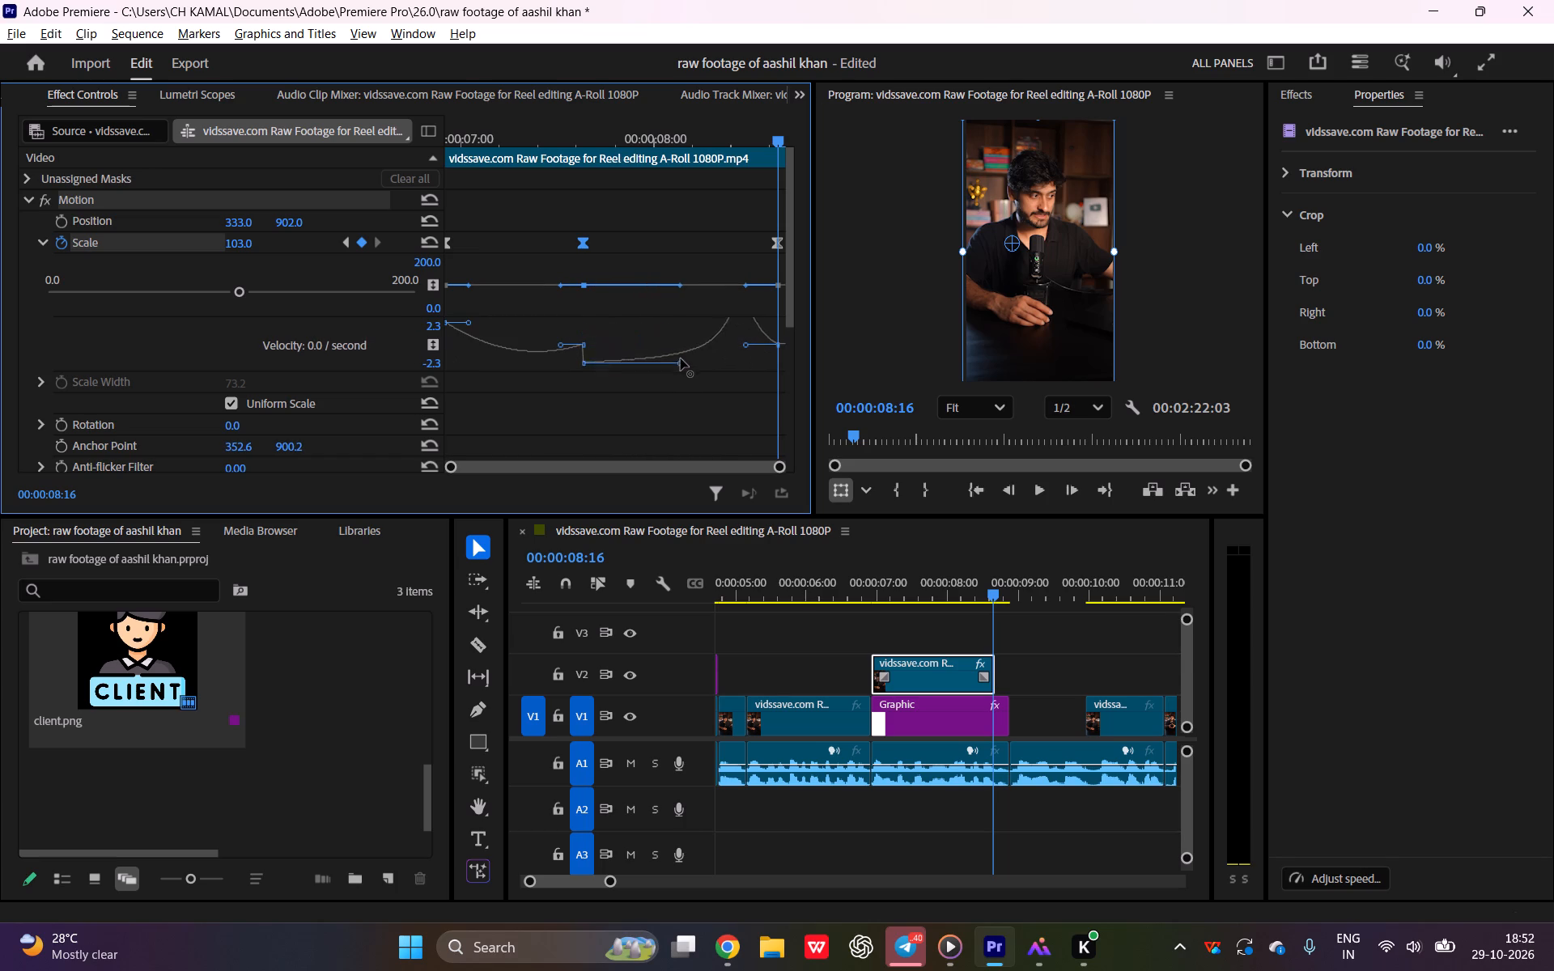
drag(681, 358, 643, 353)
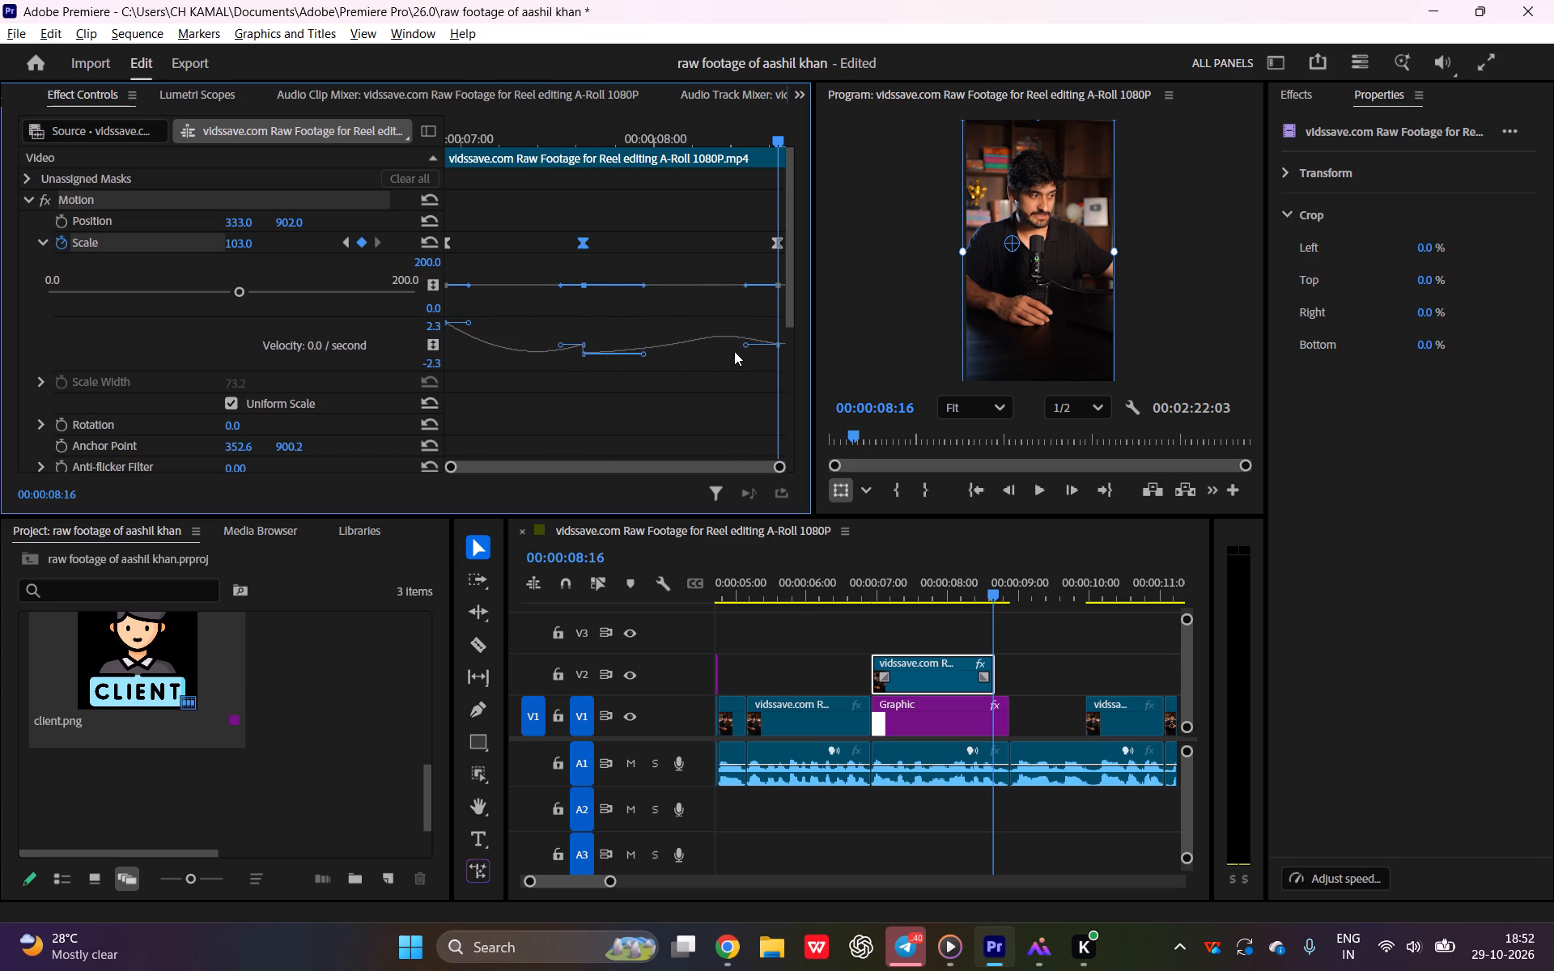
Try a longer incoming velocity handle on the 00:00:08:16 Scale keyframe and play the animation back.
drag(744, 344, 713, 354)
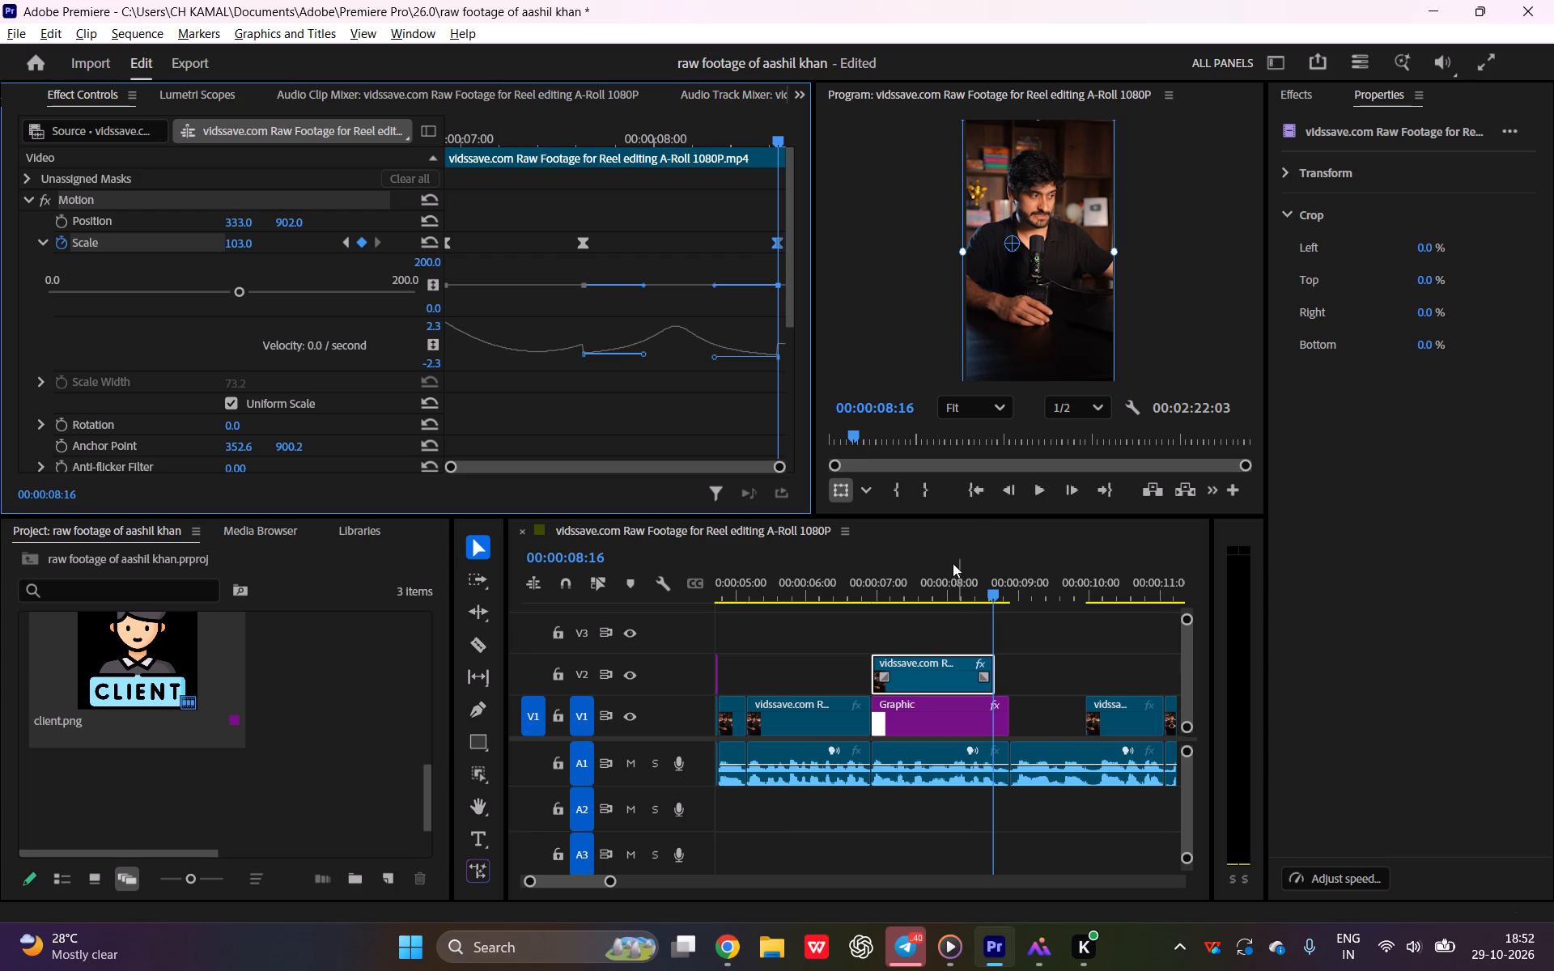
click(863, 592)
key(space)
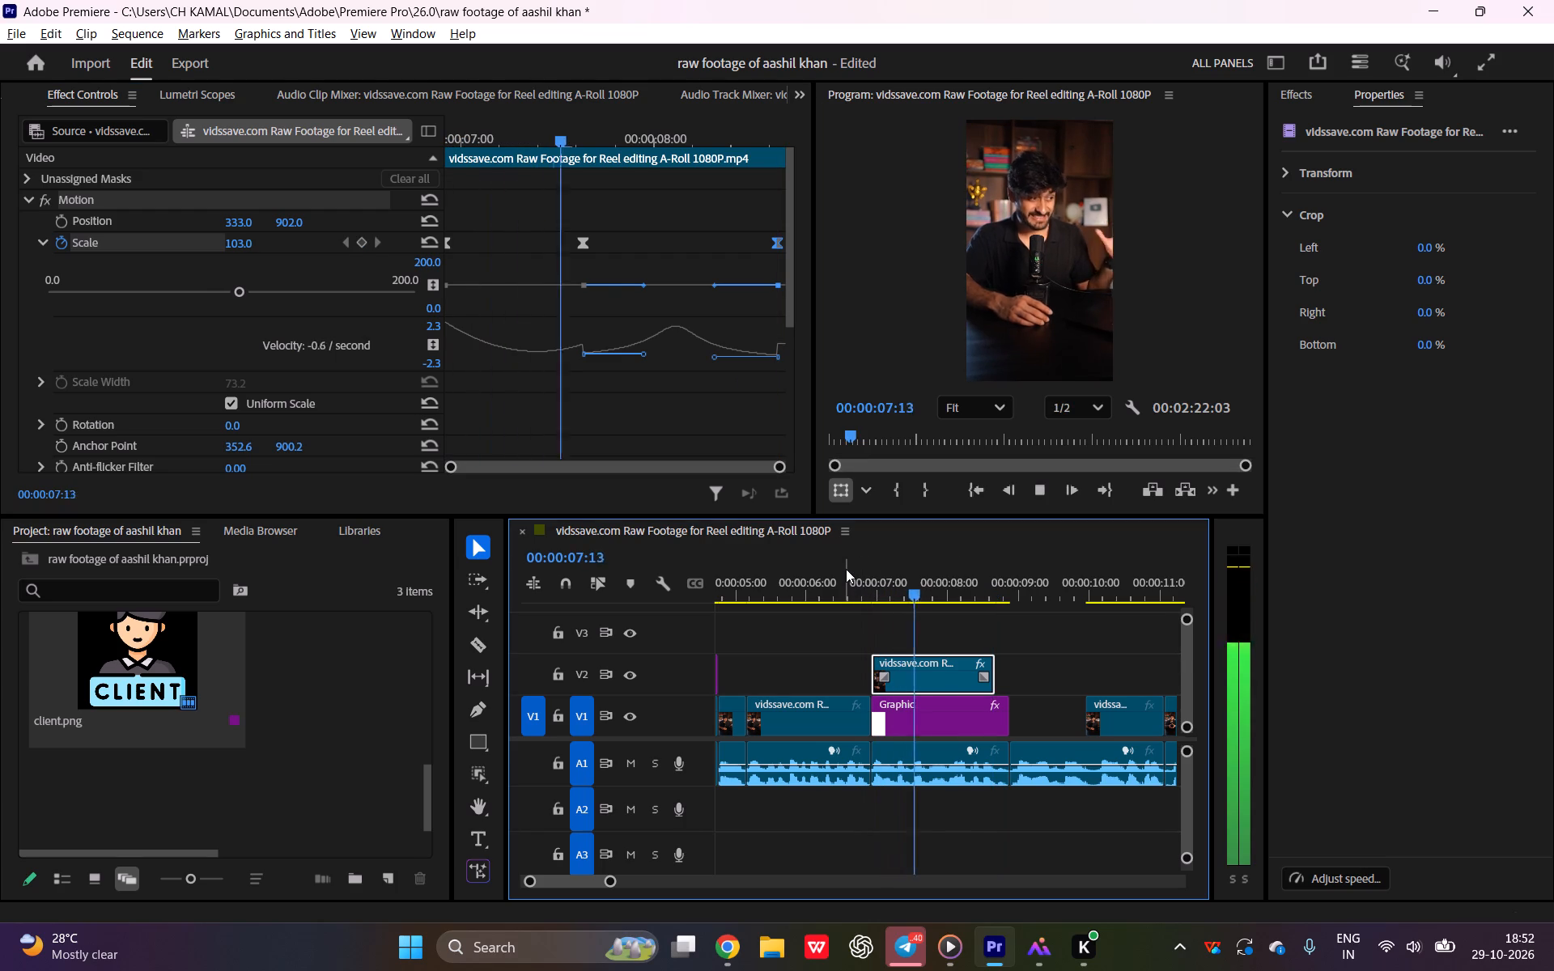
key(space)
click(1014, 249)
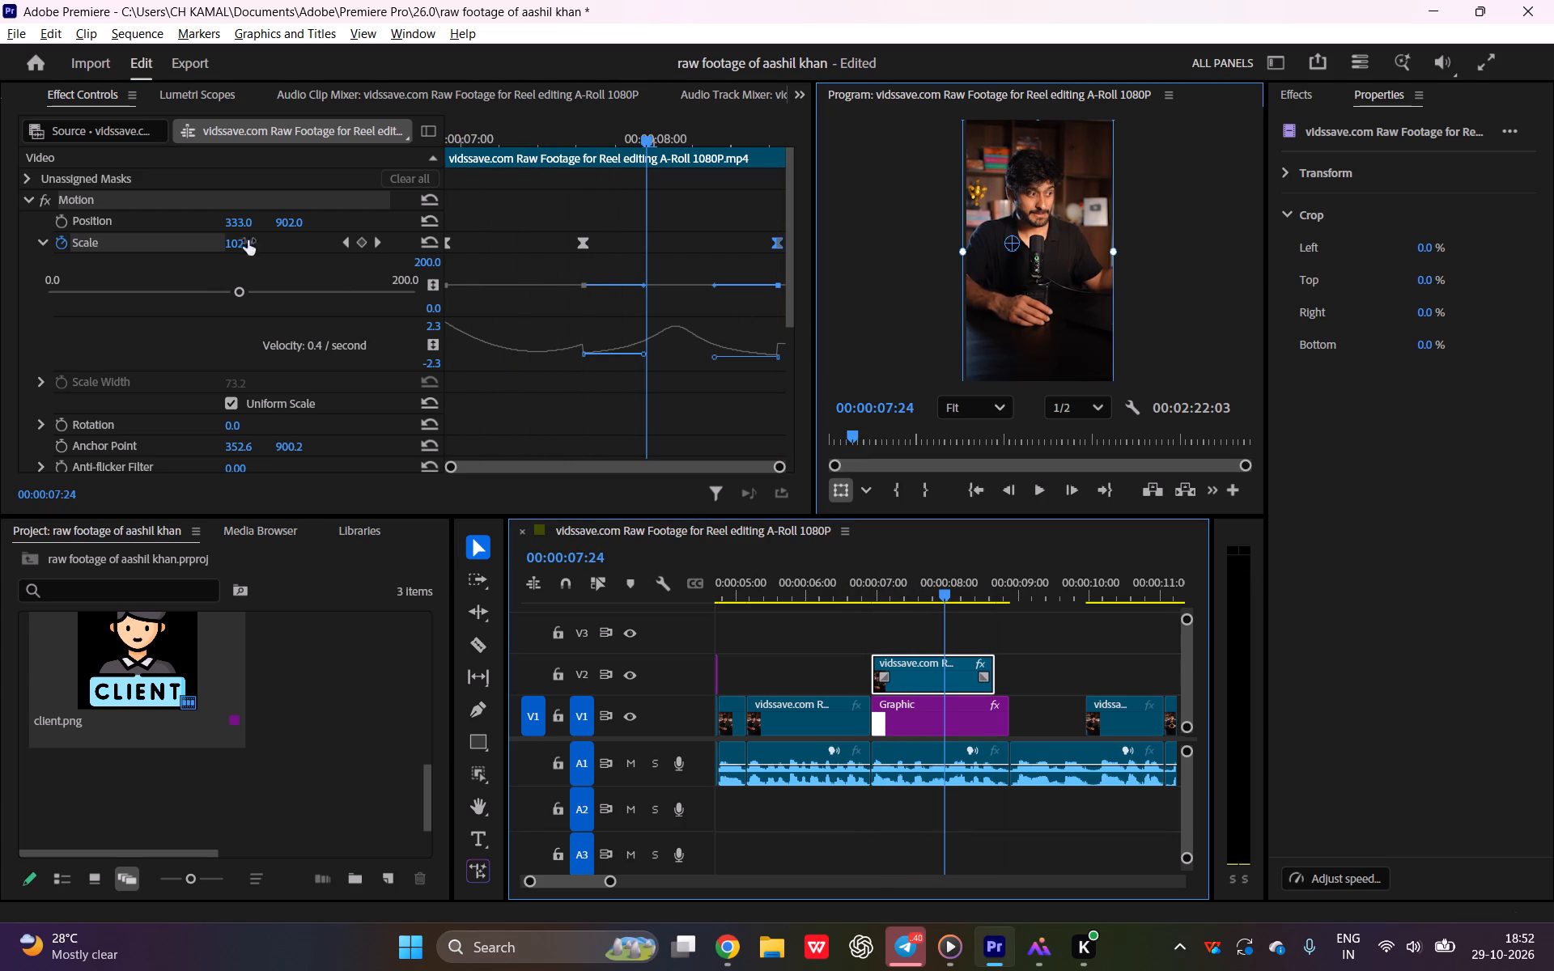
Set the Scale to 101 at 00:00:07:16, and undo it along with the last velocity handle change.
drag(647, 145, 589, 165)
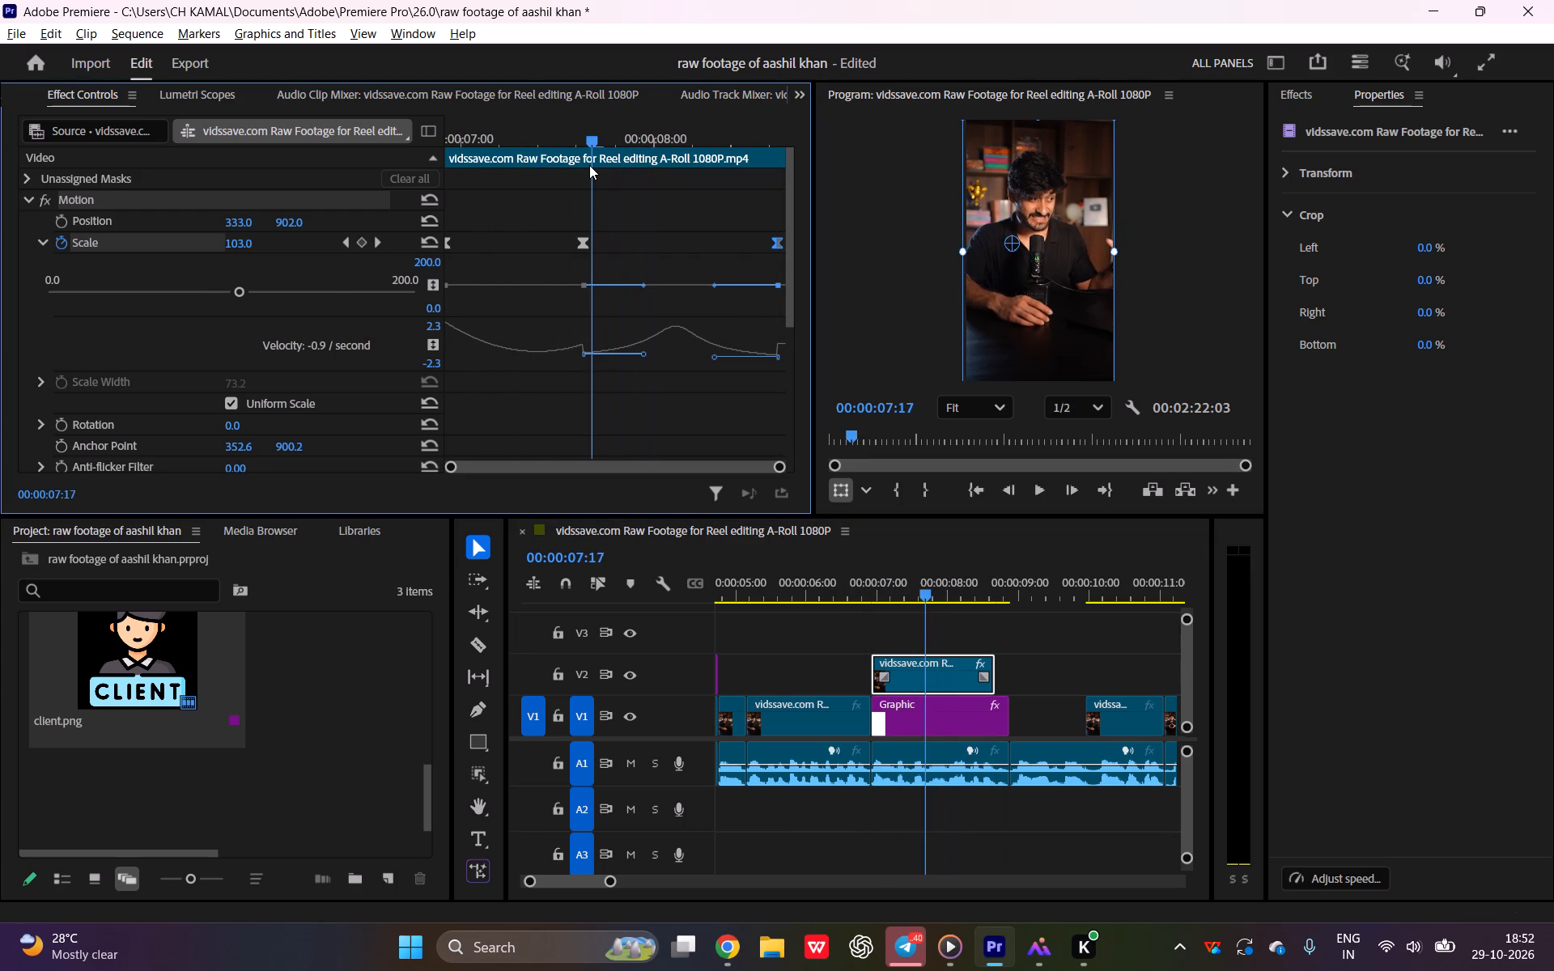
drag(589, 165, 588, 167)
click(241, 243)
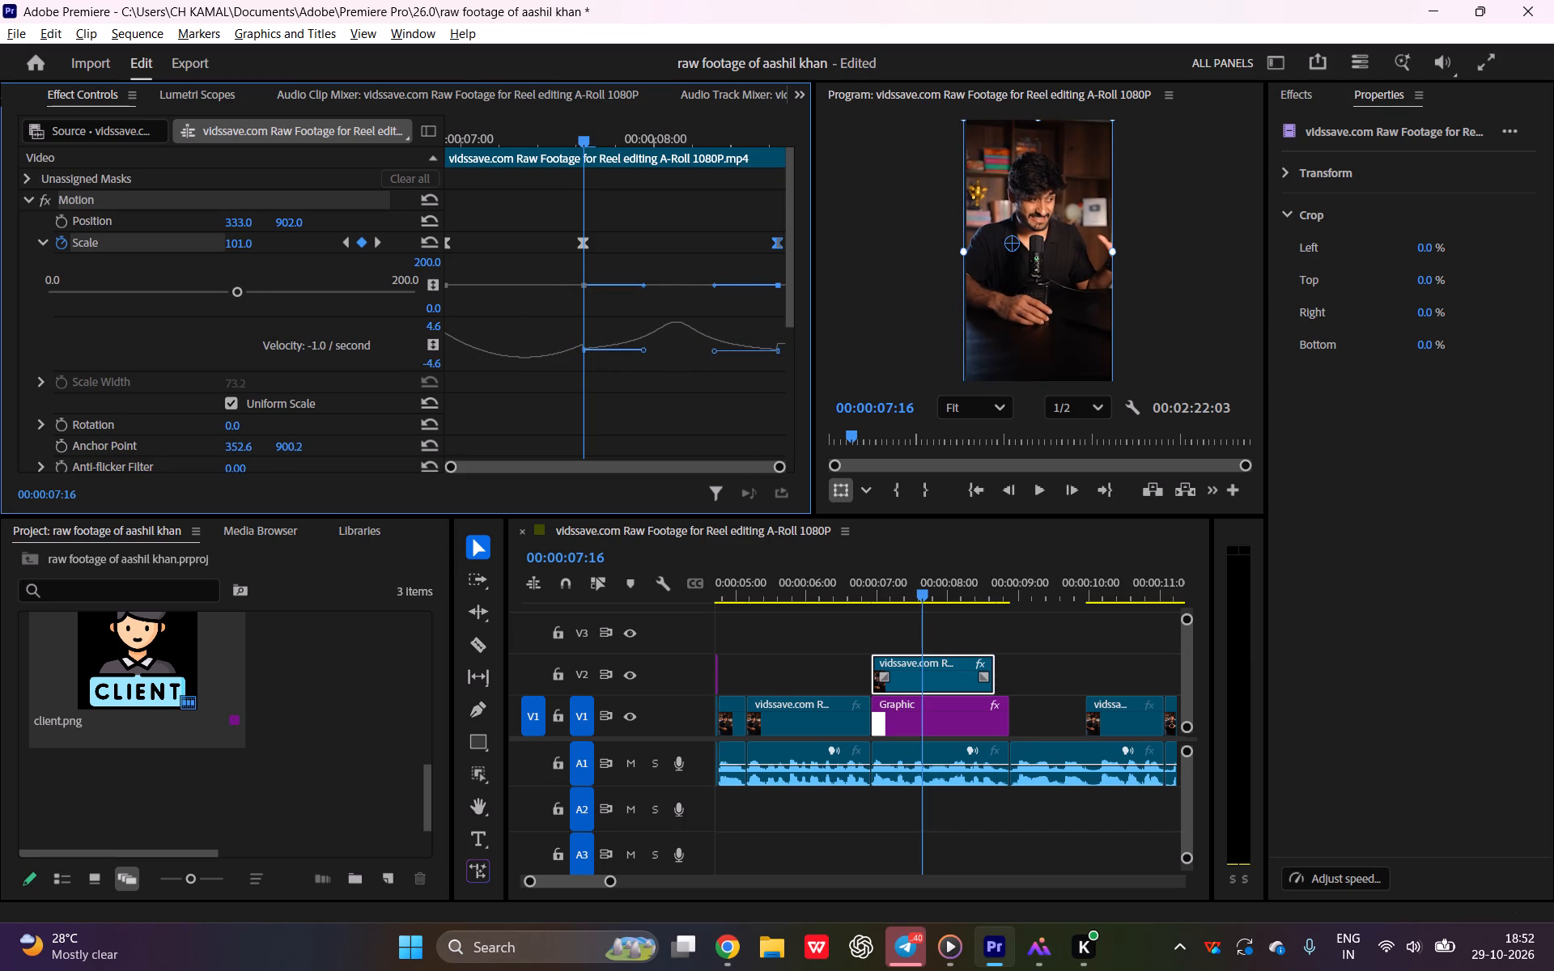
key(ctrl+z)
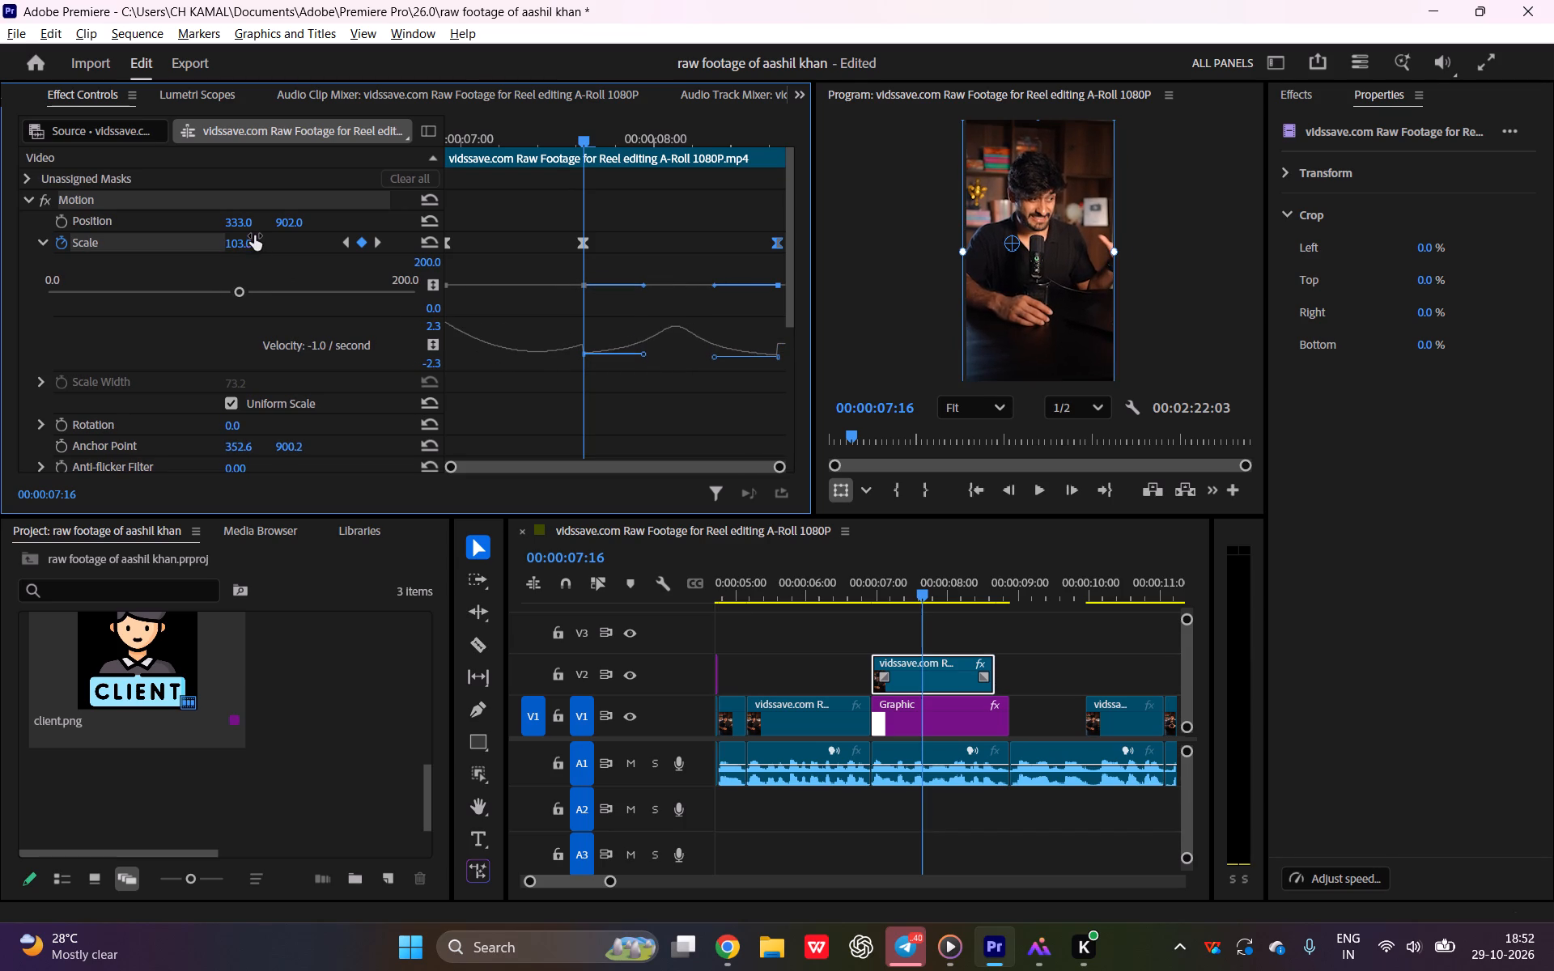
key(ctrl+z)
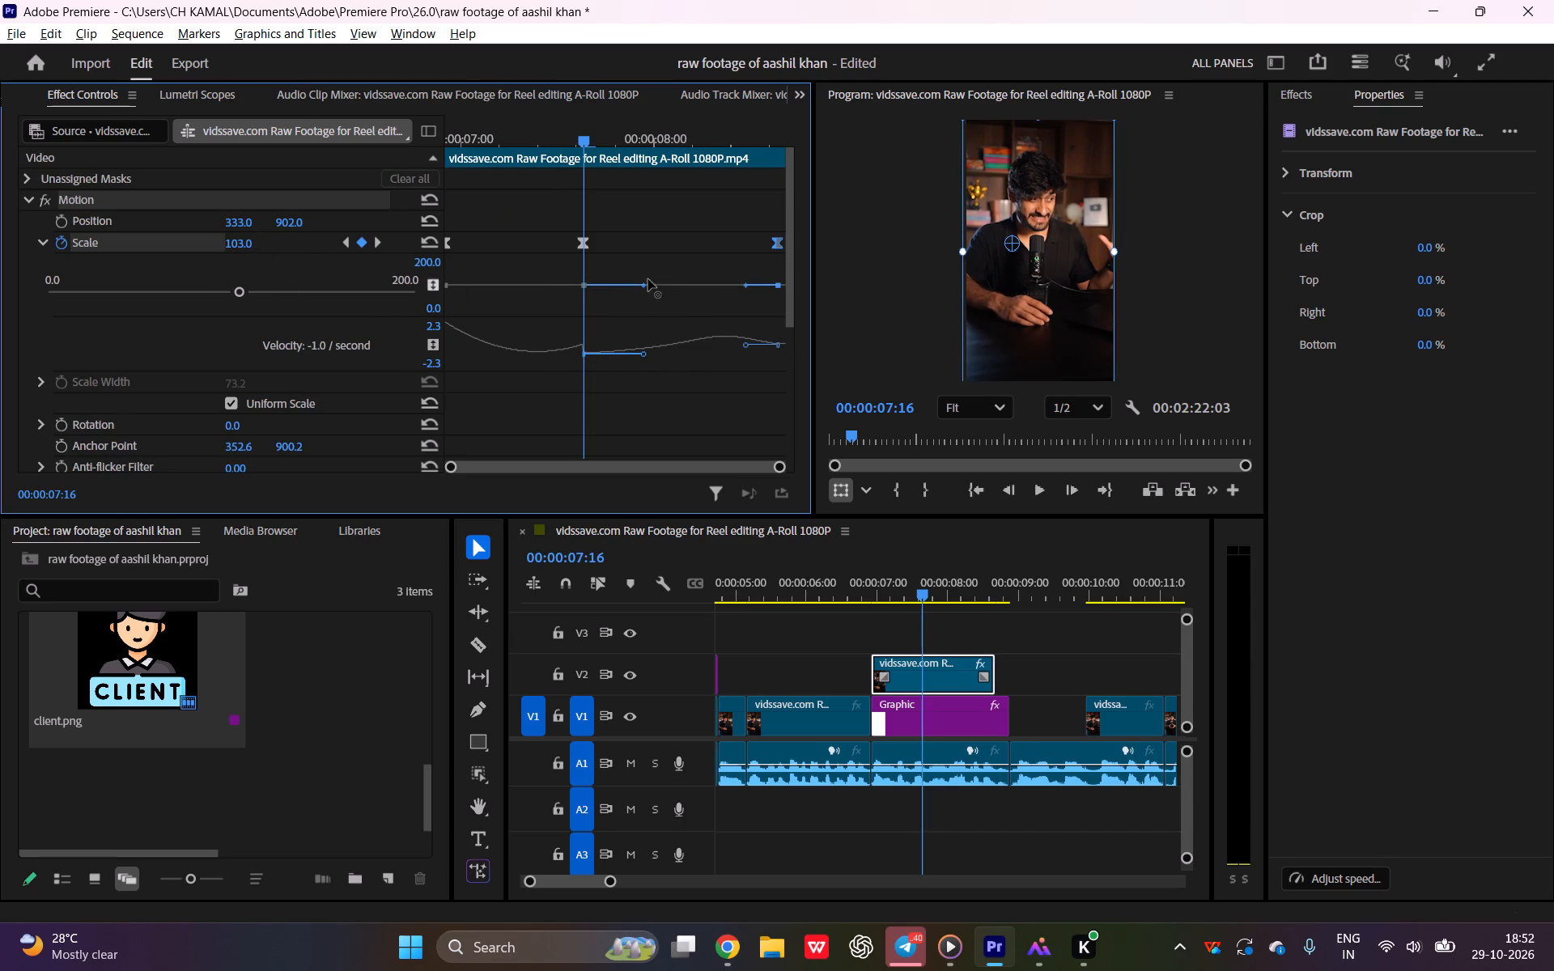
Set the V2 footage's Scale to 84 at the 00:00:08:16 keyframe.
drag(582, 146, 603, 146)
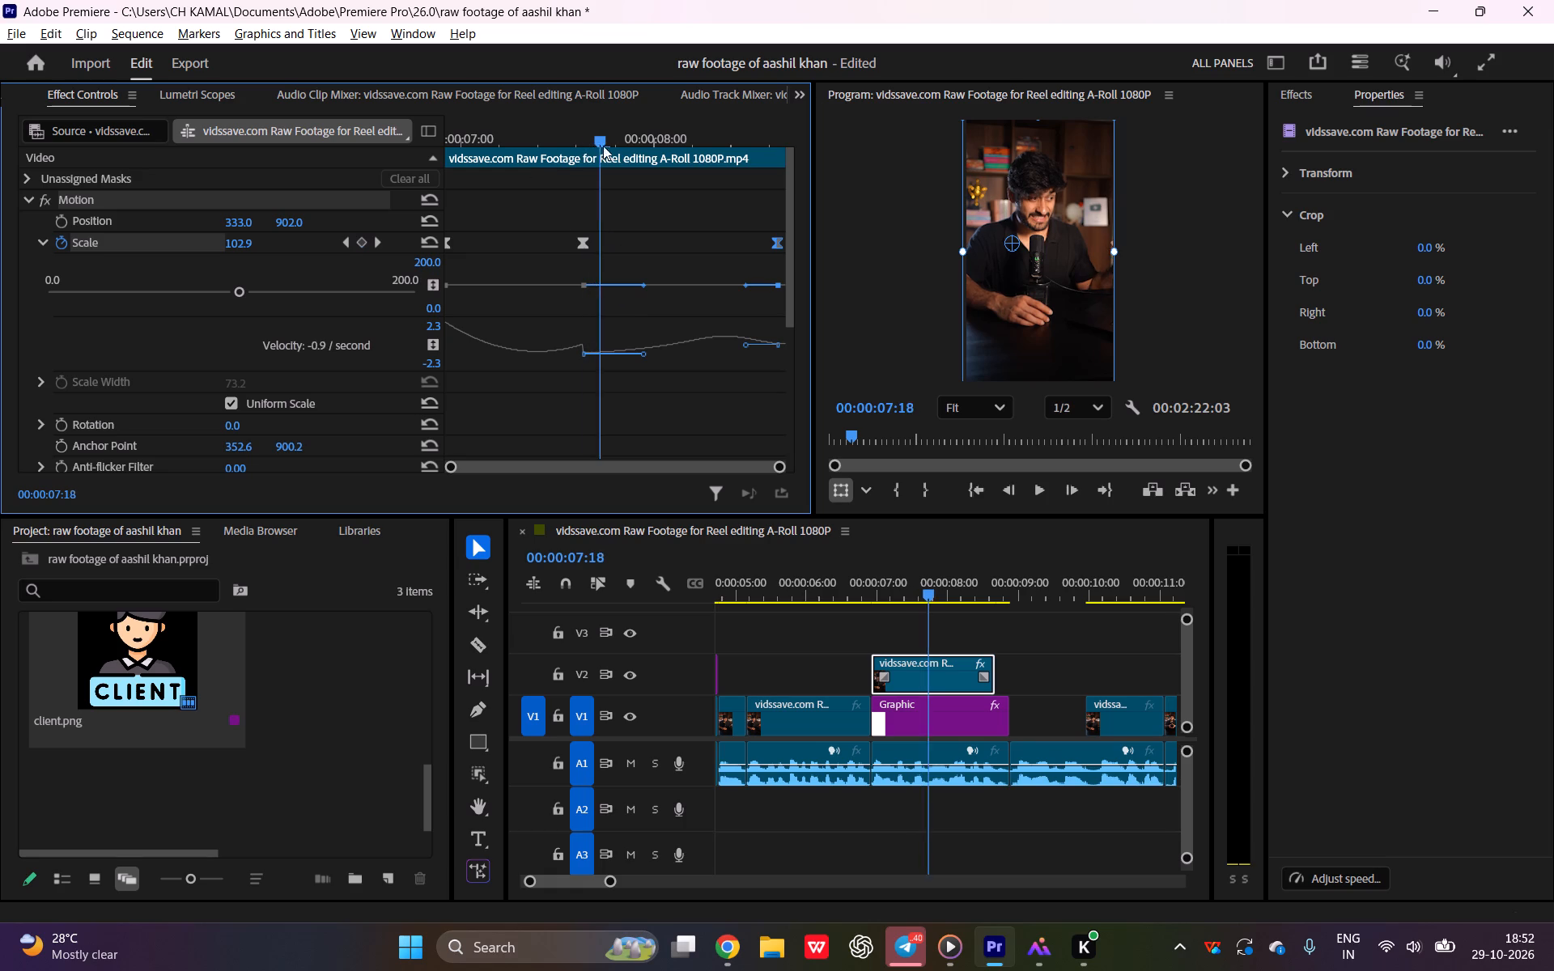
drag(603, 146, 781, 144)
drag(242, 242, 244, 260)
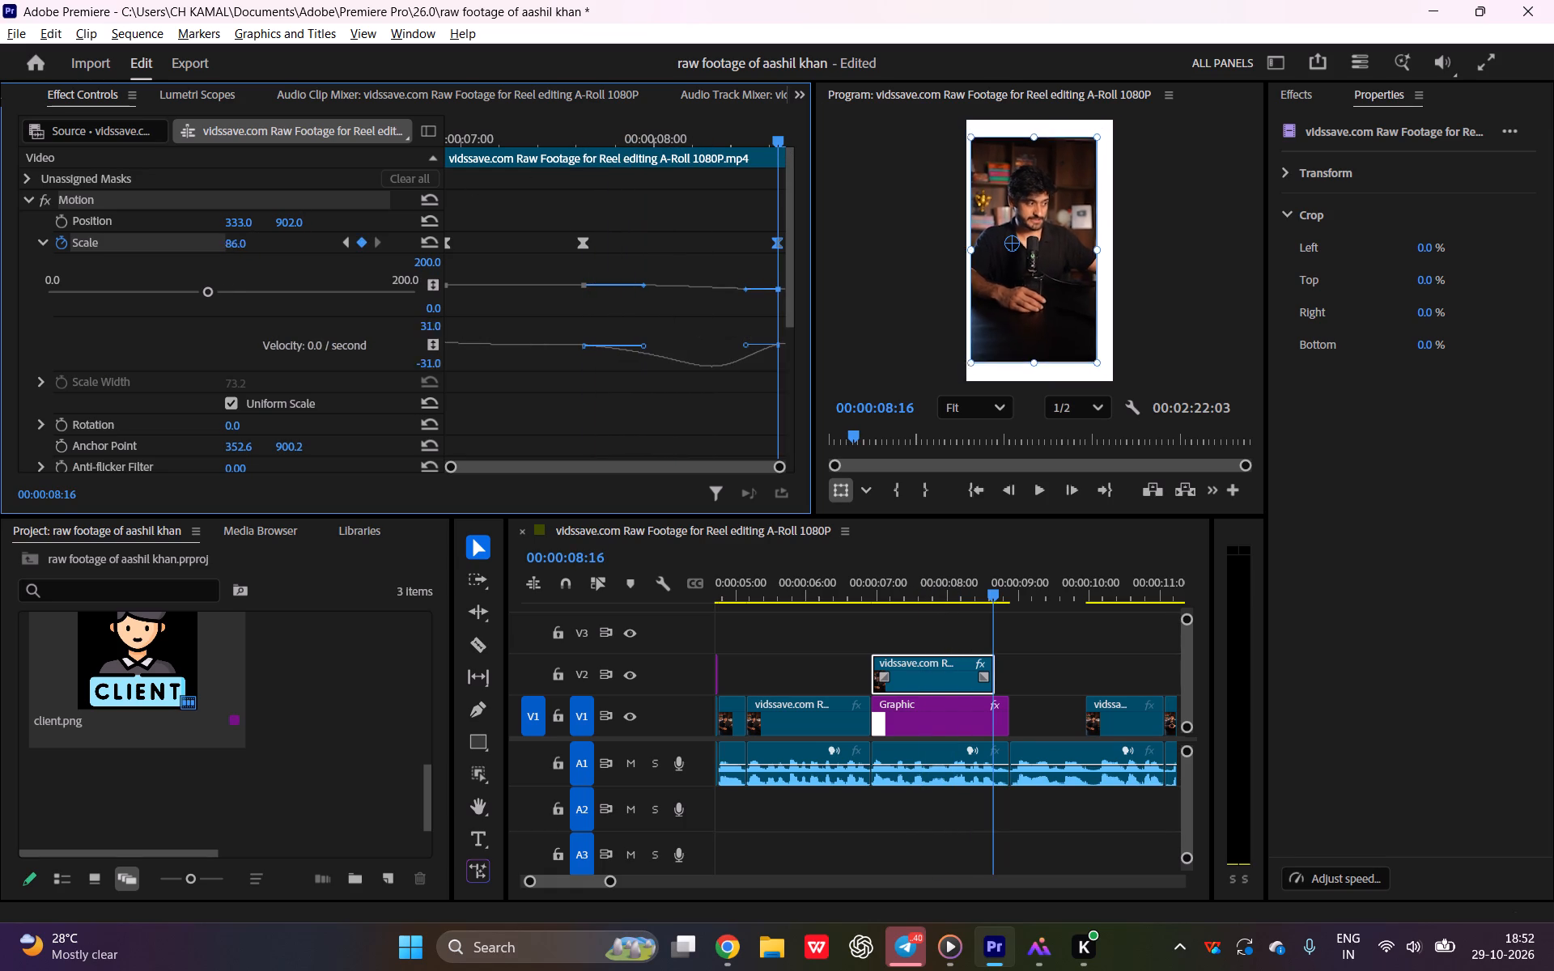
drag(244, 260, 257, 265)
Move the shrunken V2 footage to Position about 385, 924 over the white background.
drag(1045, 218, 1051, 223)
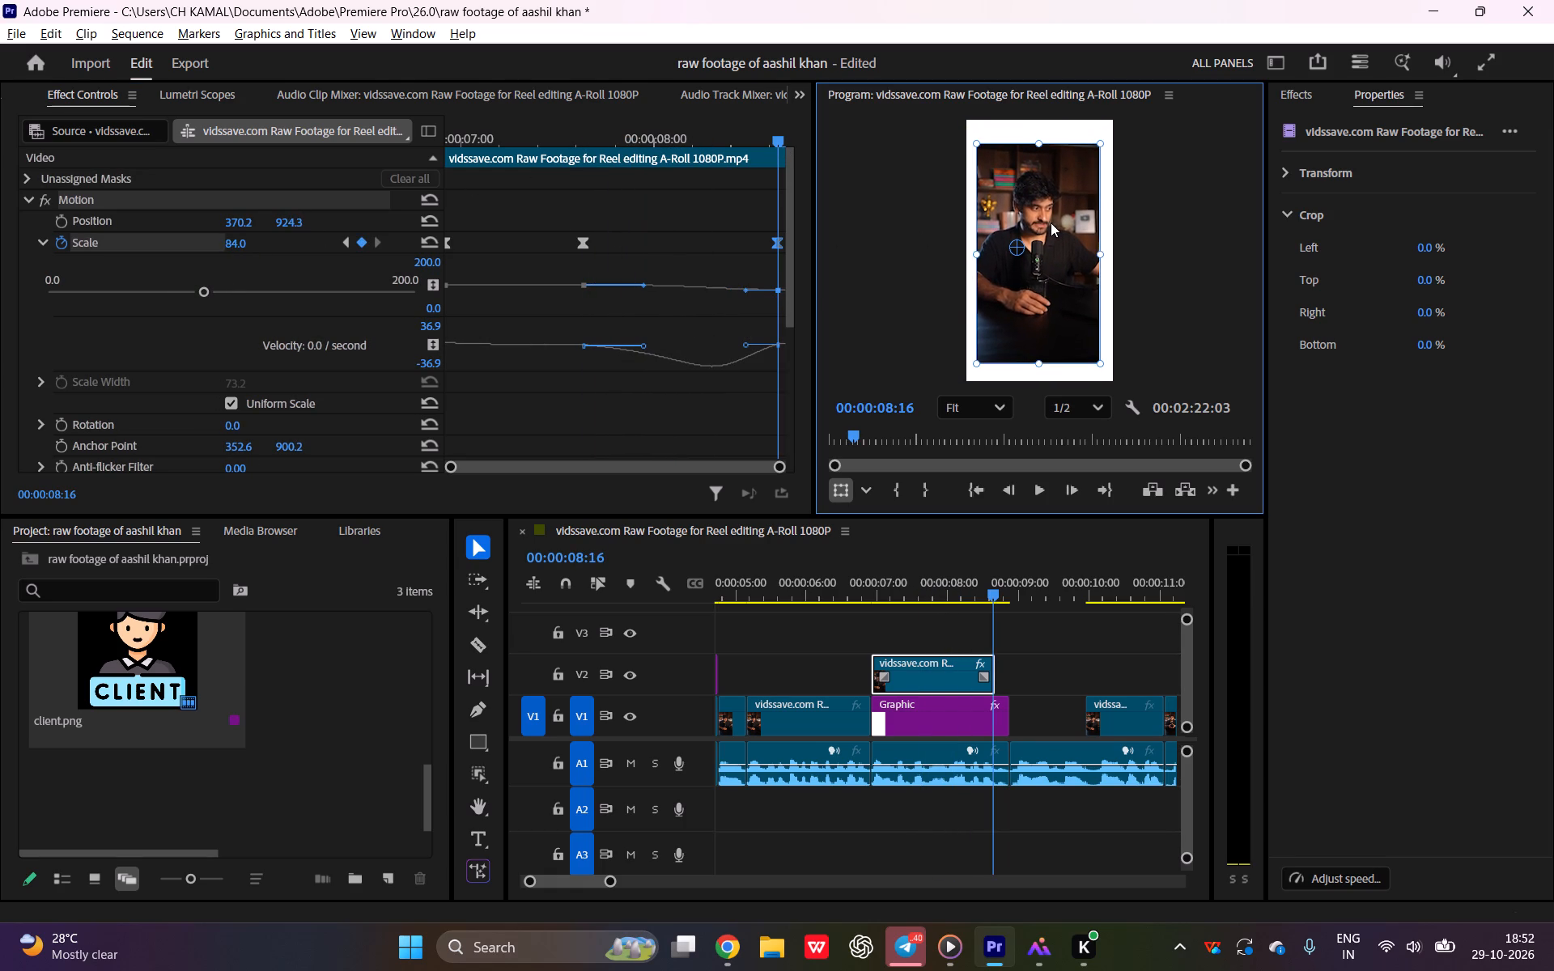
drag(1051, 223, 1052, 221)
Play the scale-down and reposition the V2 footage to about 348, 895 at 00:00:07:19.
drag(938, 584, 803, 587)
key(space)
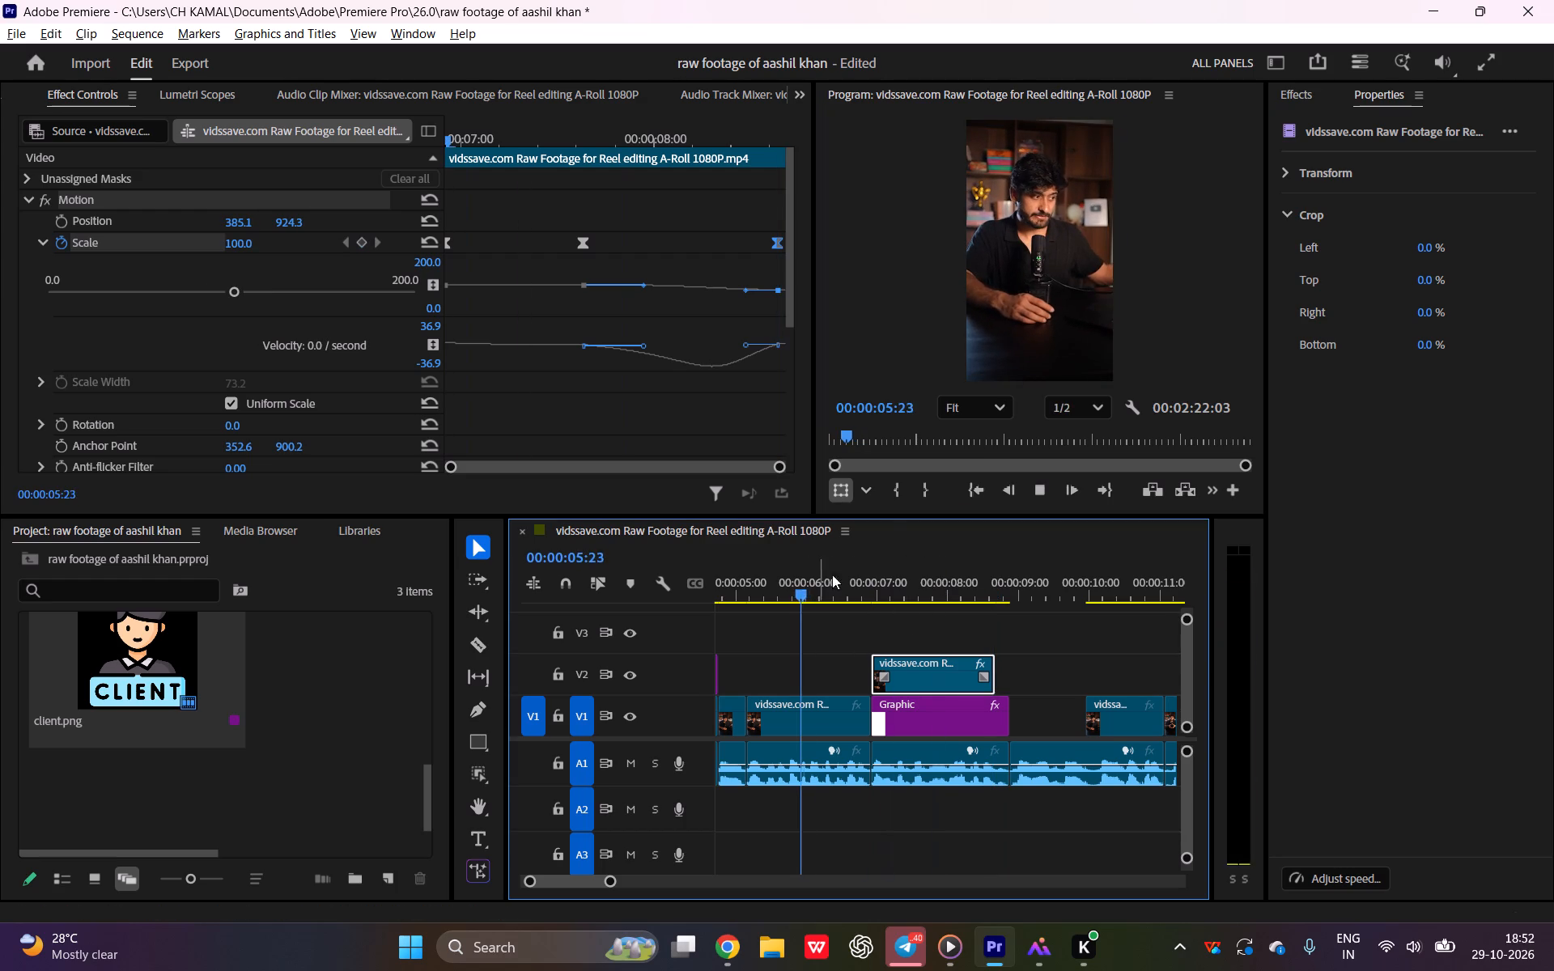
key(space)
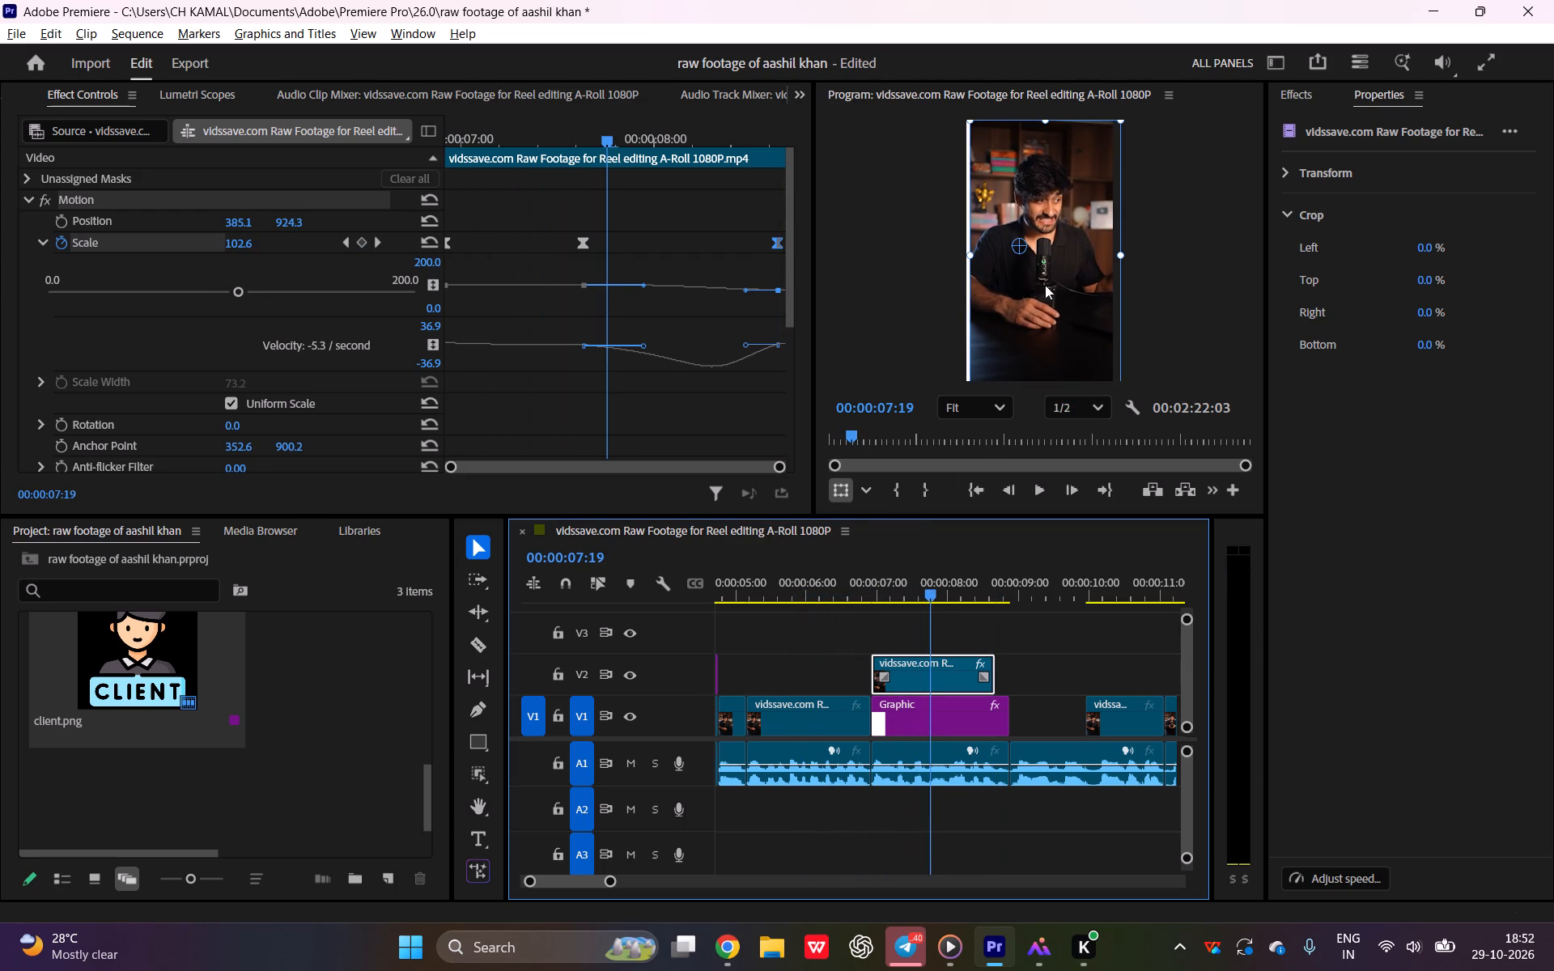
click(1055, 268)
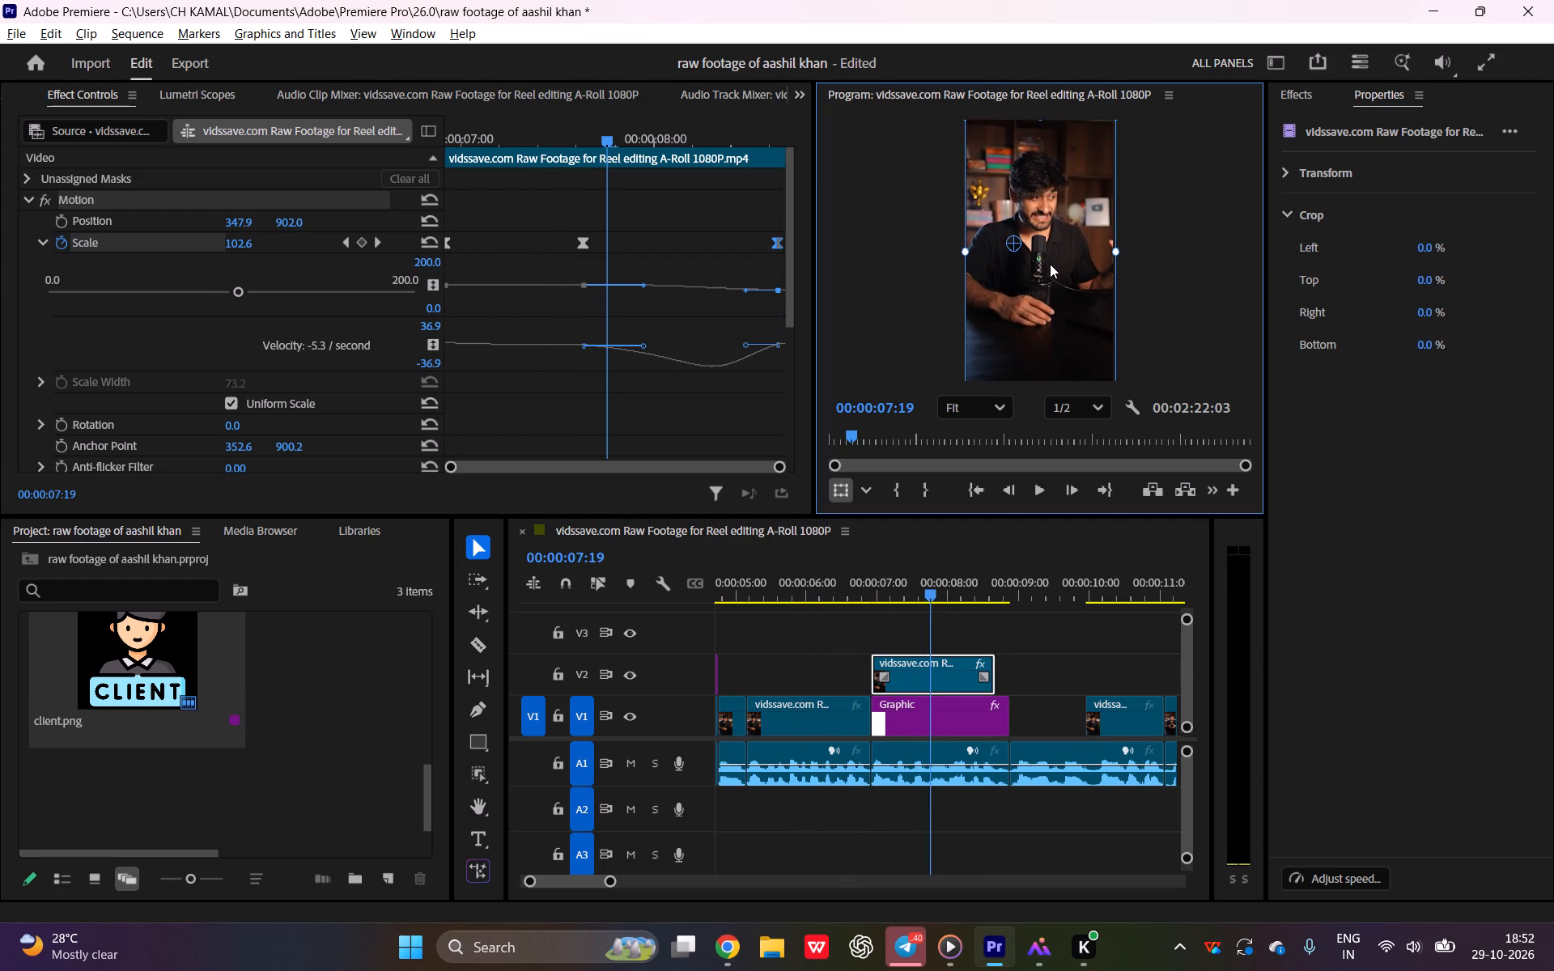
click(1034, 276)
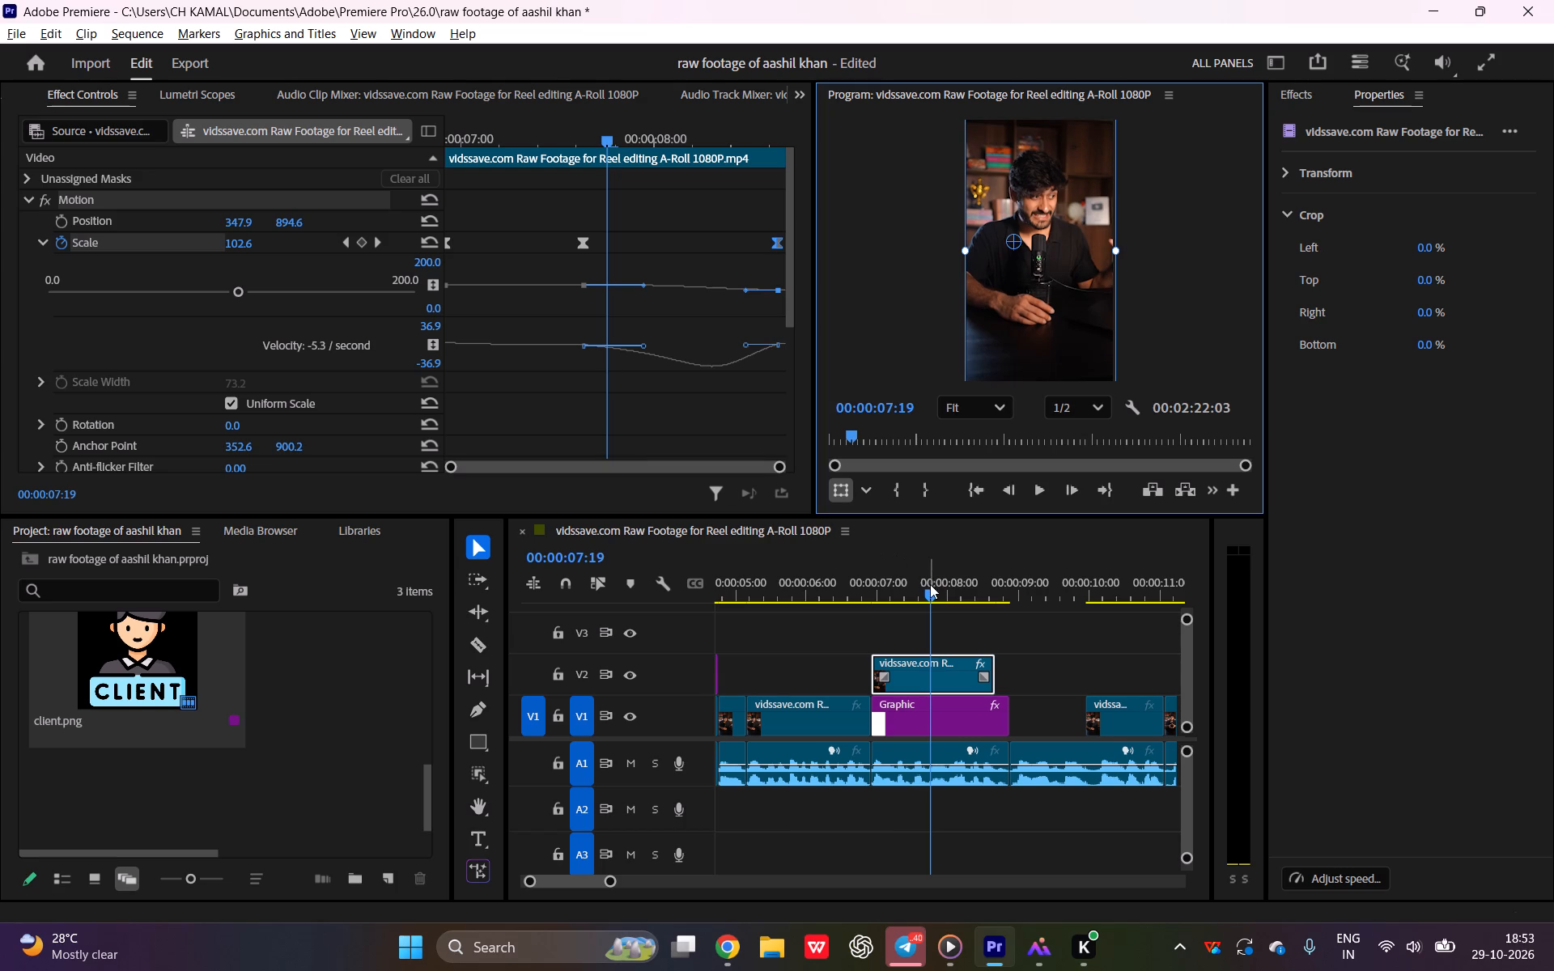
Play and scrub through the scale-down, and reposition the V2 footage to about 363, 902 at 00:00:08:03.
drag(924, 588, 860, 587)
key(space)
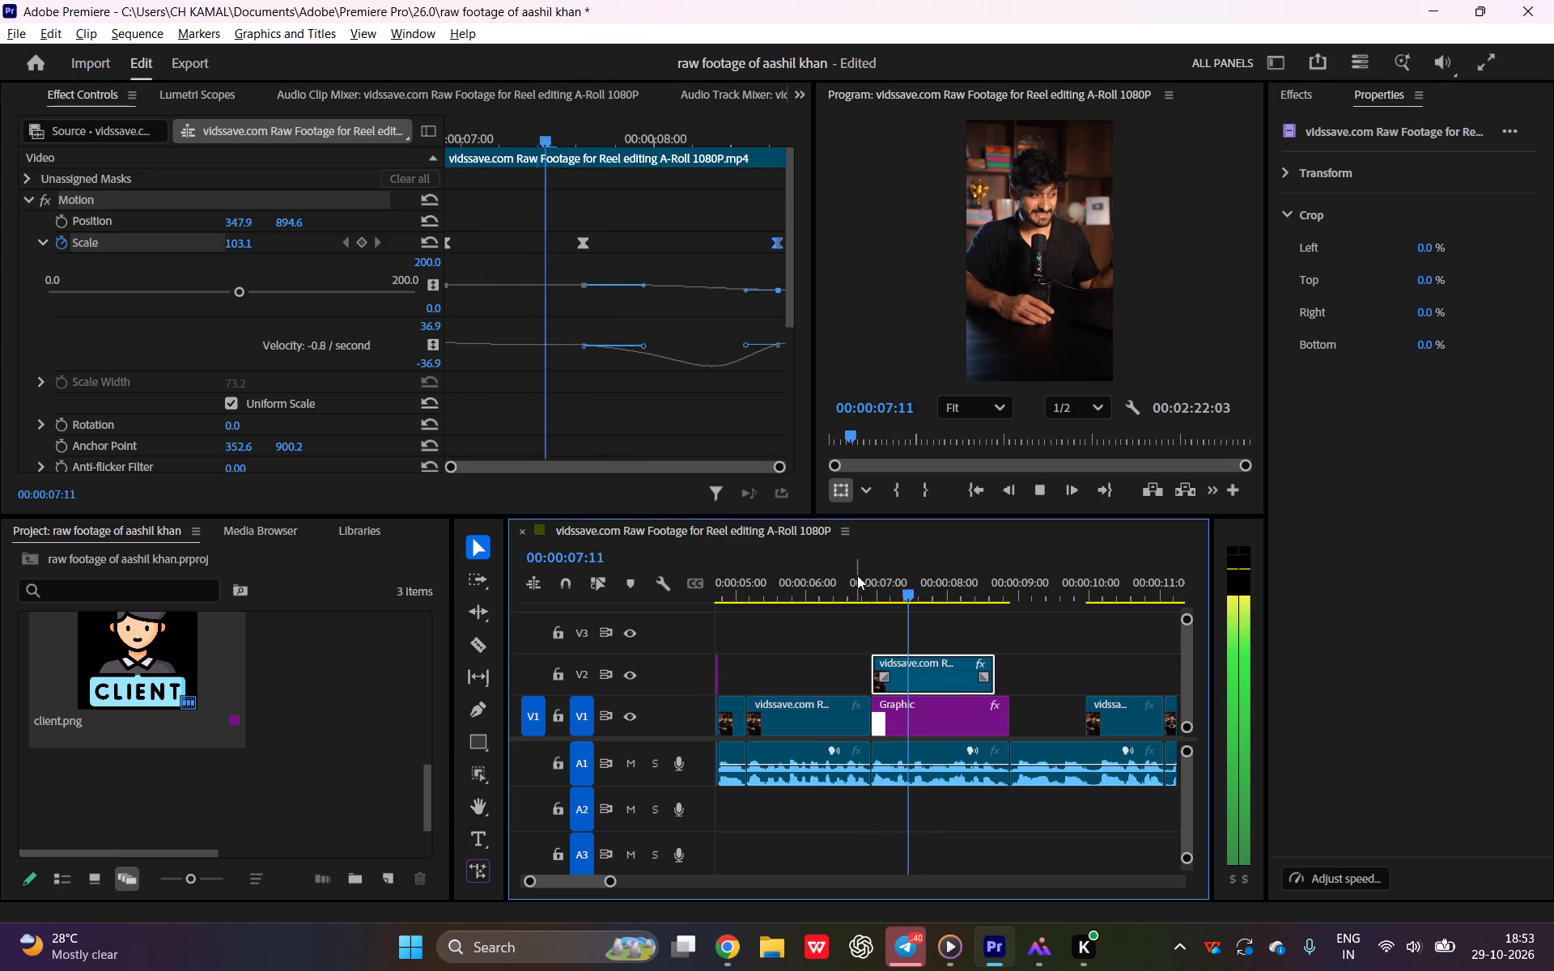
key(space)
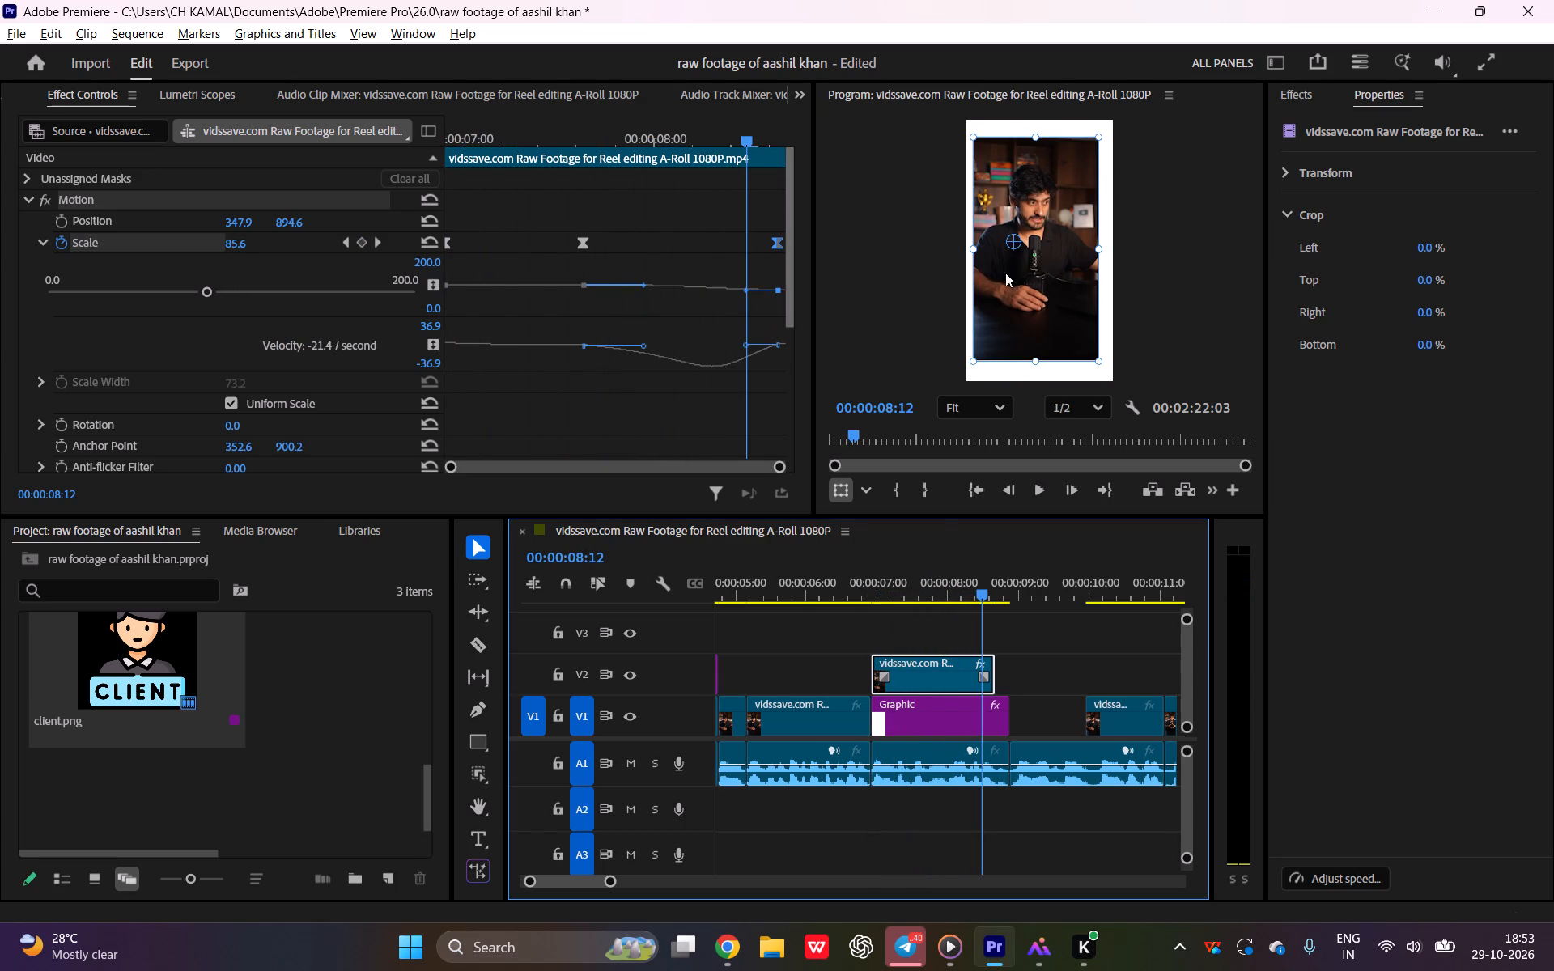
drag(974, 596, 929, 589)
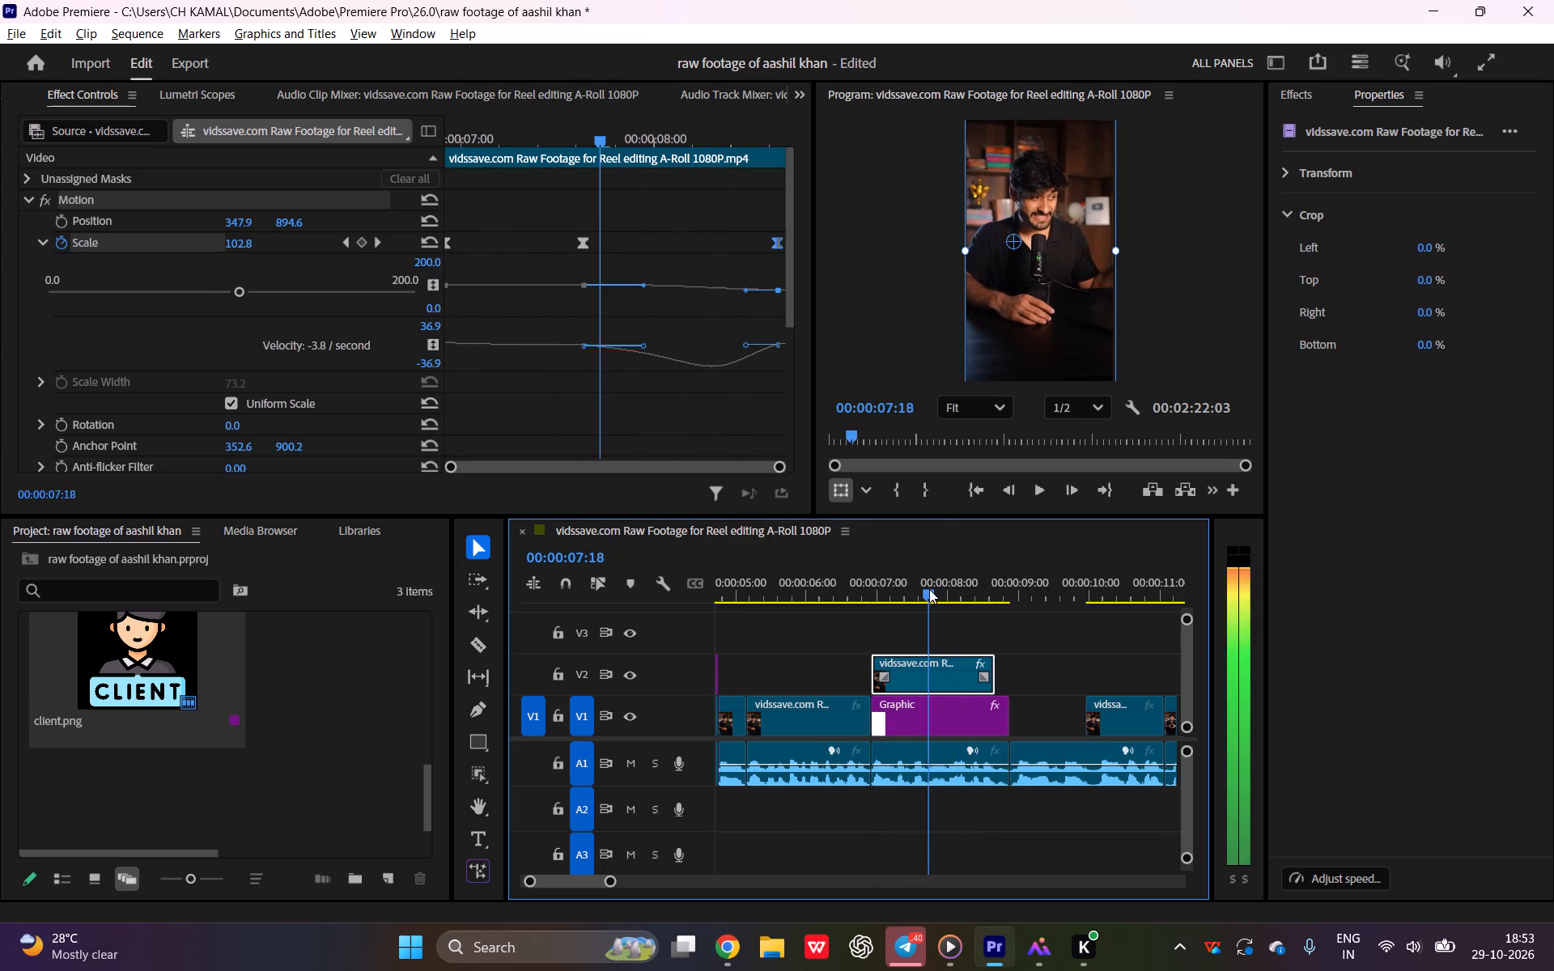
drag(929, 589, 923, 586)
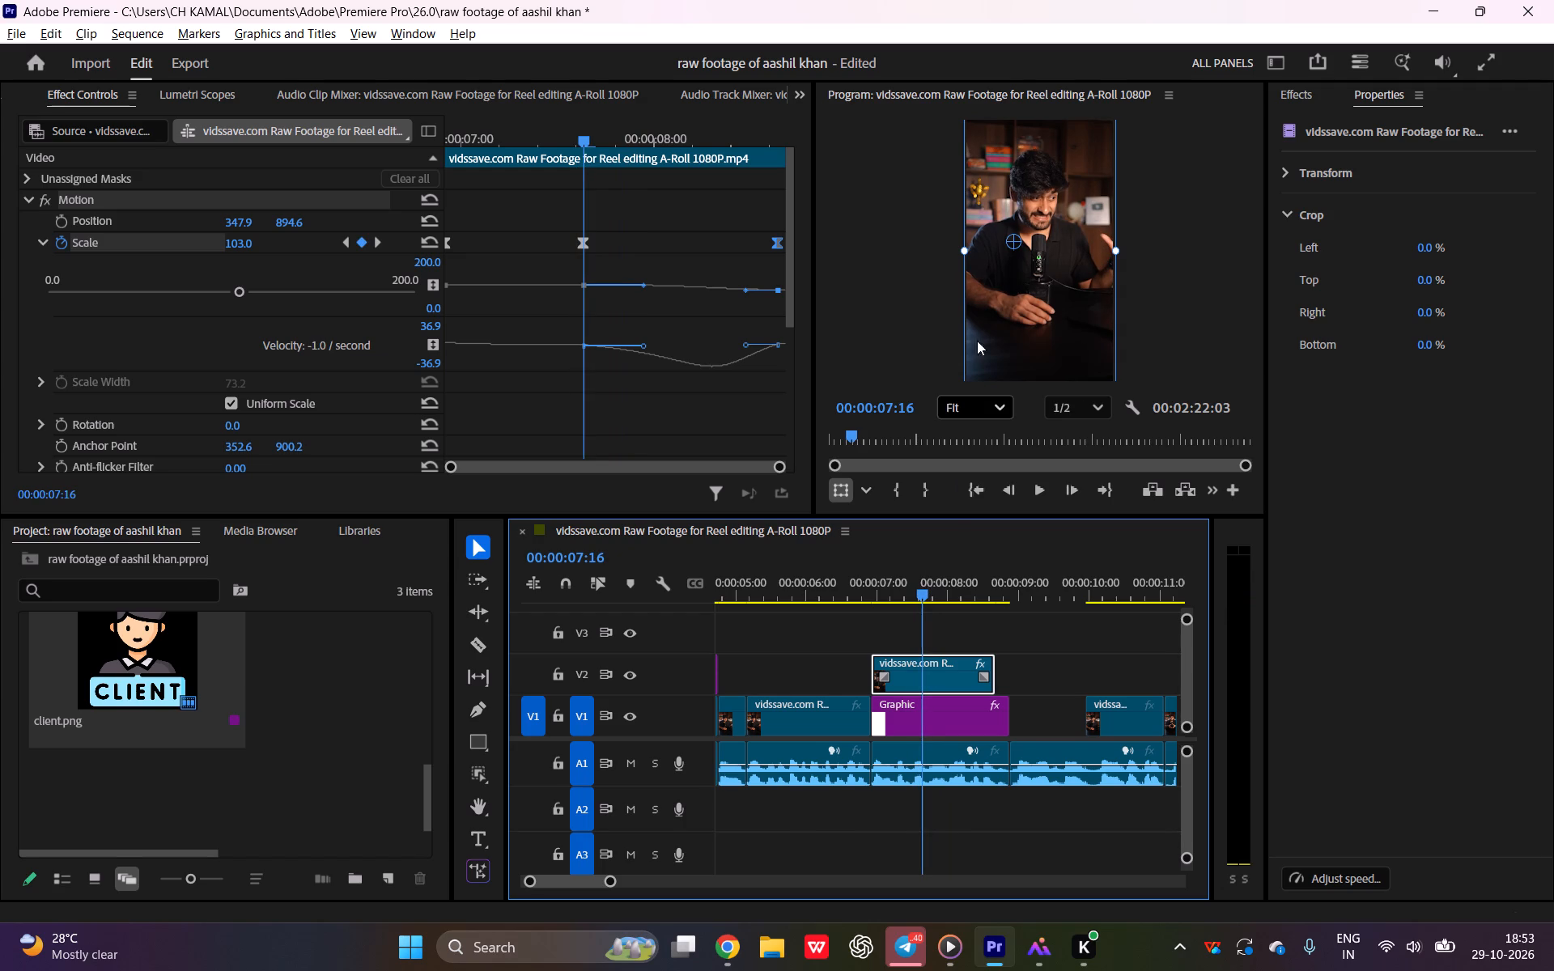
key(space)
key(space)
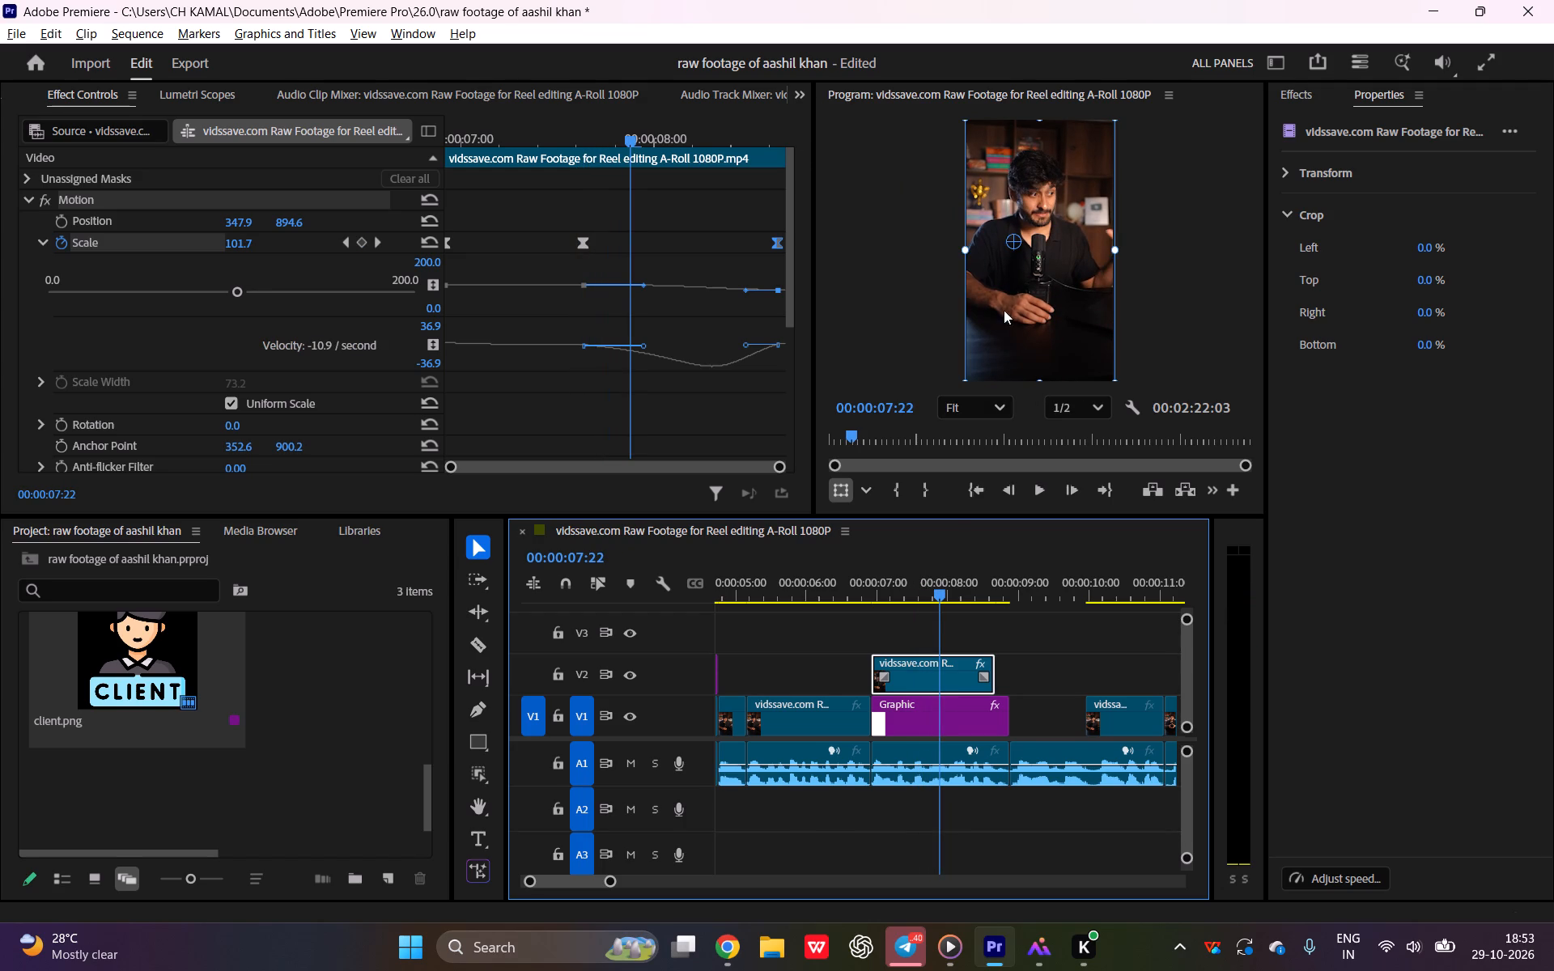
drag(631, 142, 650, 149)
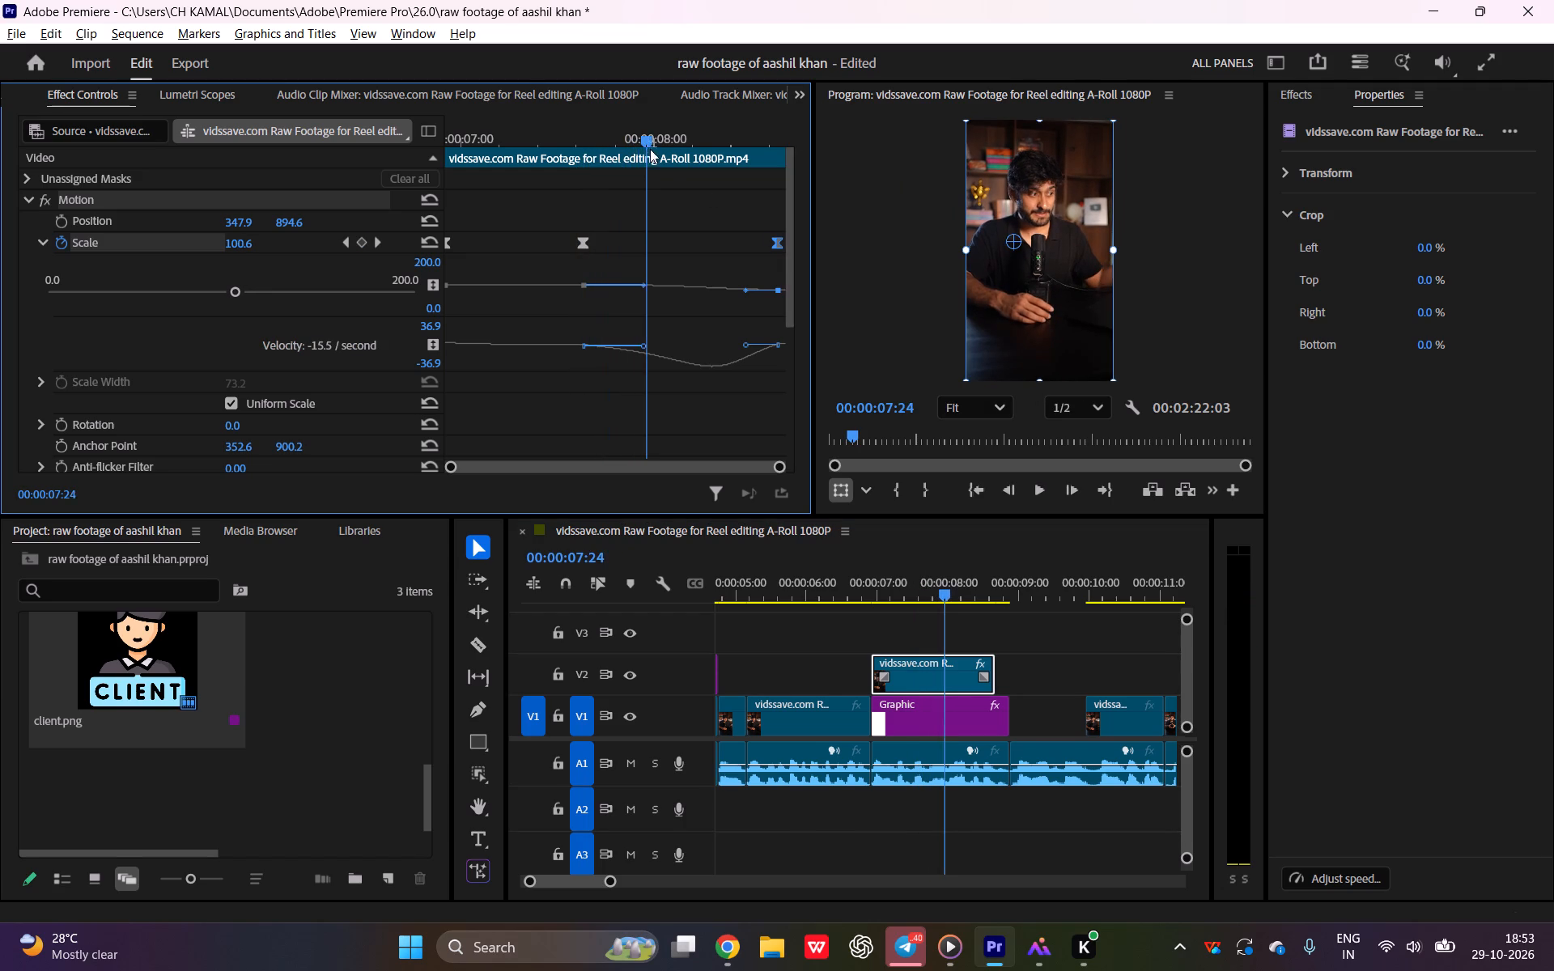
drag(650, 149, 680, 159)
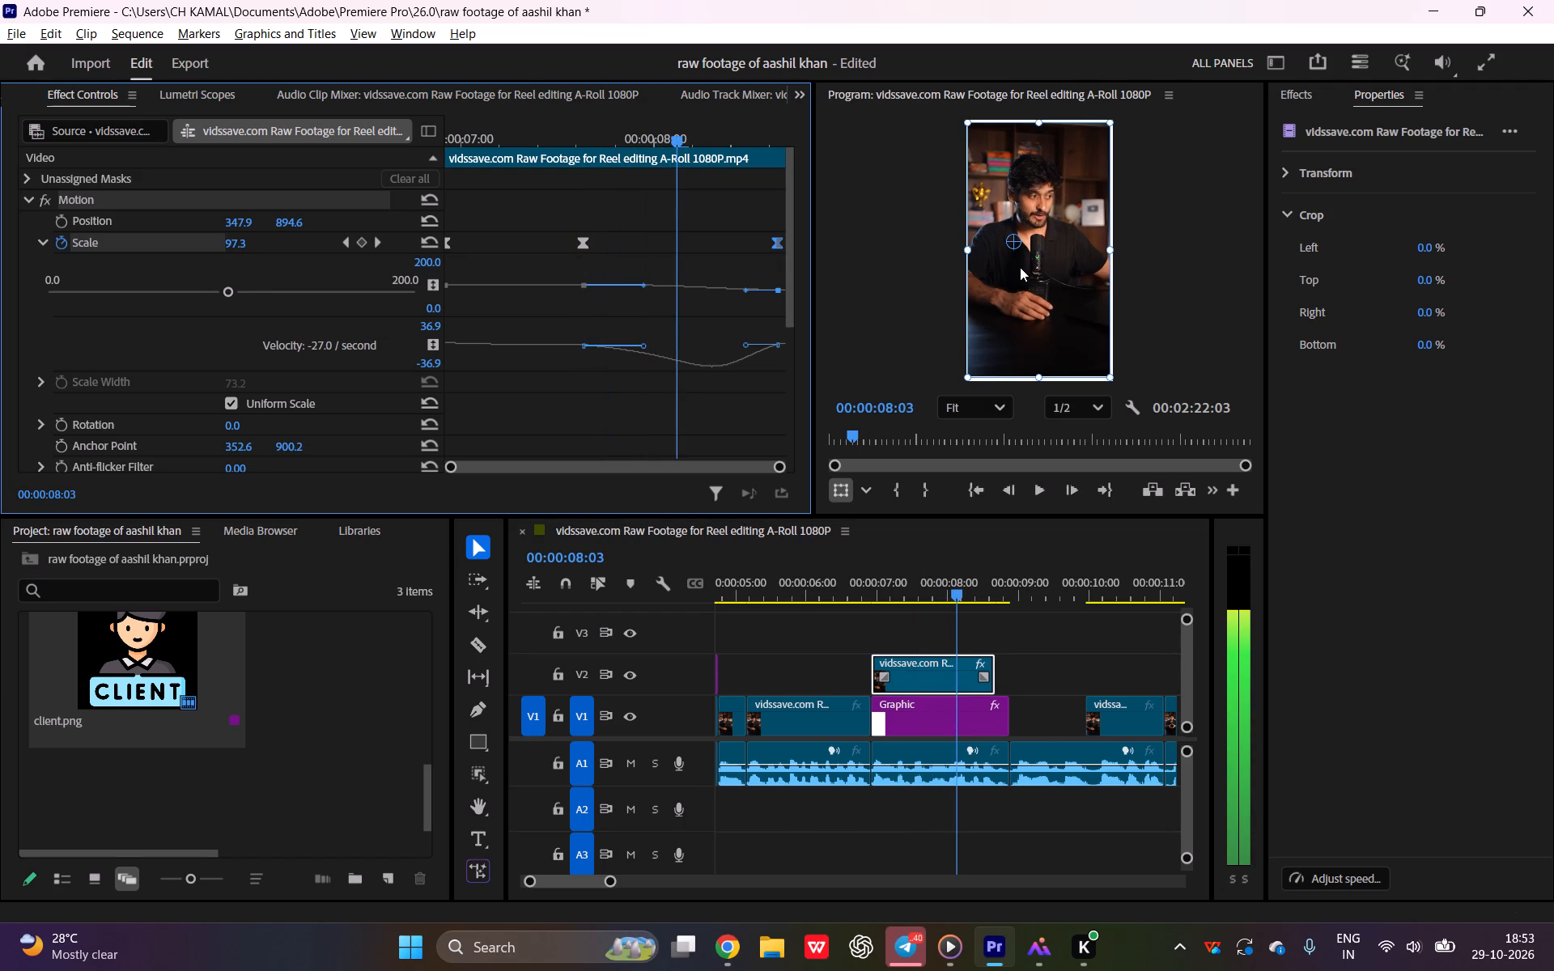
click(1021, 267)
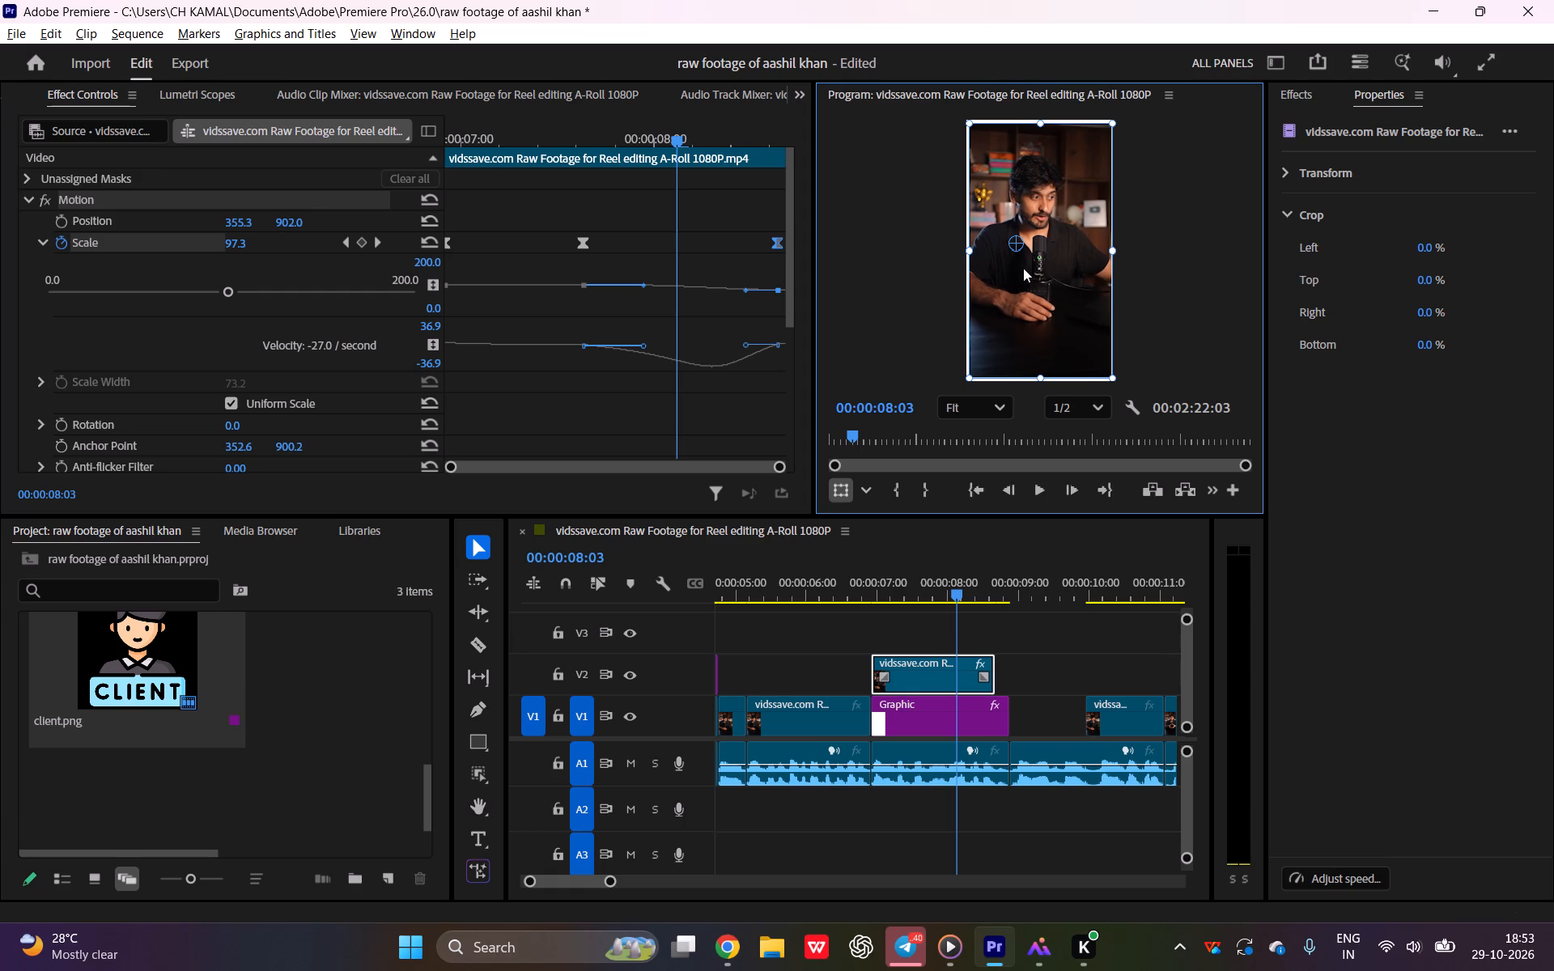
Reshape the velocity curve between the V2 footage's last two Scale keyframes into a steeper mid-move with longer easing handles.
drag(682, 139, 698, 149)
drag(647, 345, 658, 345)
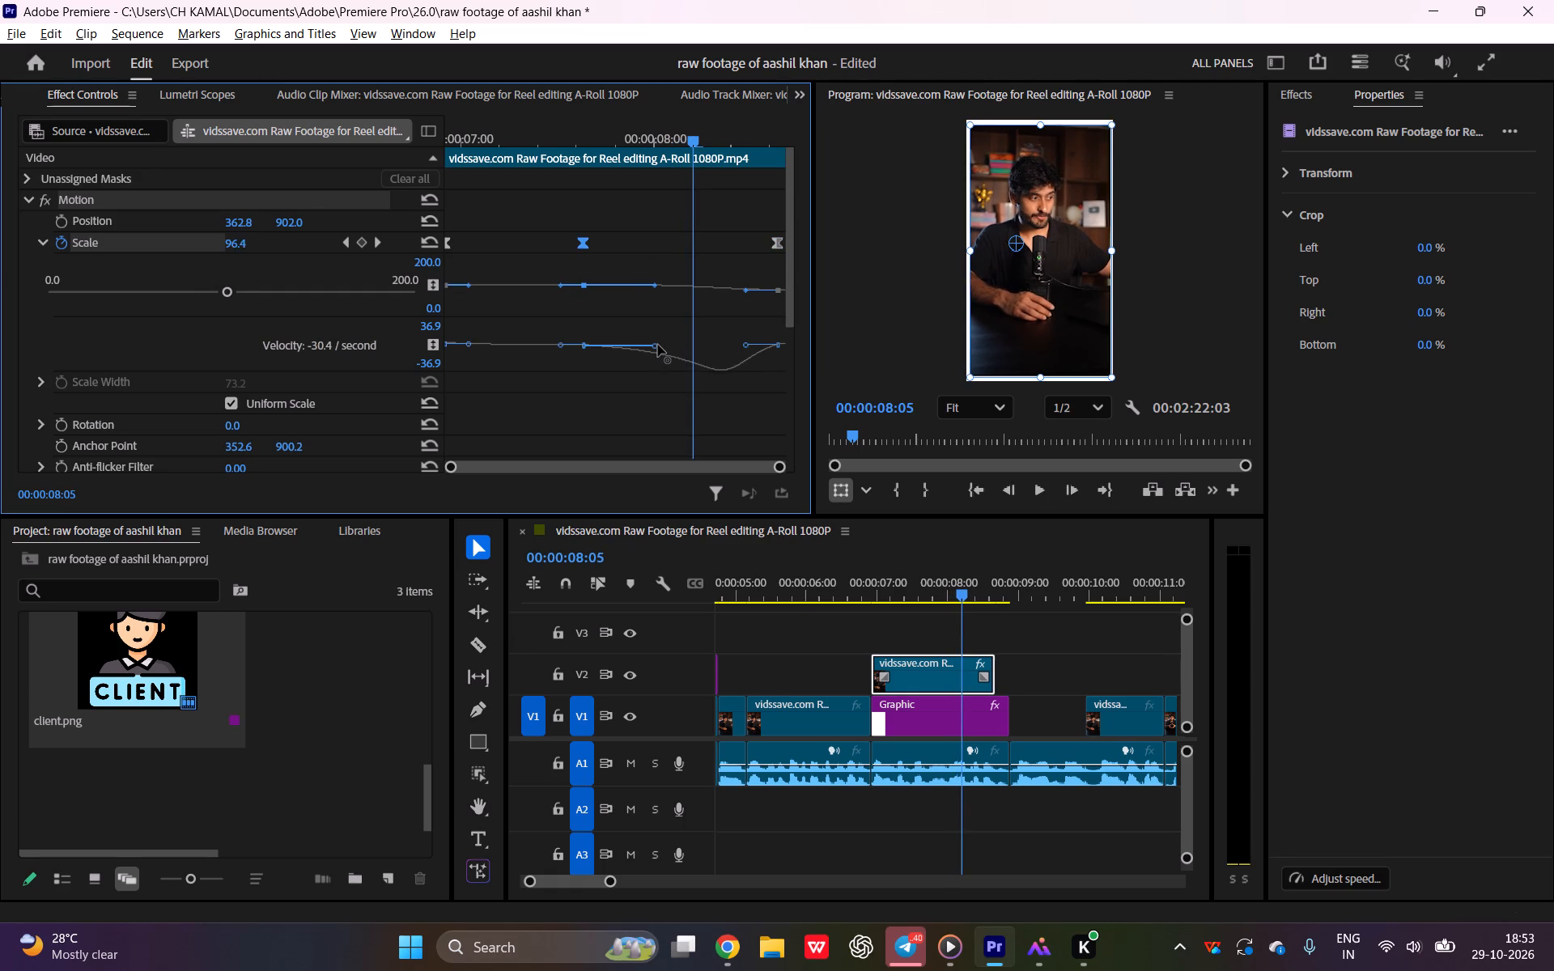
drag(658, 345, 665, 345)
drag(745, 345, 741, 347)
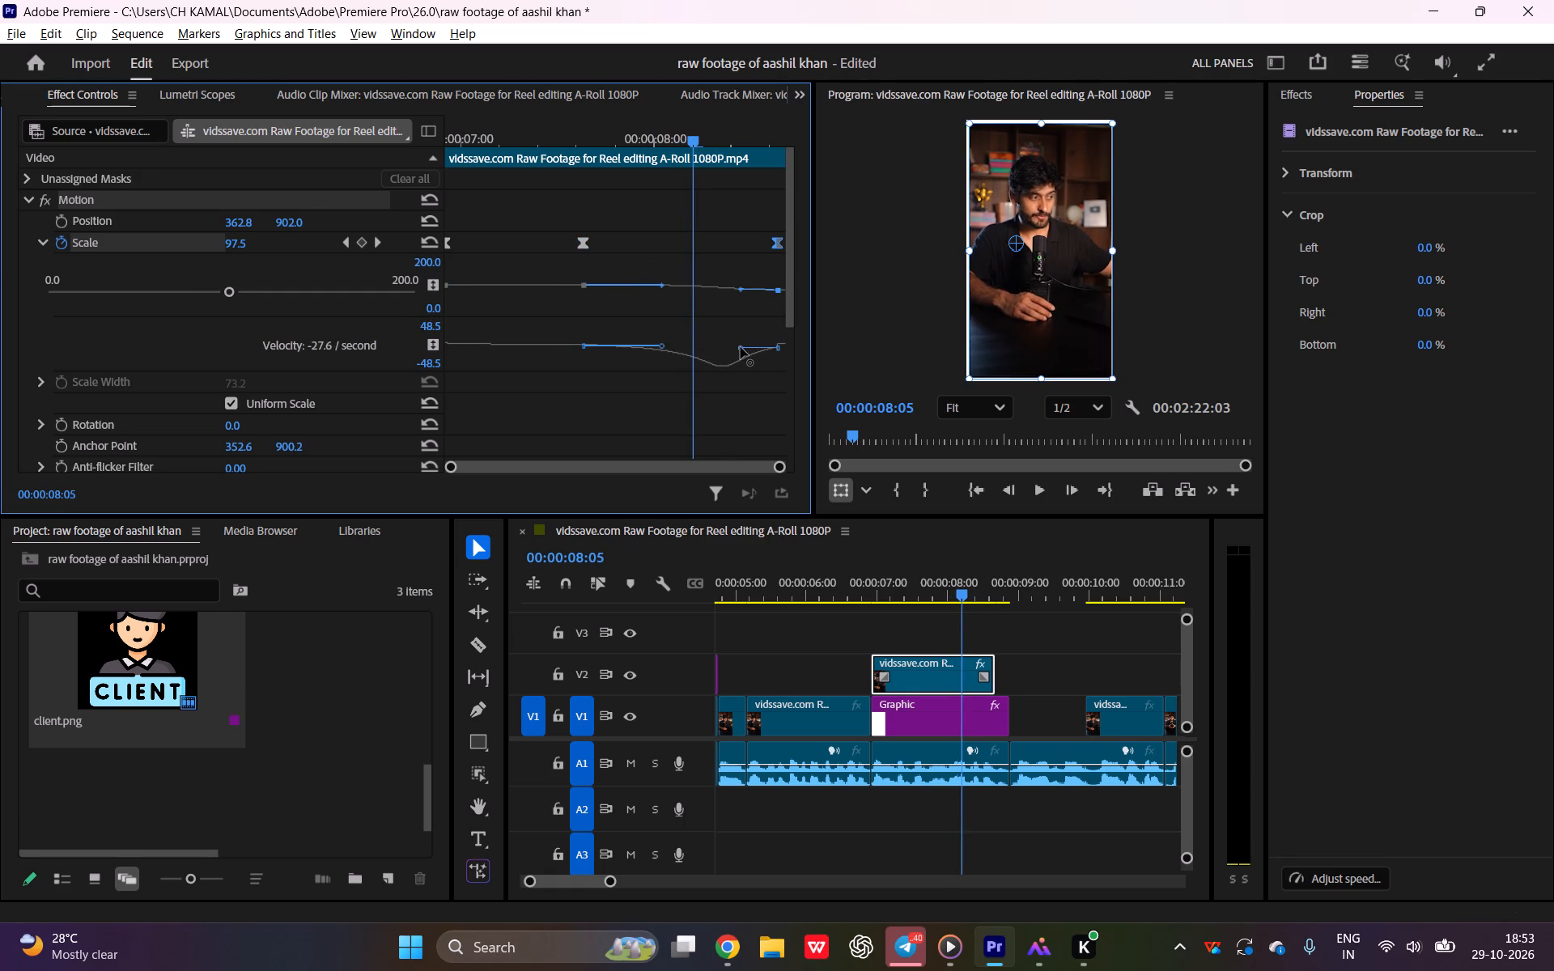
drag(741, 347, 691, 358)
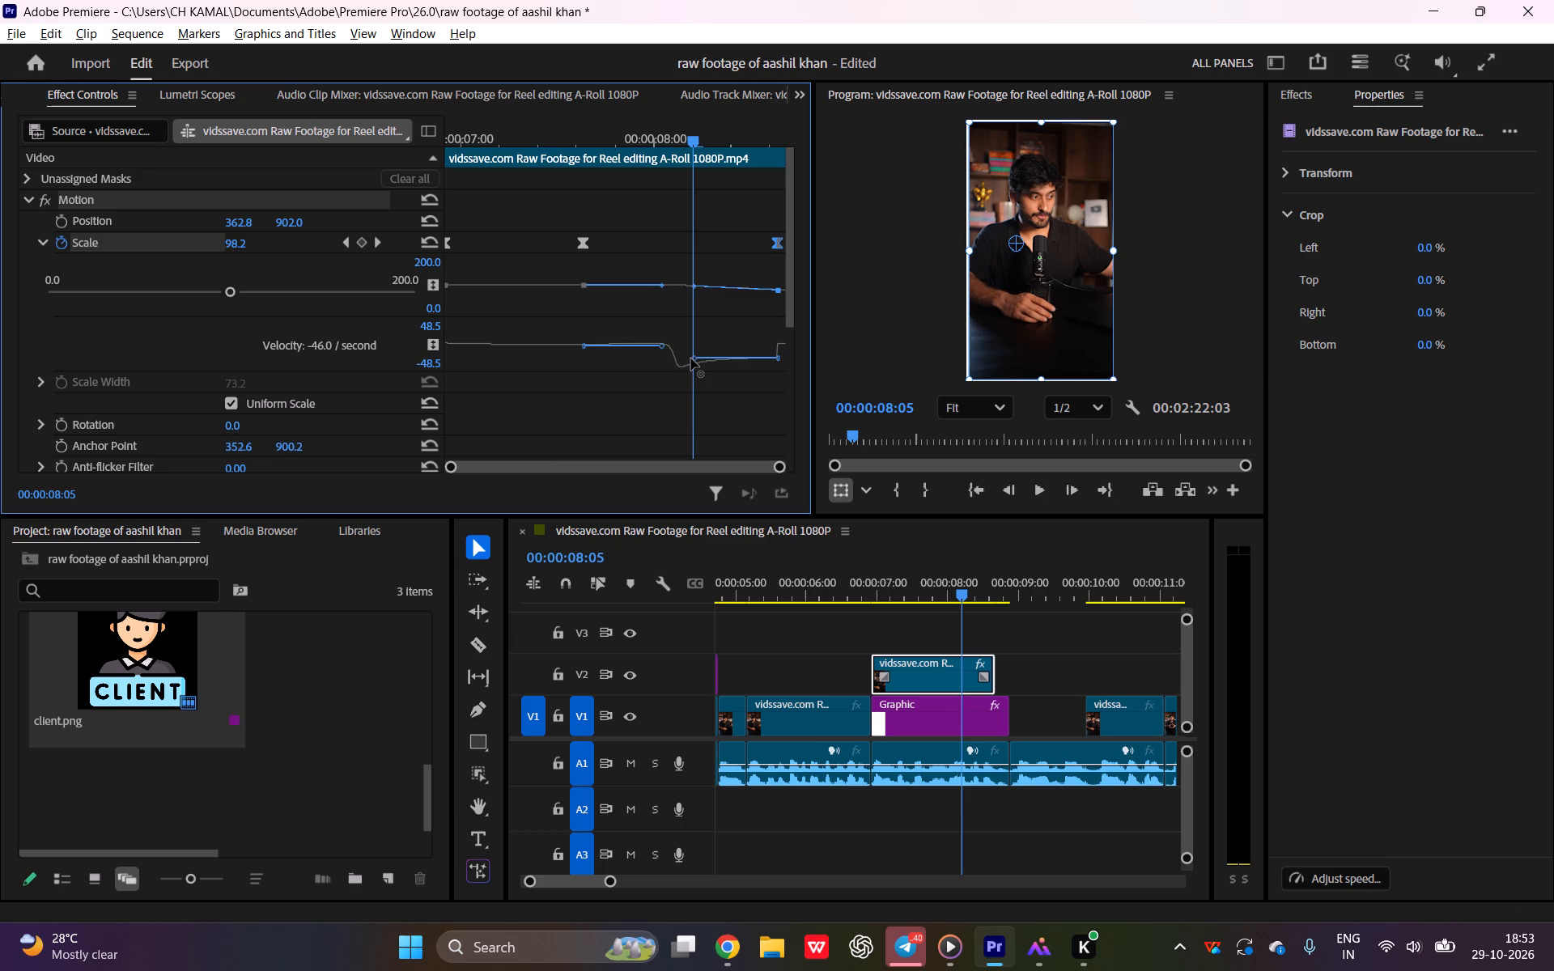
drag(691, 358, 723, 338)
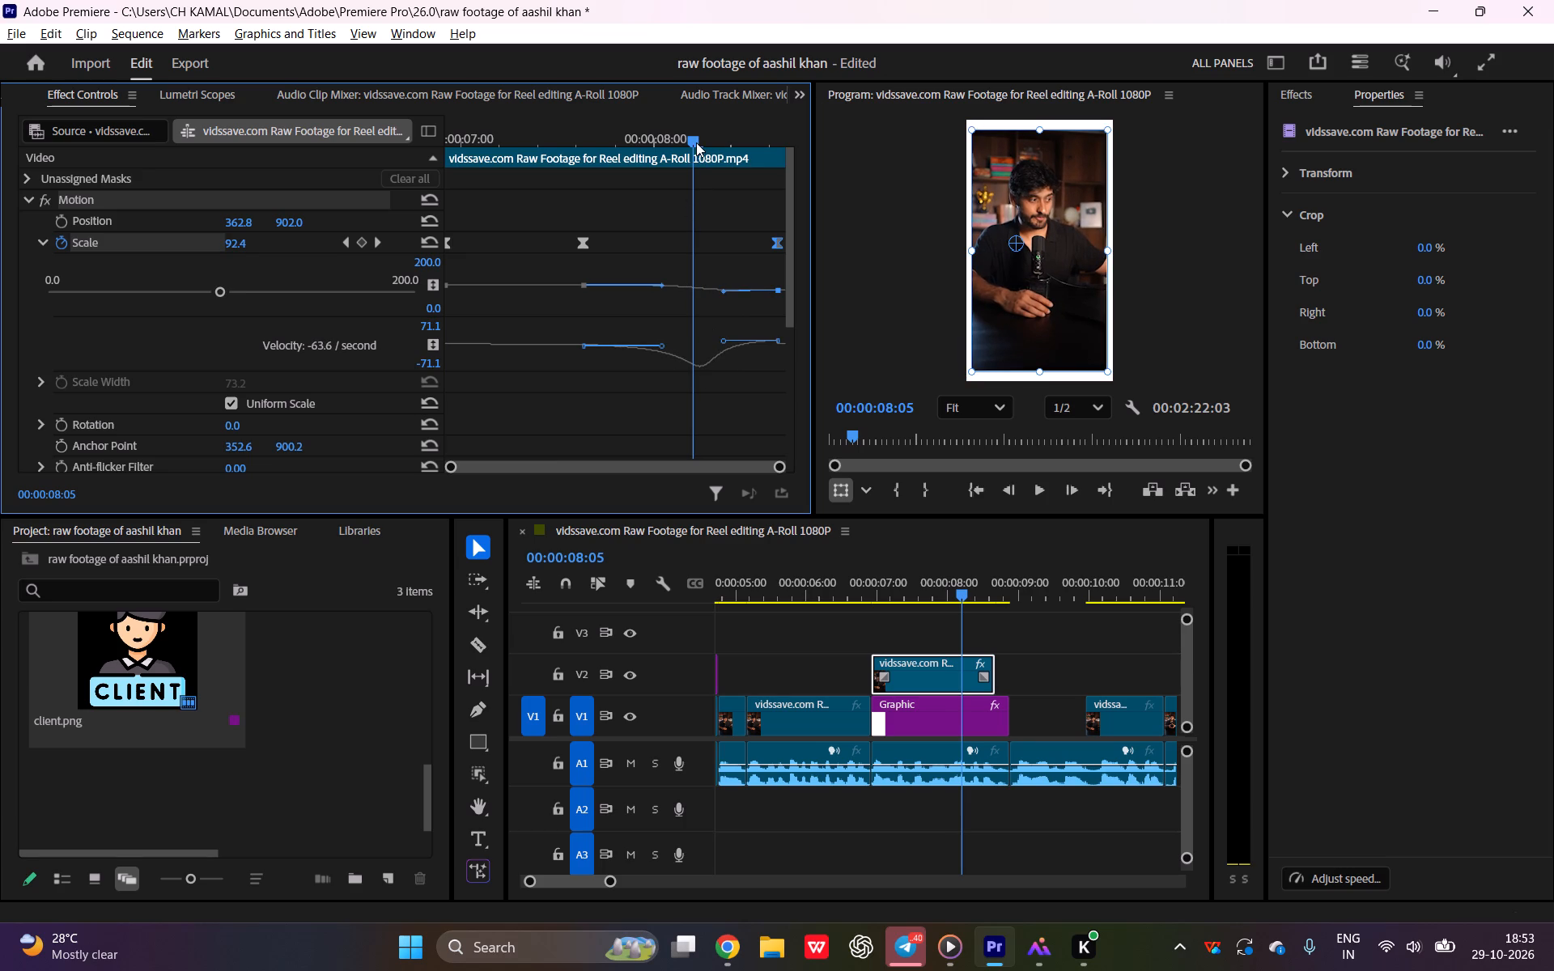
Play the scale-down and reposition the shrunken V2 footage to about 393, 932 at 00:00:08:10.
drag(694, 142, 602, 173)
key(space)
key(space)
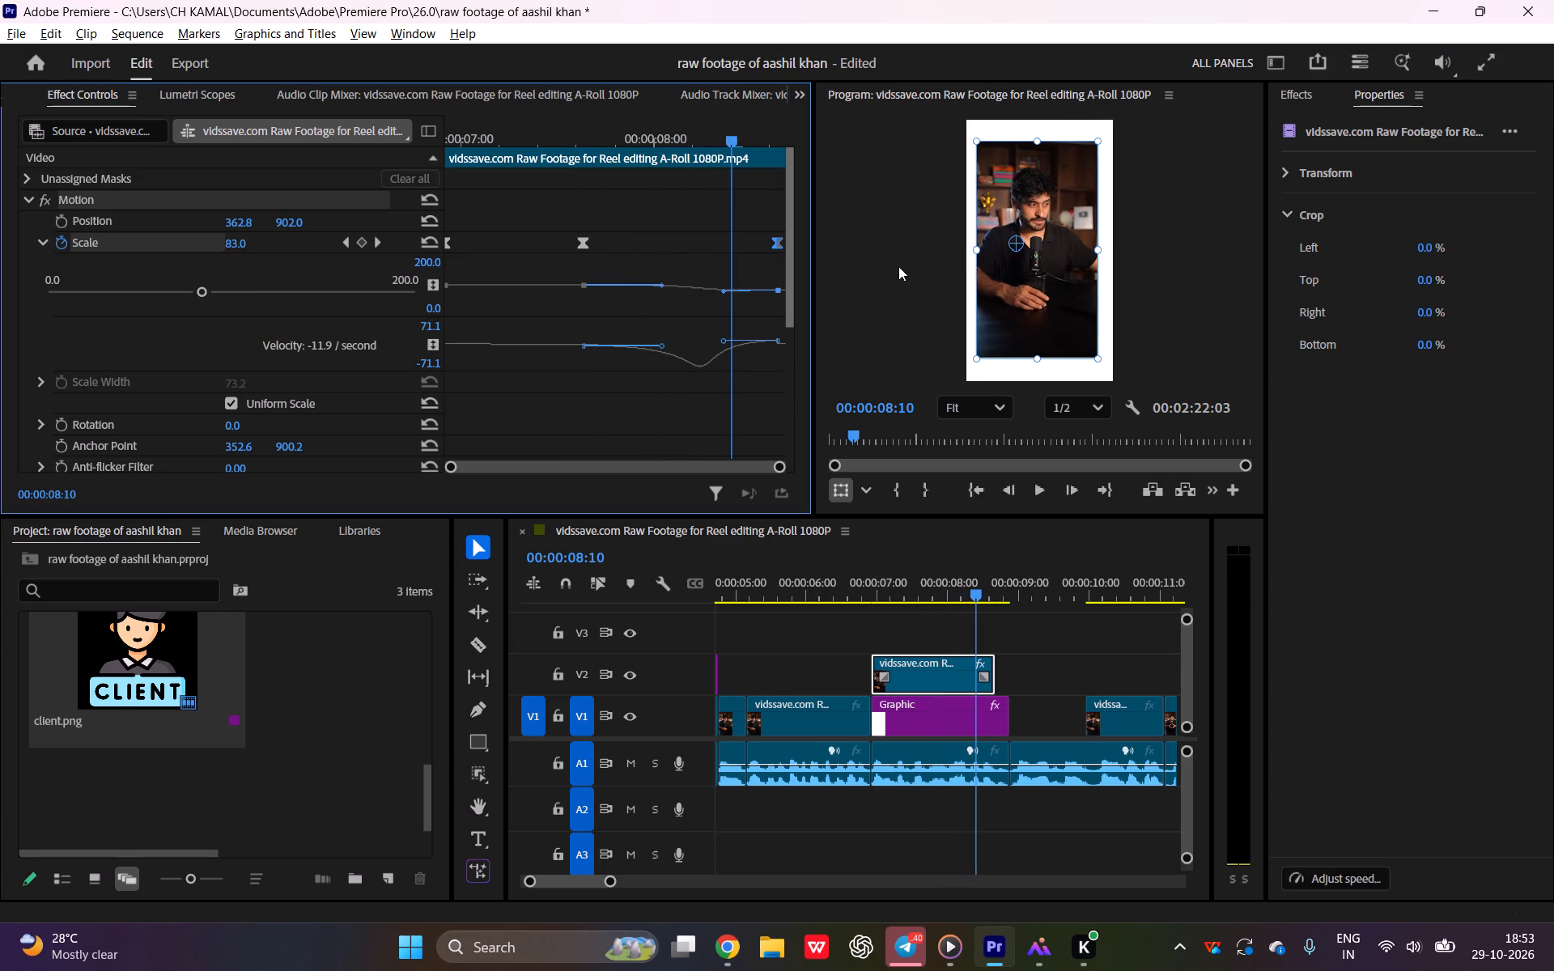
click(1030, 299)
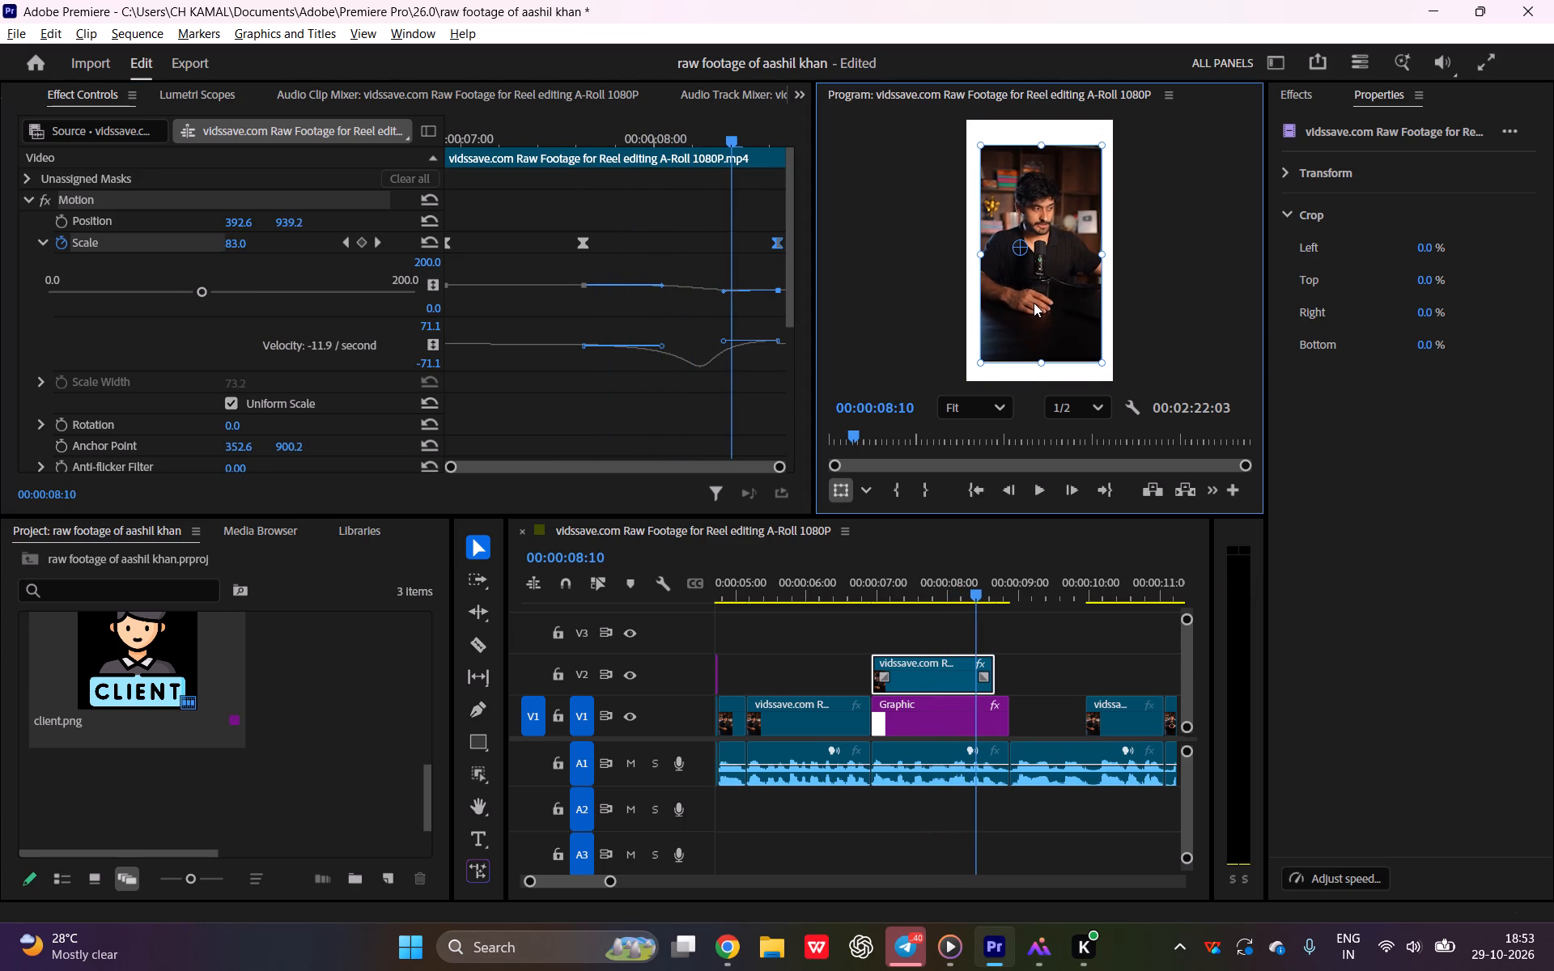
Play back the V2 scale-down and continue through the V1 gap to 00:00:10:23, checking the surrounding clips.
drag(736, 143, 567, 189)
key(space)
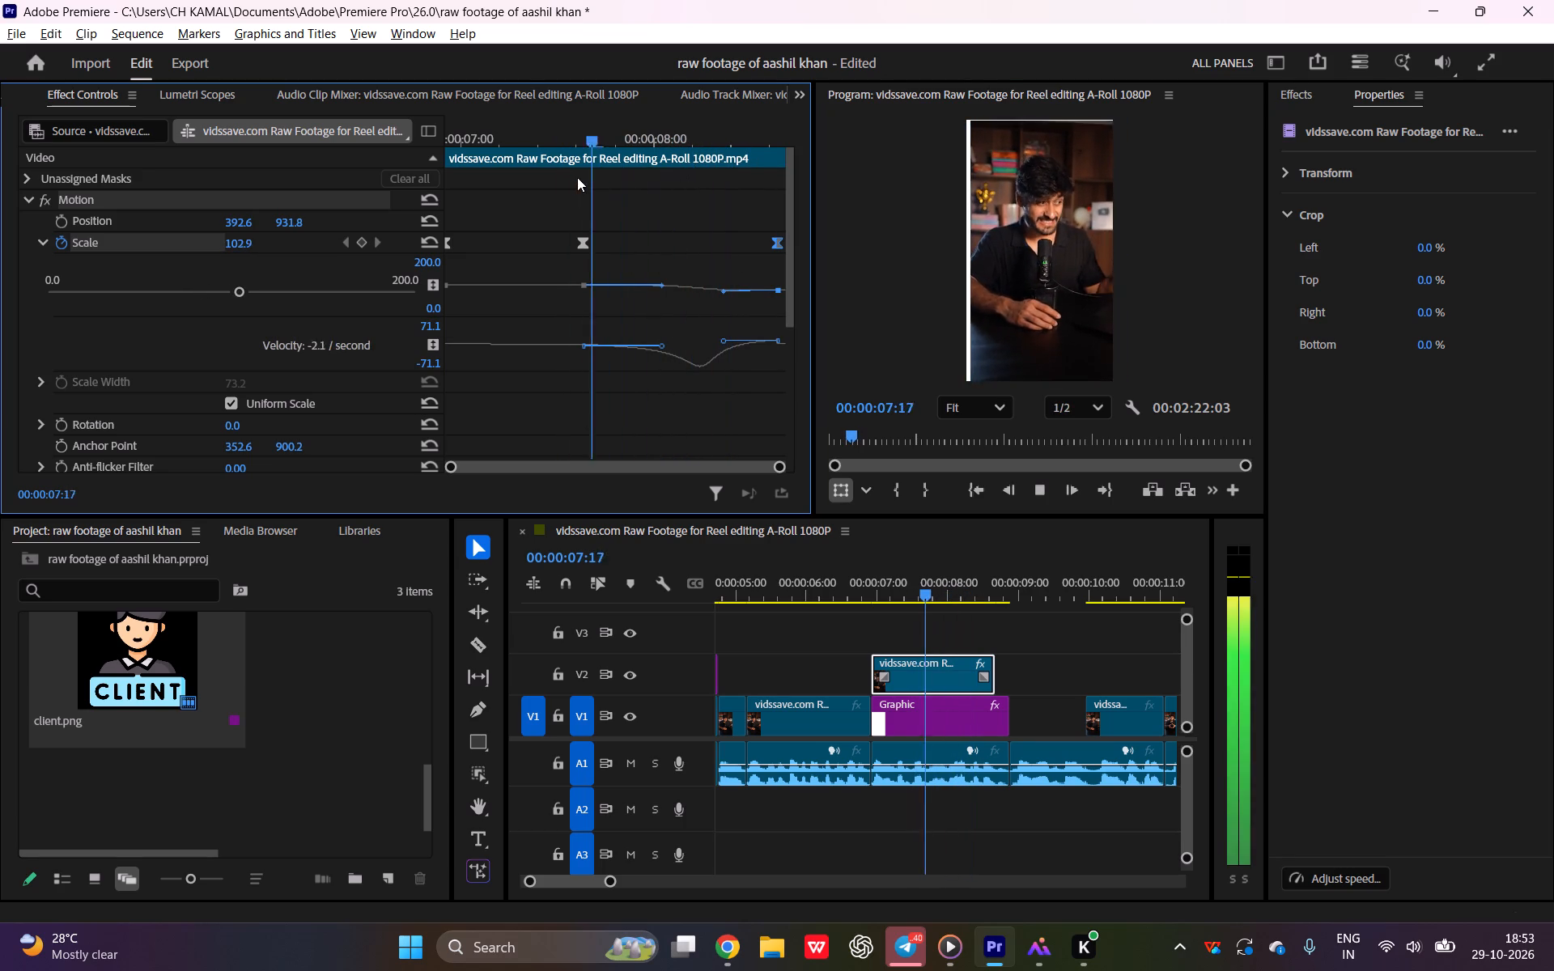
key(space)
key(space)
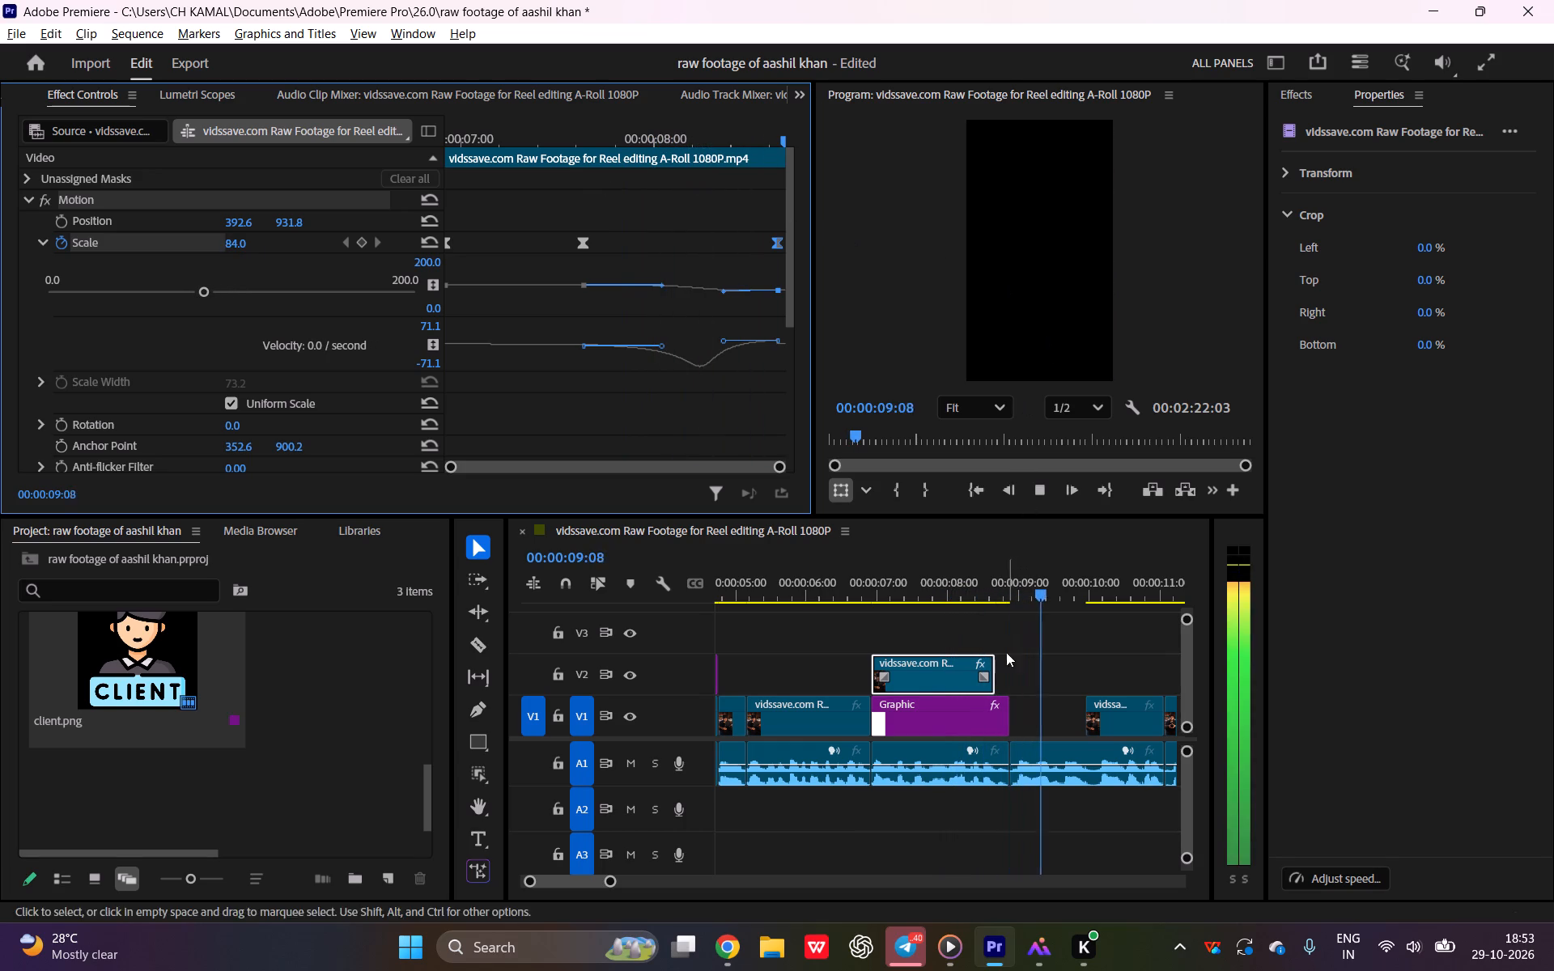
key(space)
click(1051, 596)
key(space)
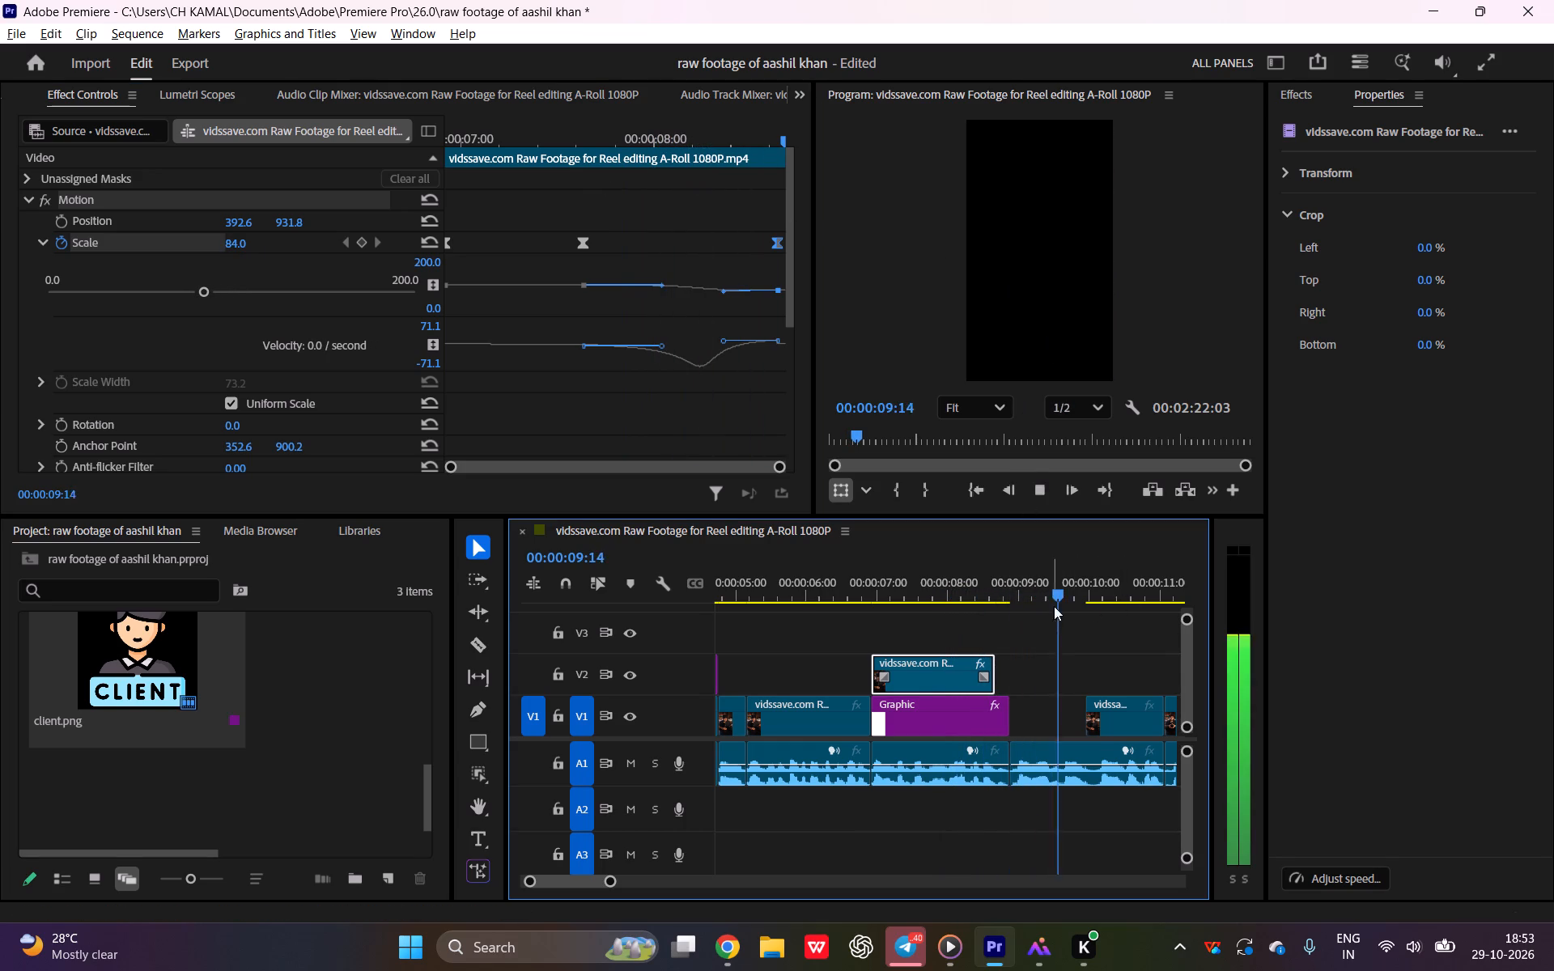
key(space)
scroll(1056, 606, down, 2)
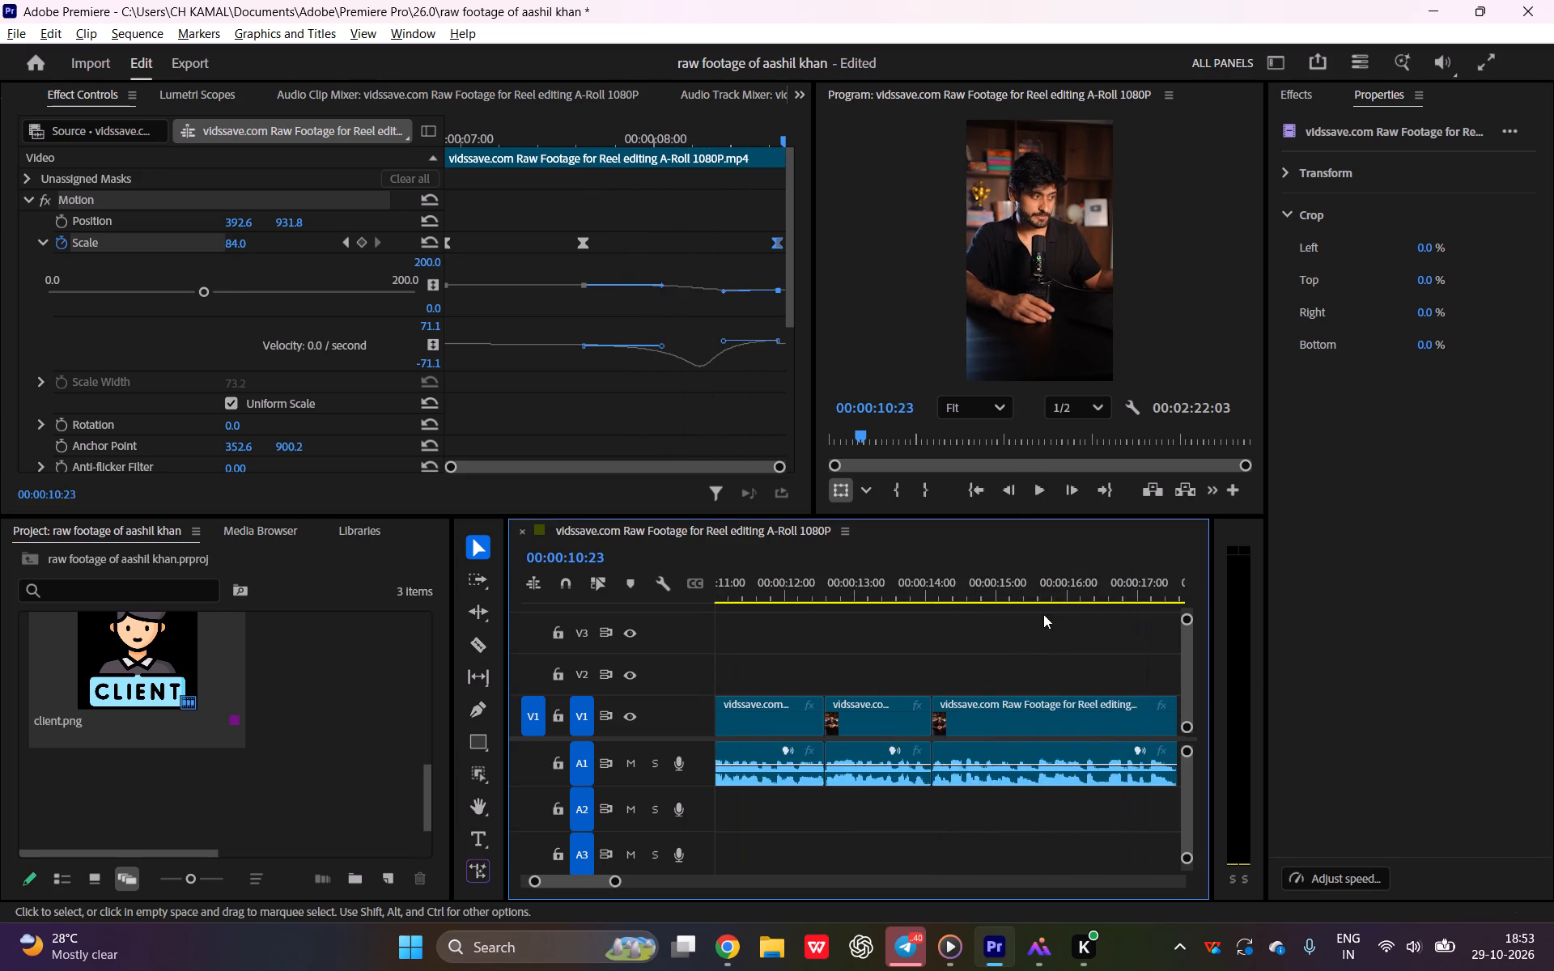
scroll(1021, 624, up, 20)
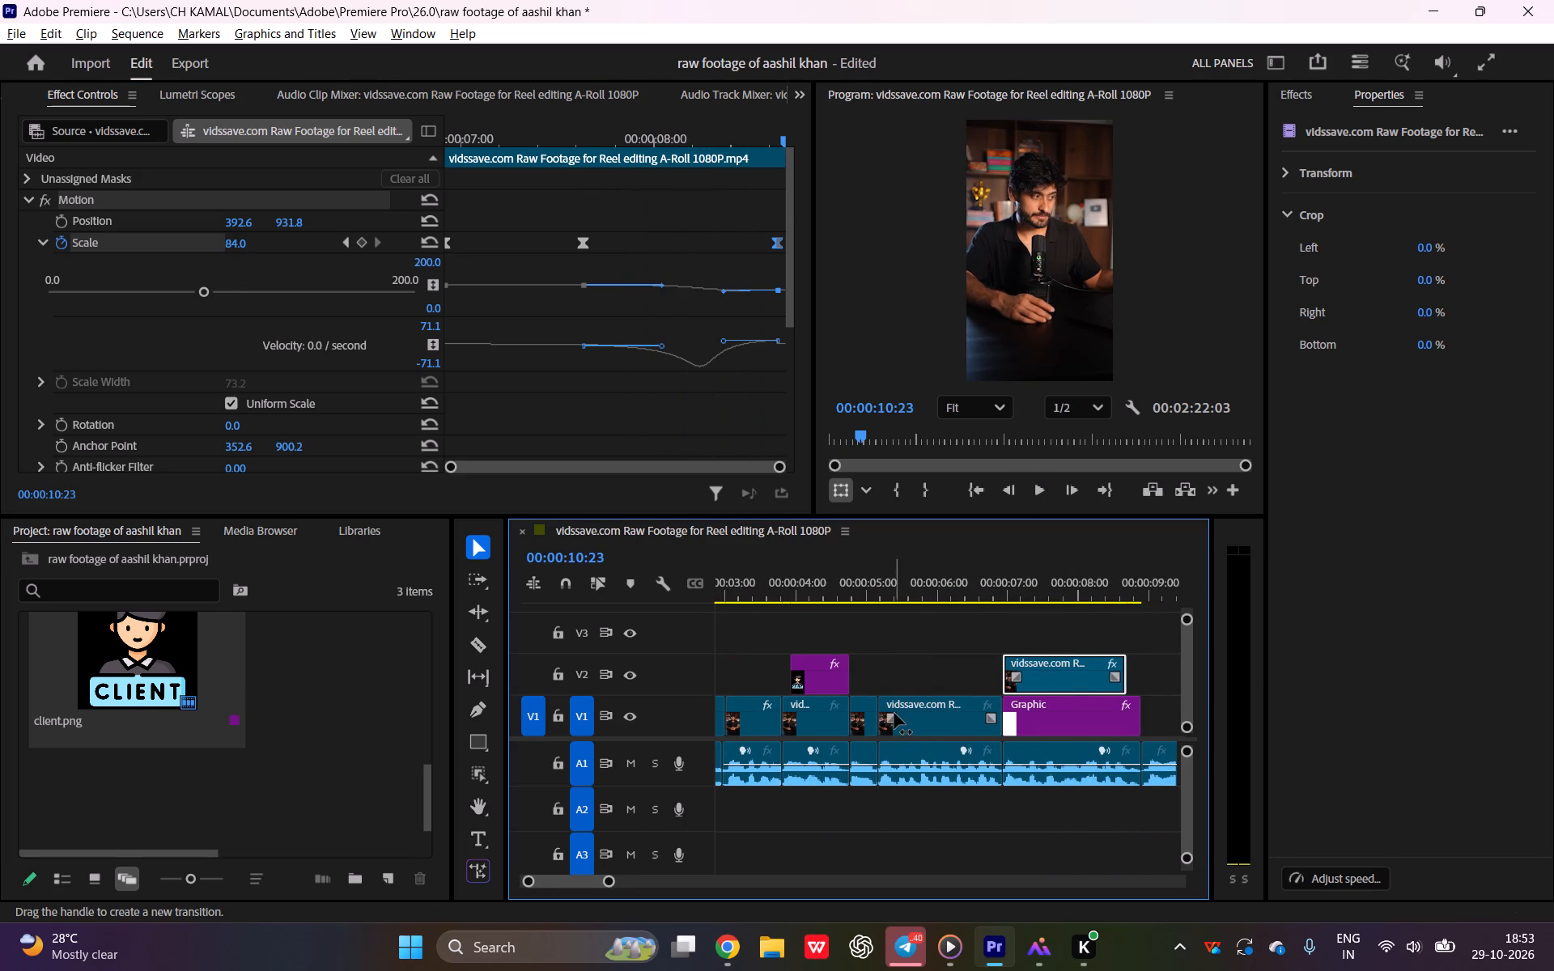
click(895, 714)
scroll(1049, 605, down, 6)
Undo the recent V2 footage edits, back through the repositioning, velocity easing and Scale keyframes, to Position 540, 902 and Scale 100.
key(ctrl+z)
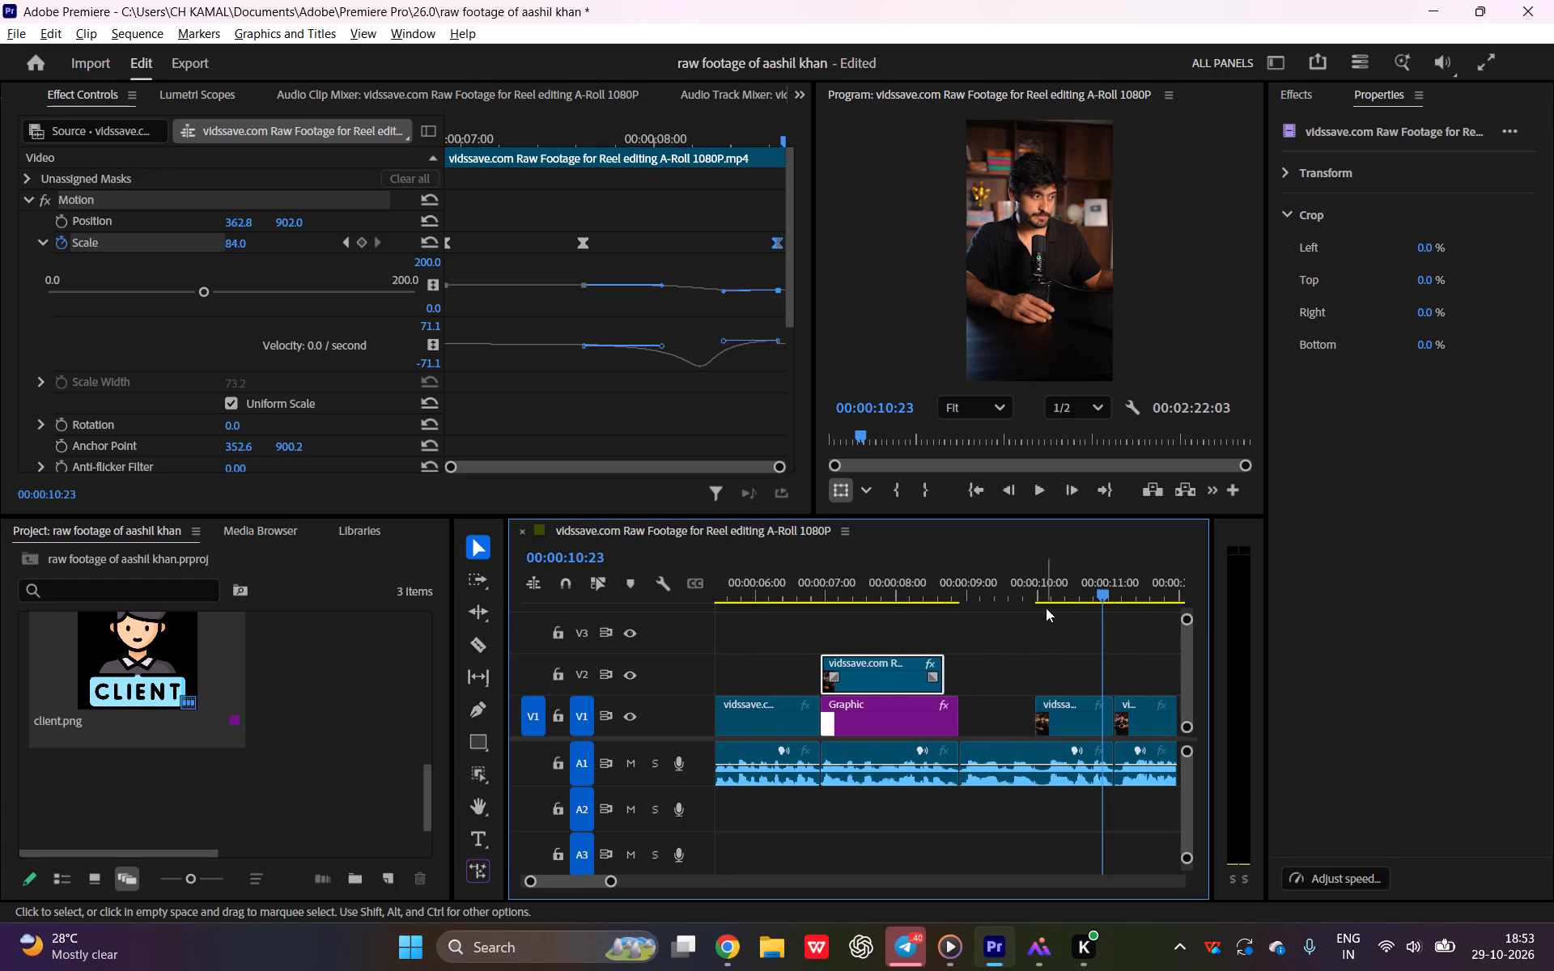
key(ctrl+z)
key(ctrl+z)
key(ctrl+z)
key(ctrl+z)
key(ctrl+z)
key(ctrl+z)
key(ctrl+z)
key(ctrl+z)
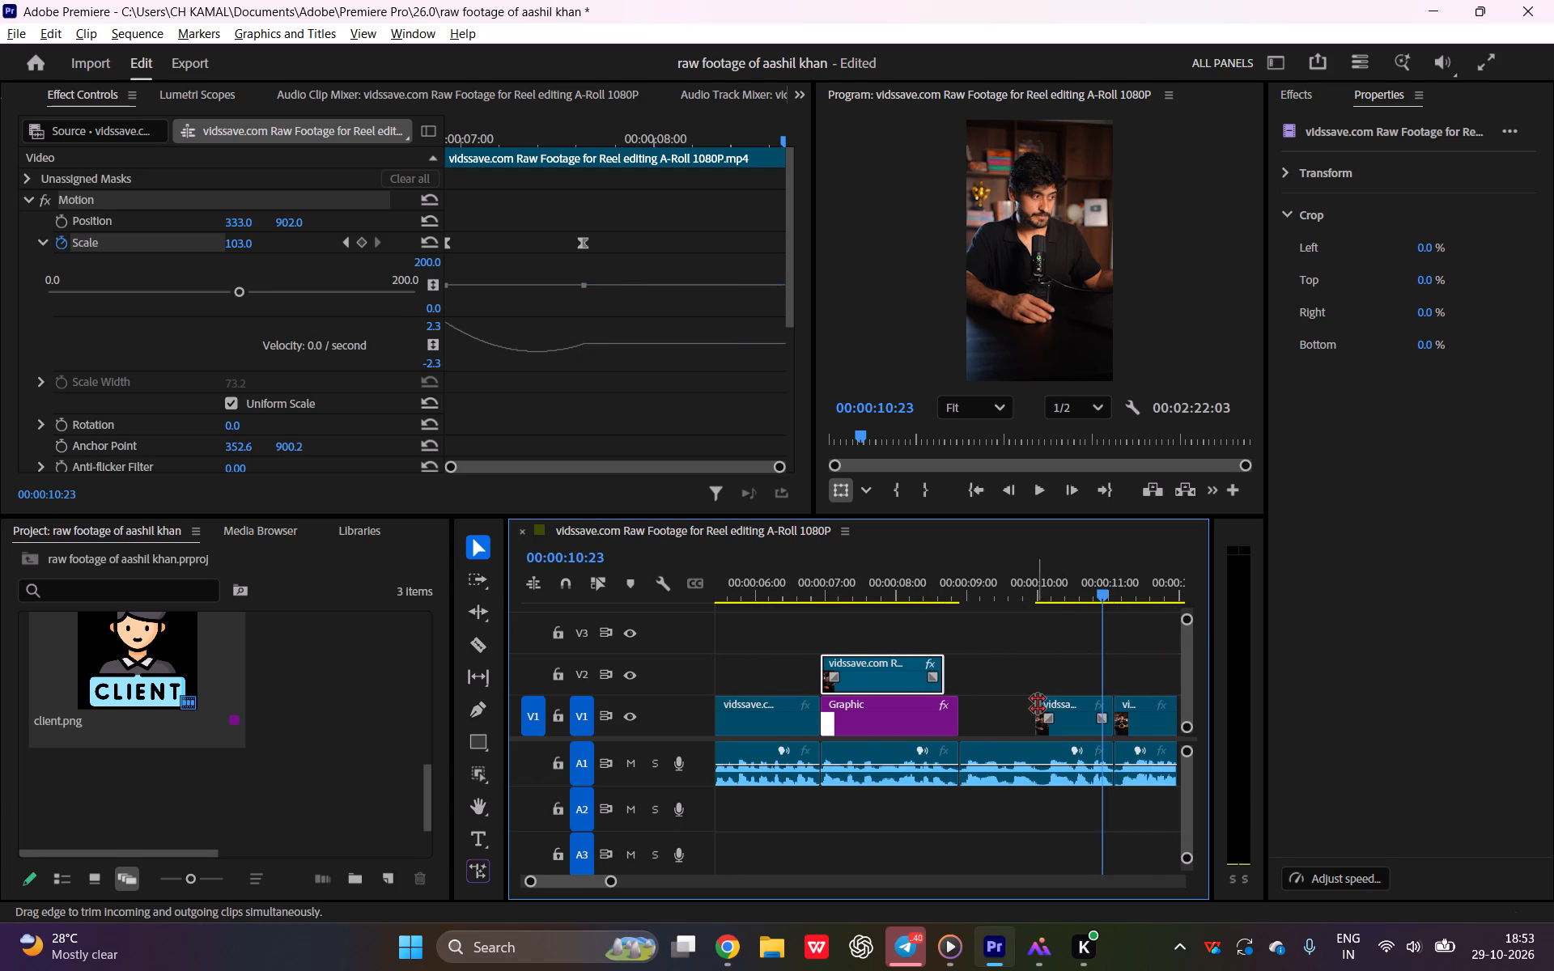
key(ctrl+z)
key(ctrl+z)
key(ctrl+z)
Extend the start of the V1 clip after the gap back to the end of the white Graphic, and play across the join.
drag(1035, 706, 979, 702)
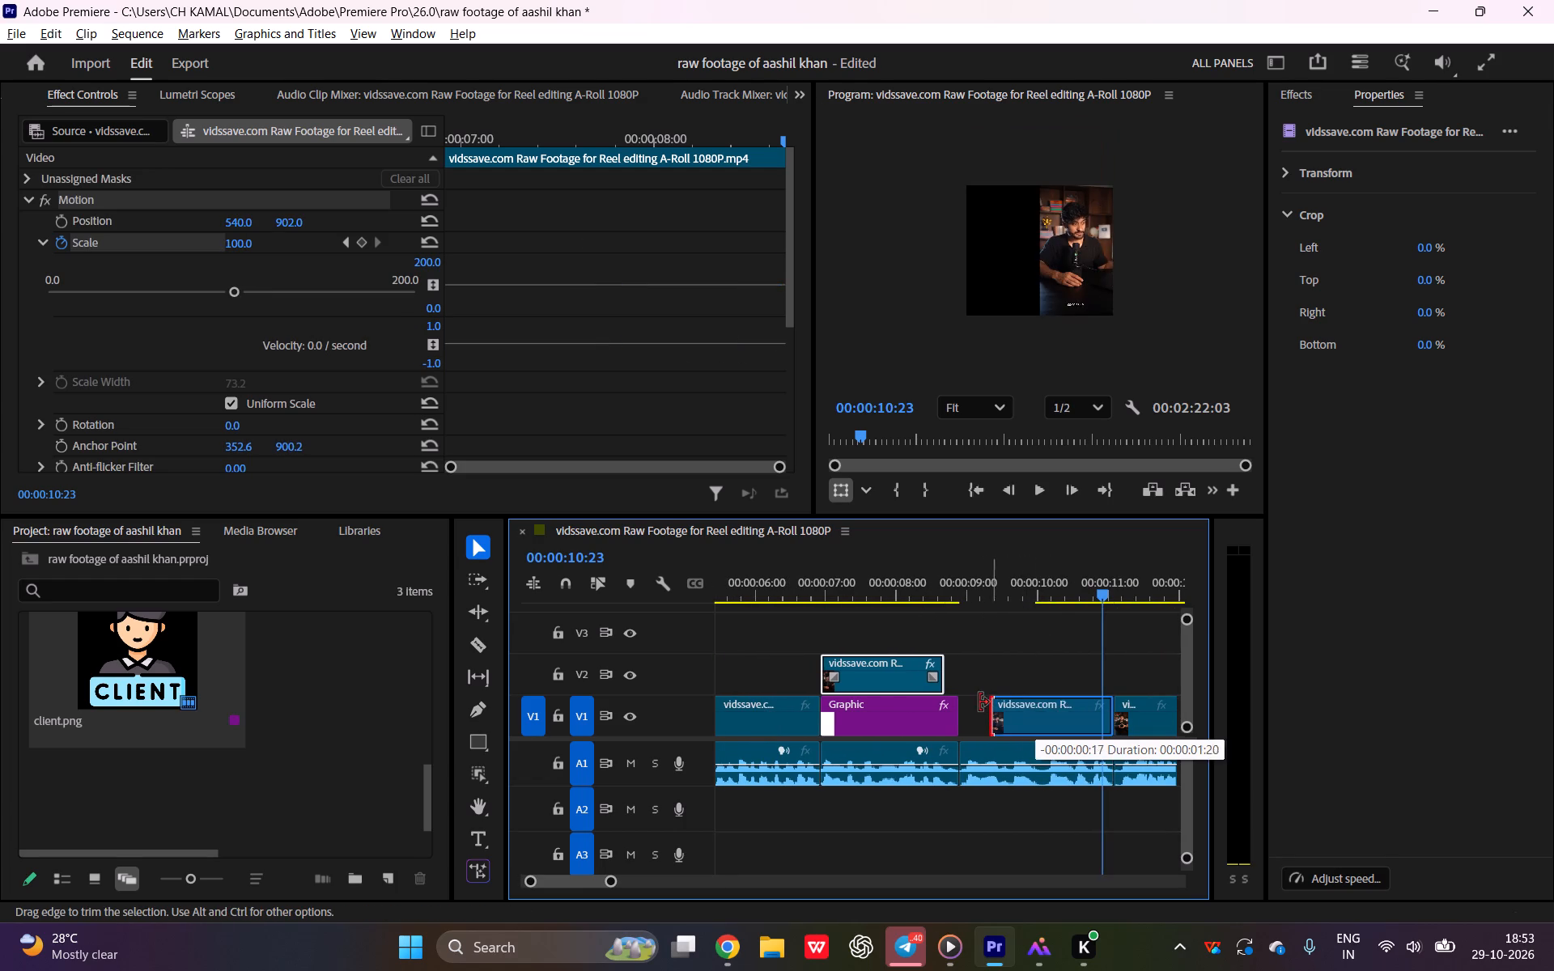
drag(979, 702, 957, 702)
click(956, 597)
key(space)
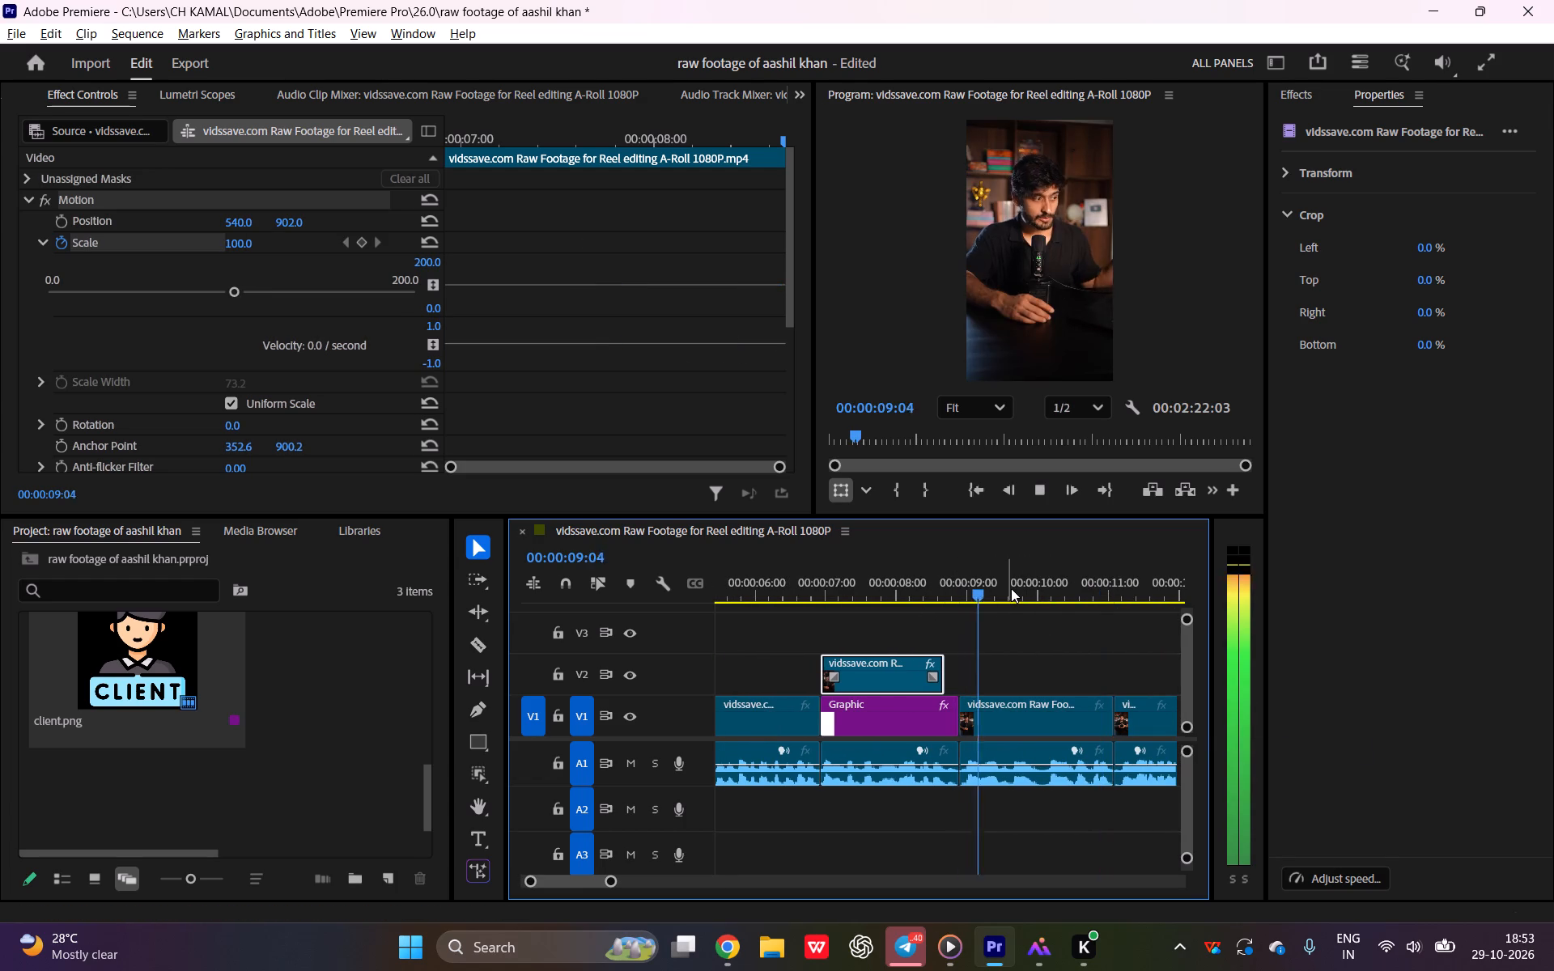
key(space)
scroll(935, 647, down, 3)
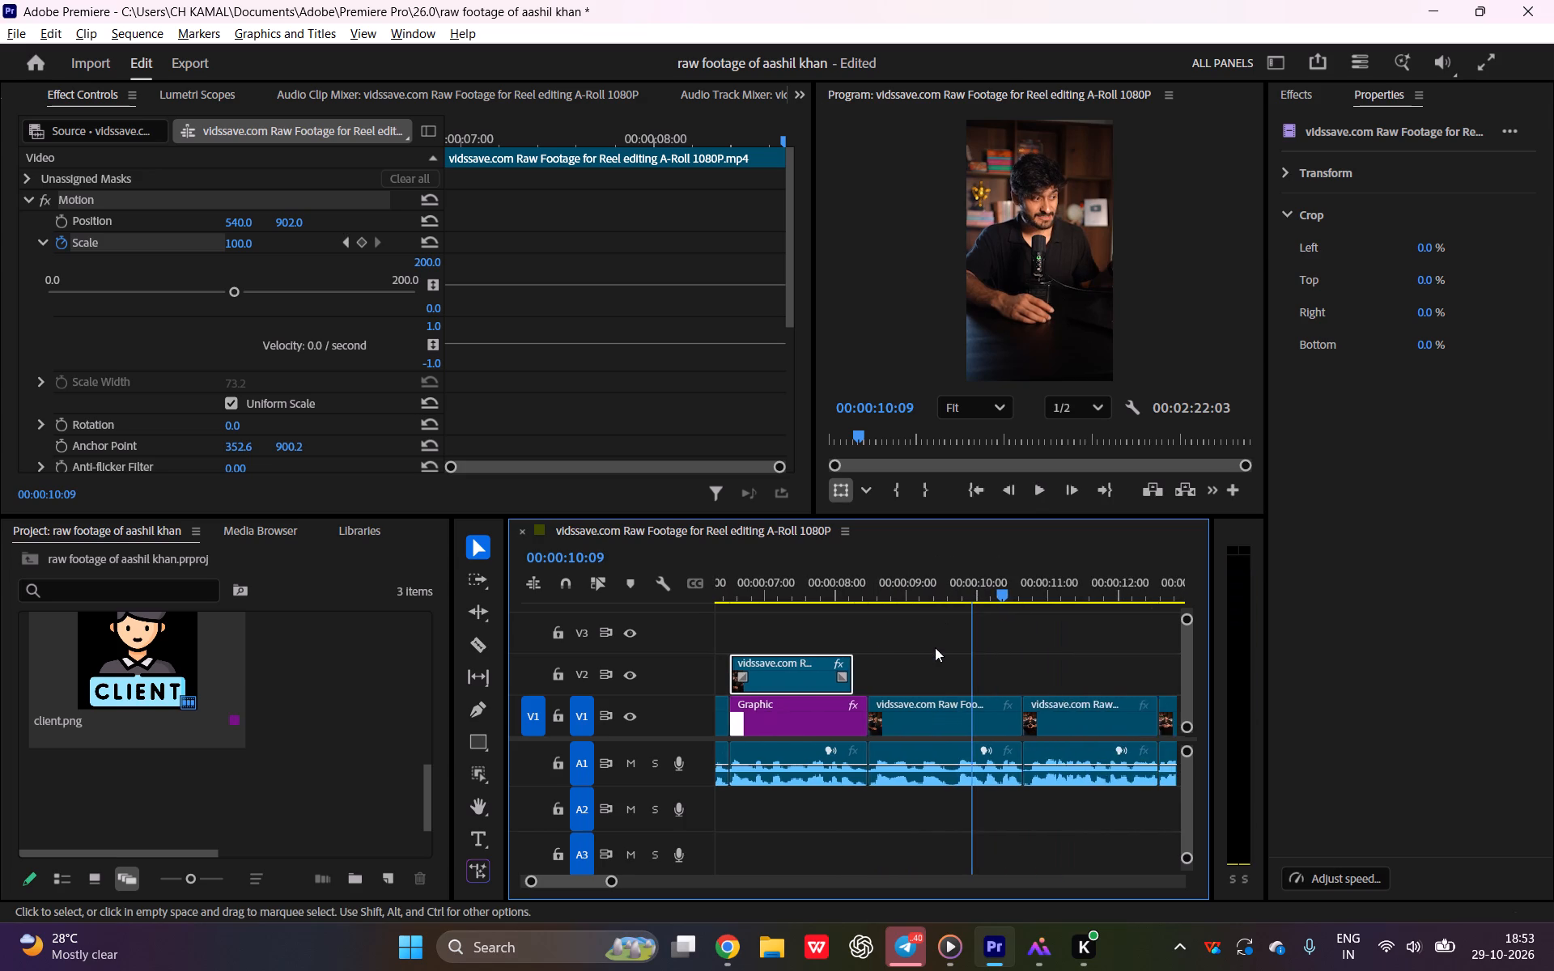
Replay from 00:00:05:11 and delete the client image clip on V2 at about 00:00:04:00.
scroll(935, 647, up, 3)
click(849, 672)
click(869, 575)
drag(862, 583, 718, 589)
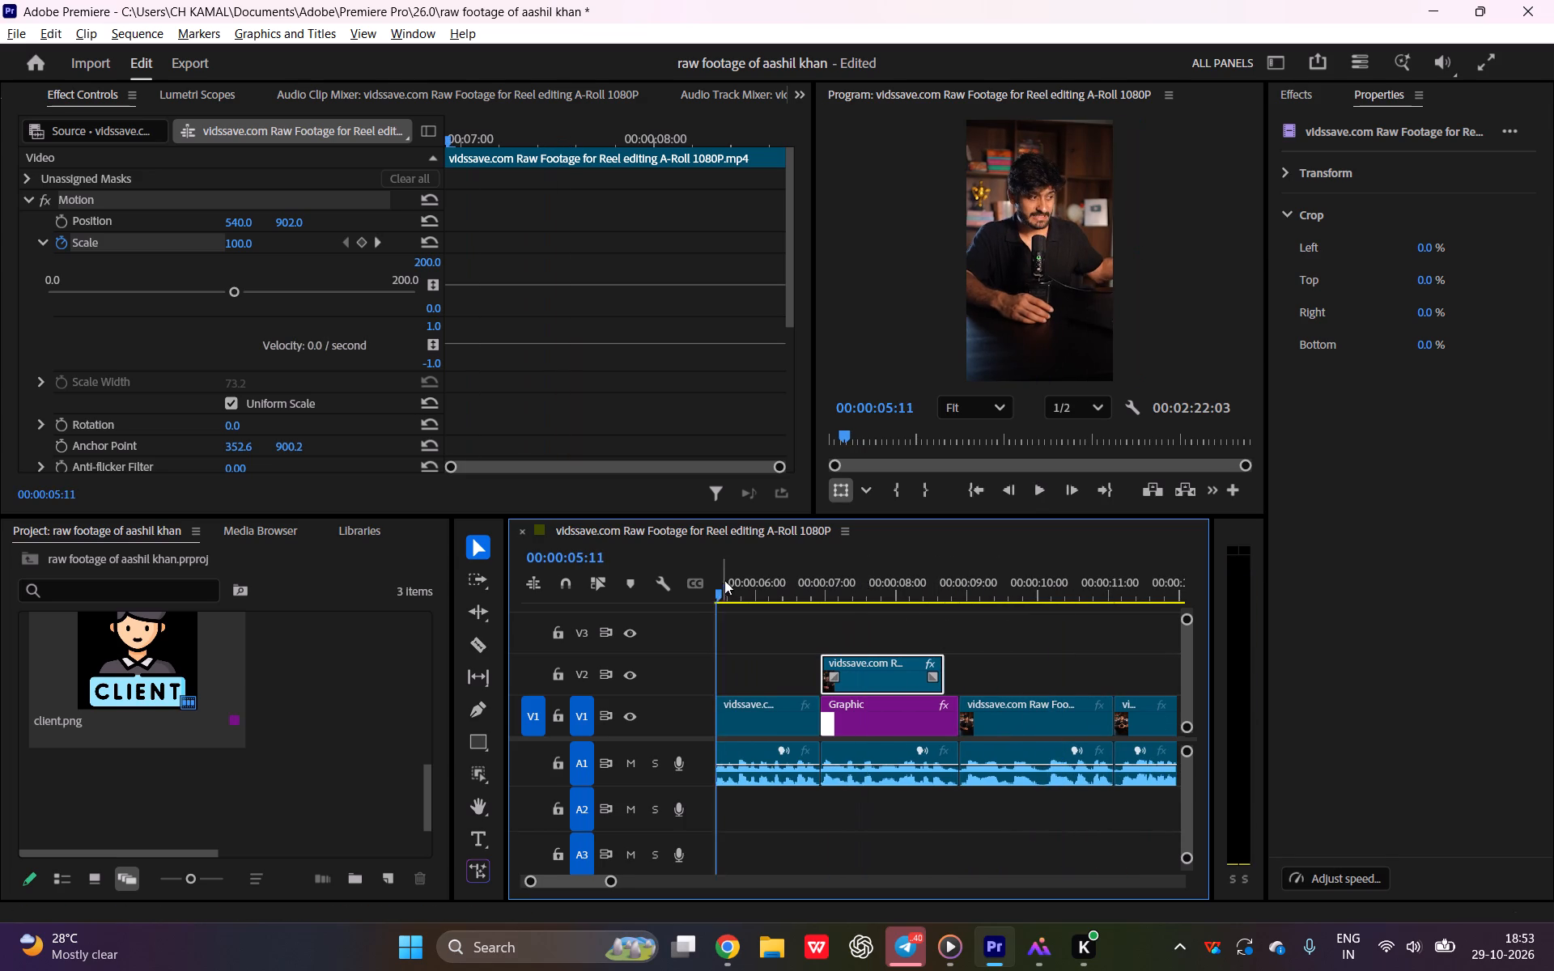
key(space)
key(space)
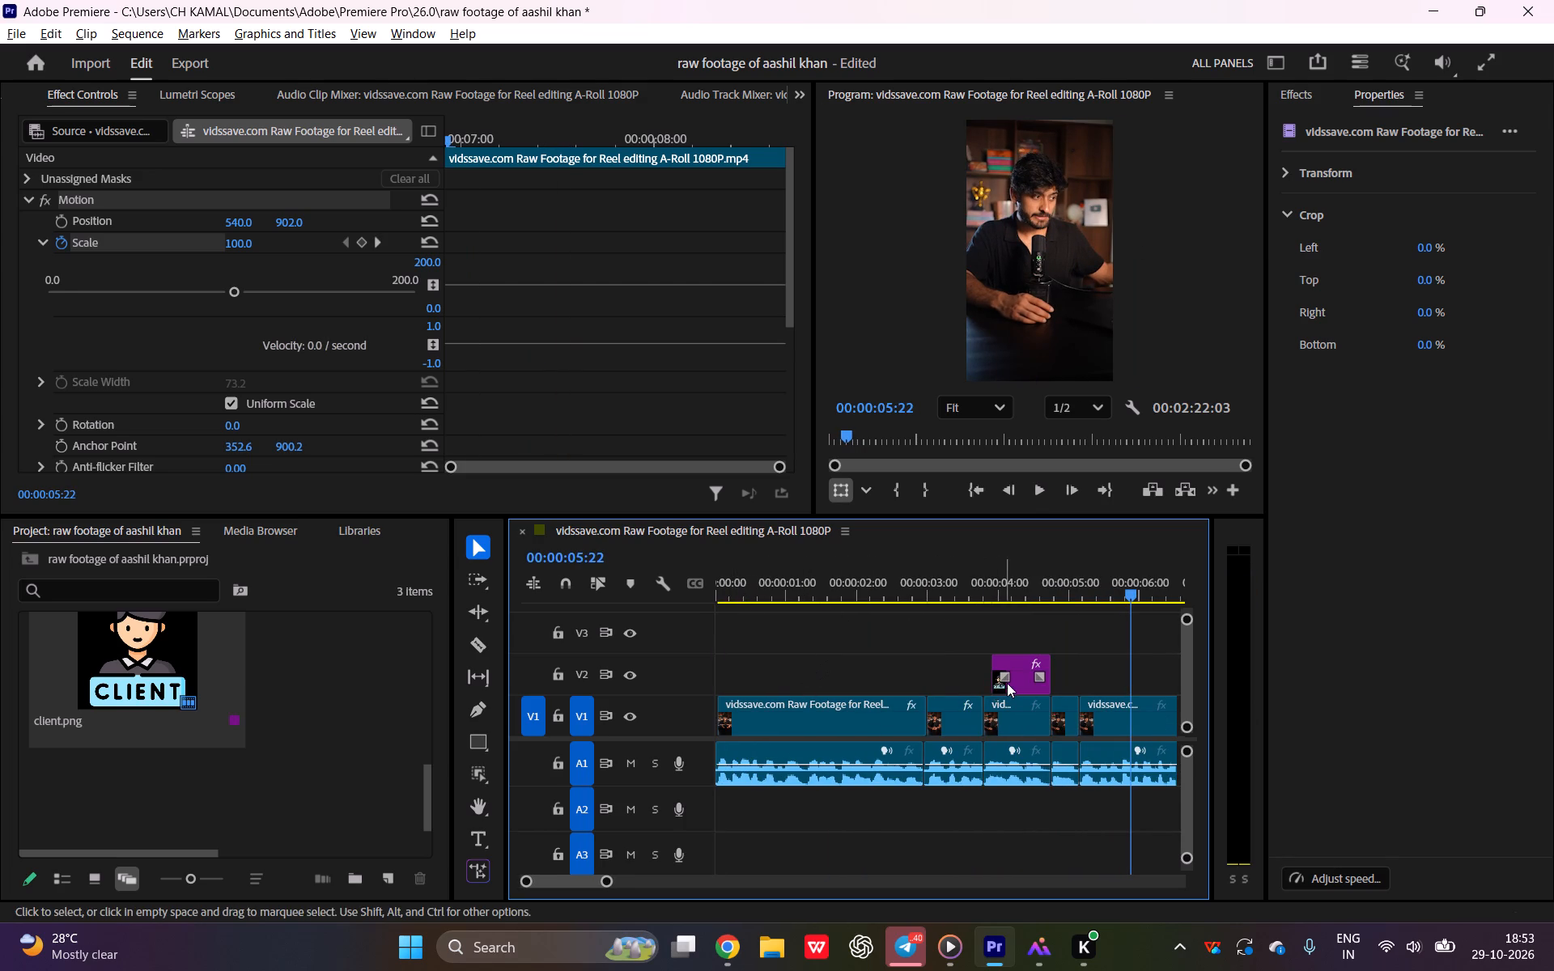
click(1007, 683)
key(Delete)
Play the sequence from about 00:00:03:02 to 00:00:07:23 to review the cuts and the V2 footage over white.
drag(972, 591, 915, 594)
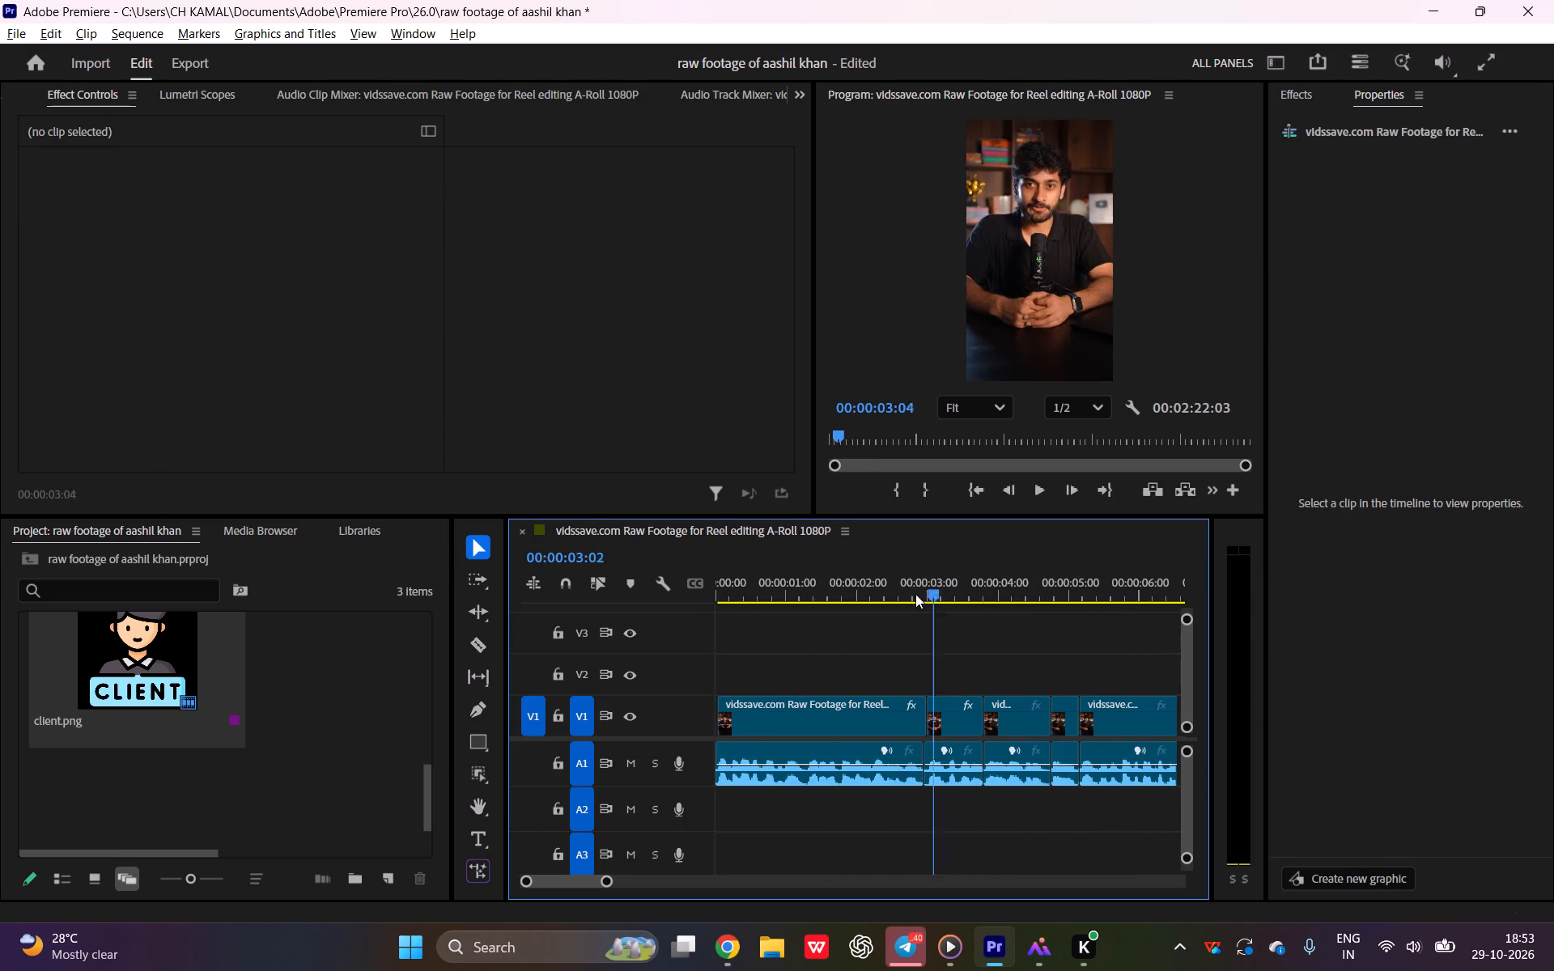
drag(915, 594, 832, 609)
key(space)
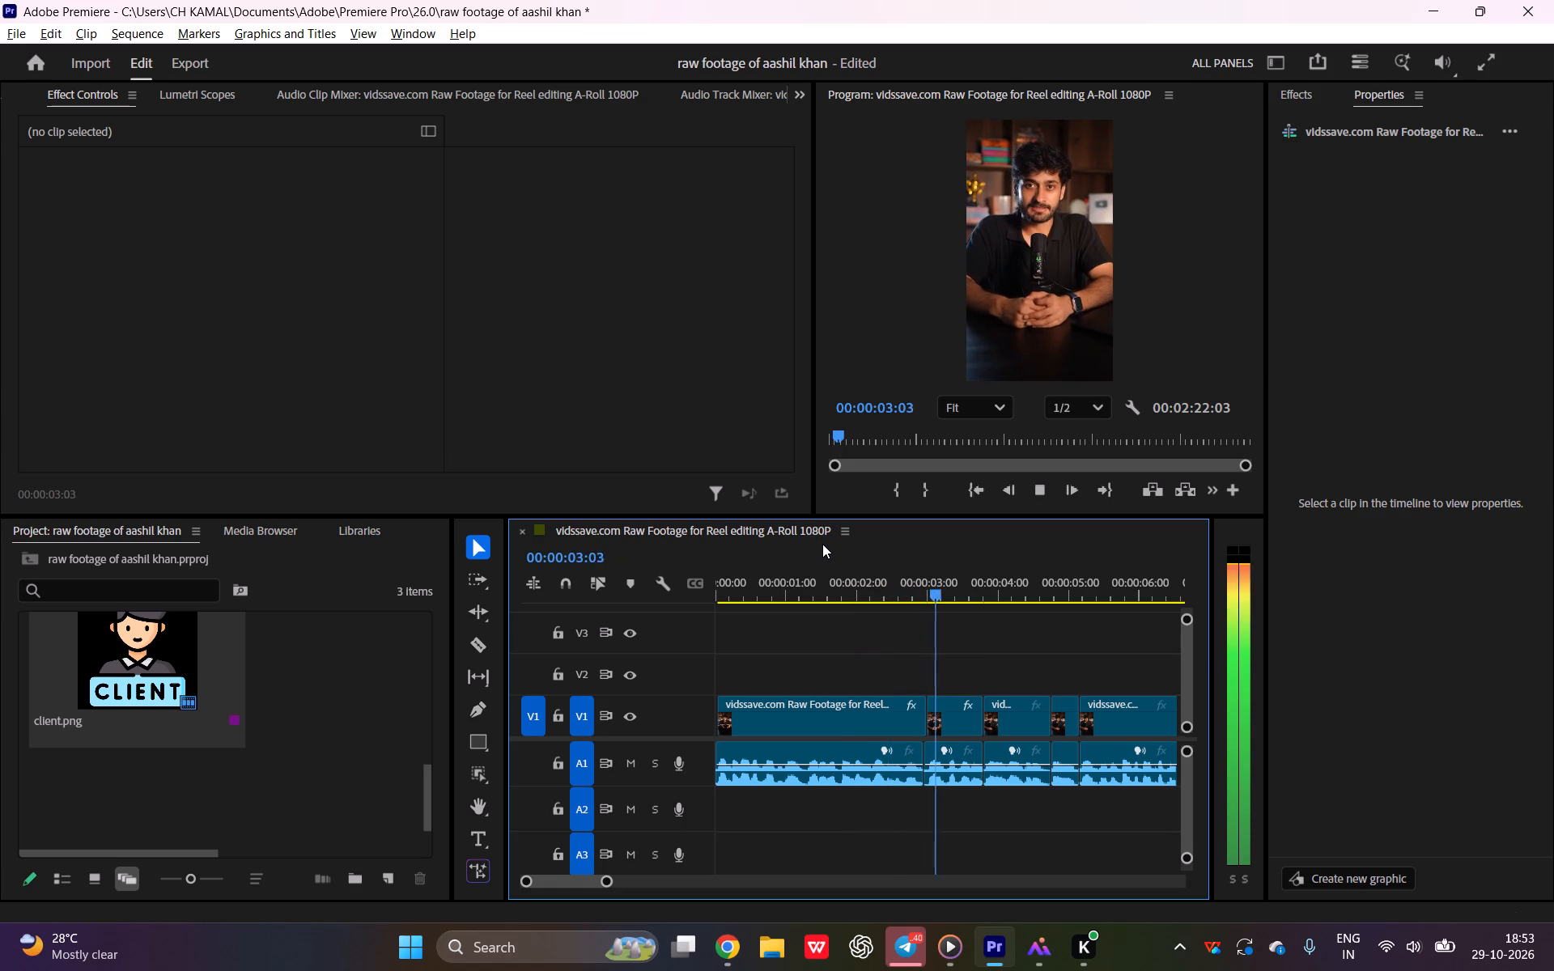
key(space)
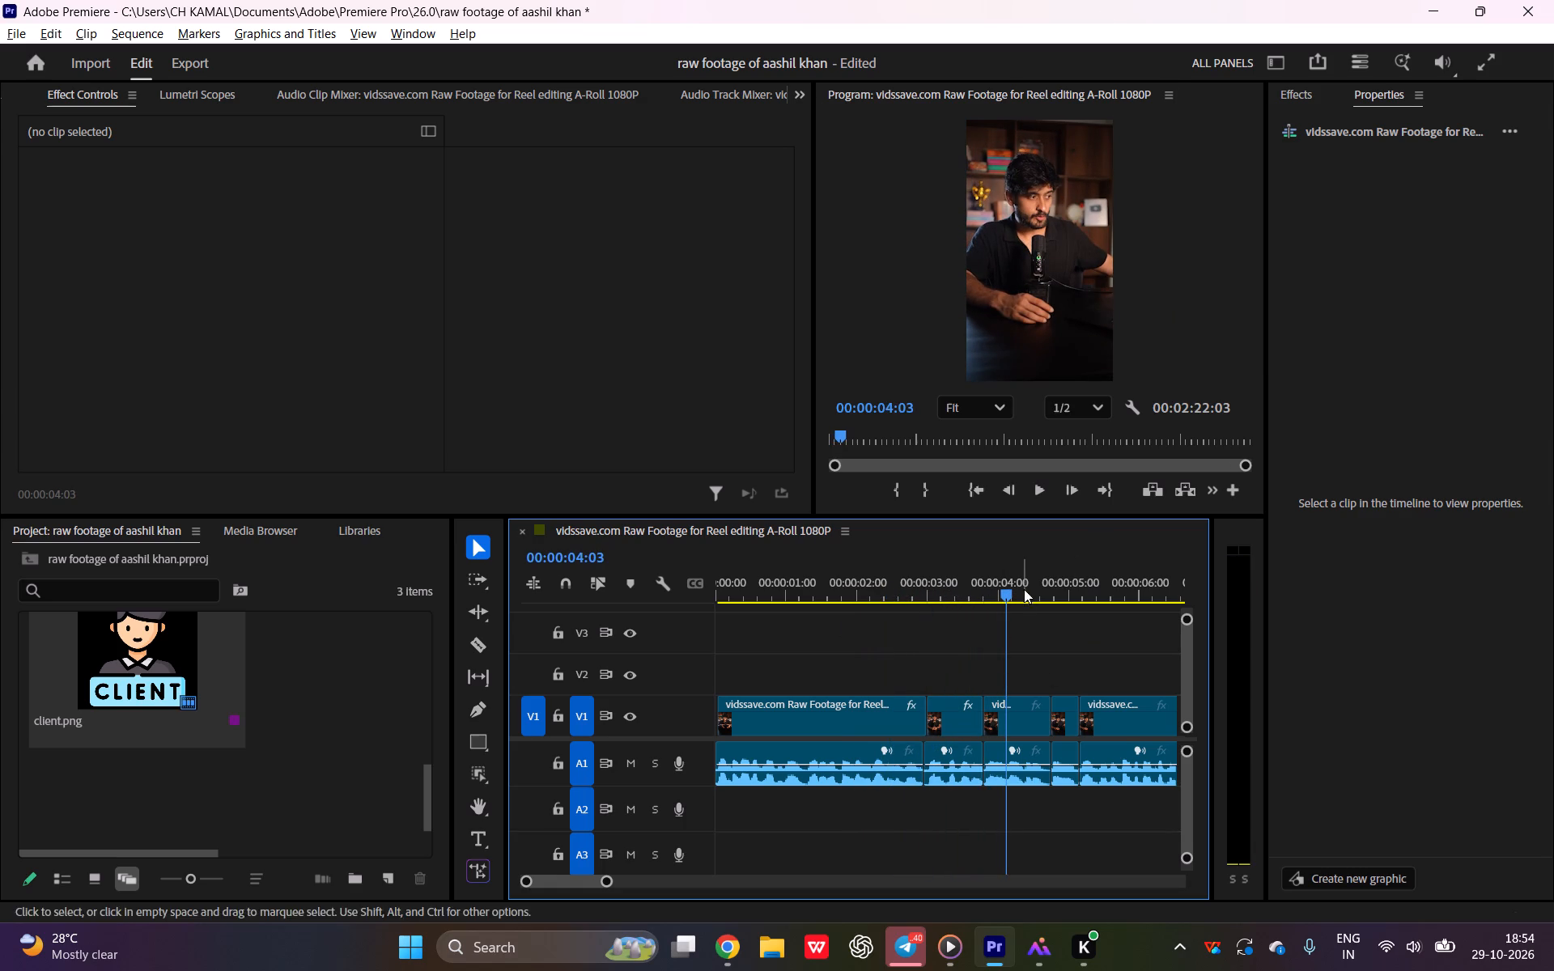
key(space)
scroll(1030, 596, down, 3)
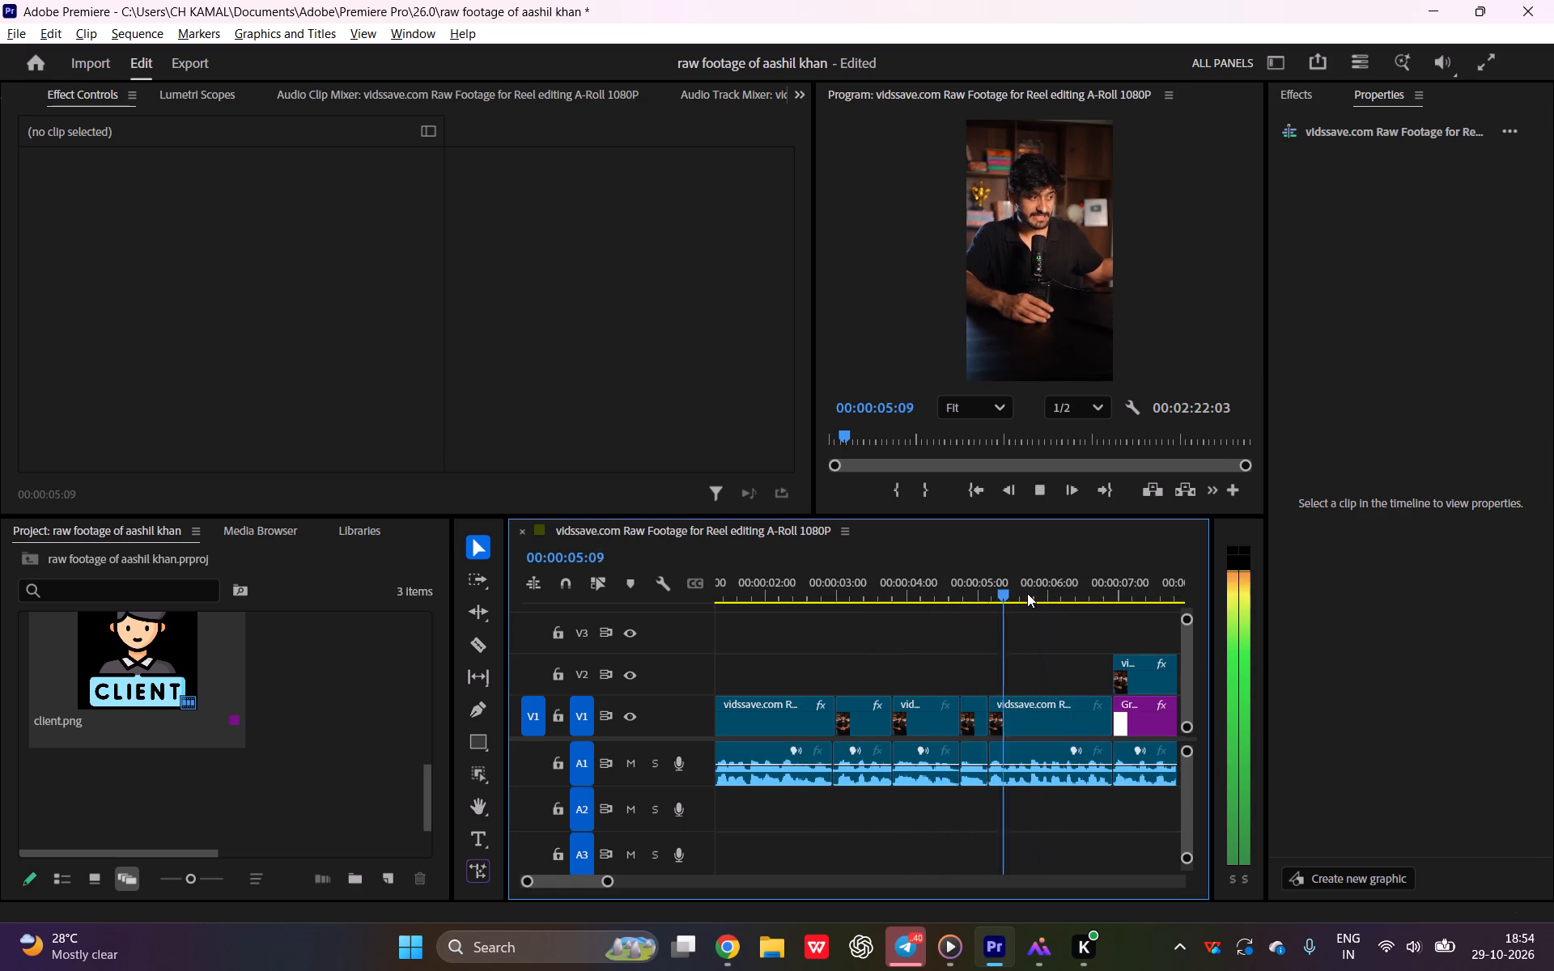
scroll(1025, 593, down, 4)
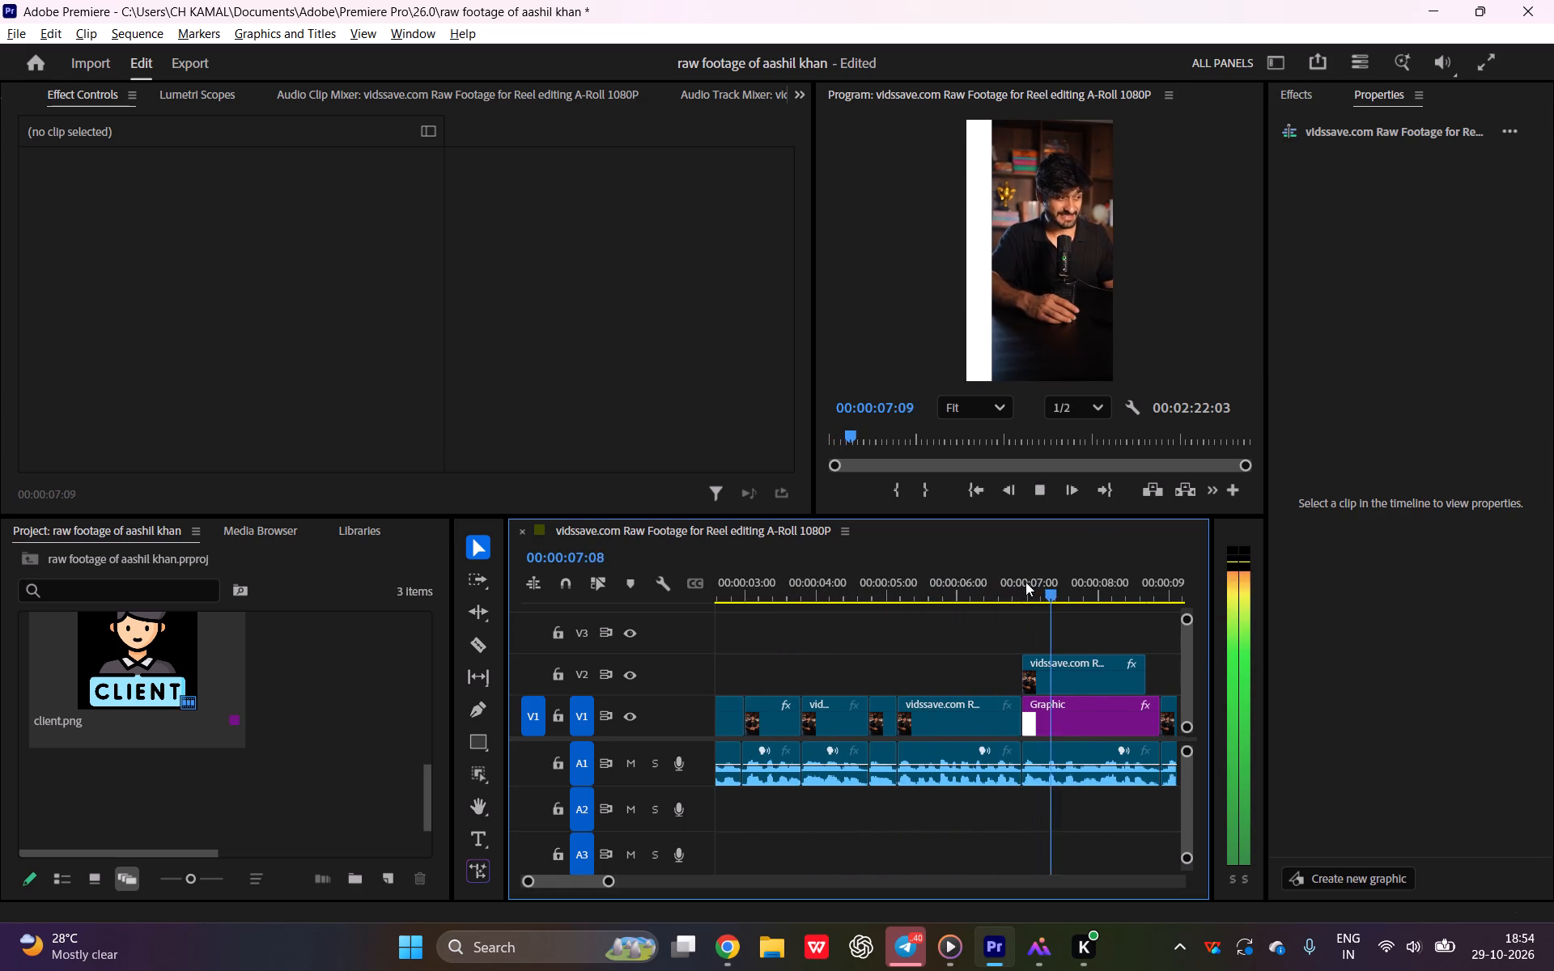
scroll(1025, 582, down, 1)
key(space)
Select the V2 footage and move it to Position about 361, 902 so it fills the frame at 00:00:07:23.
click(1088, 235)
drag(1058, 245, 1037, 241)
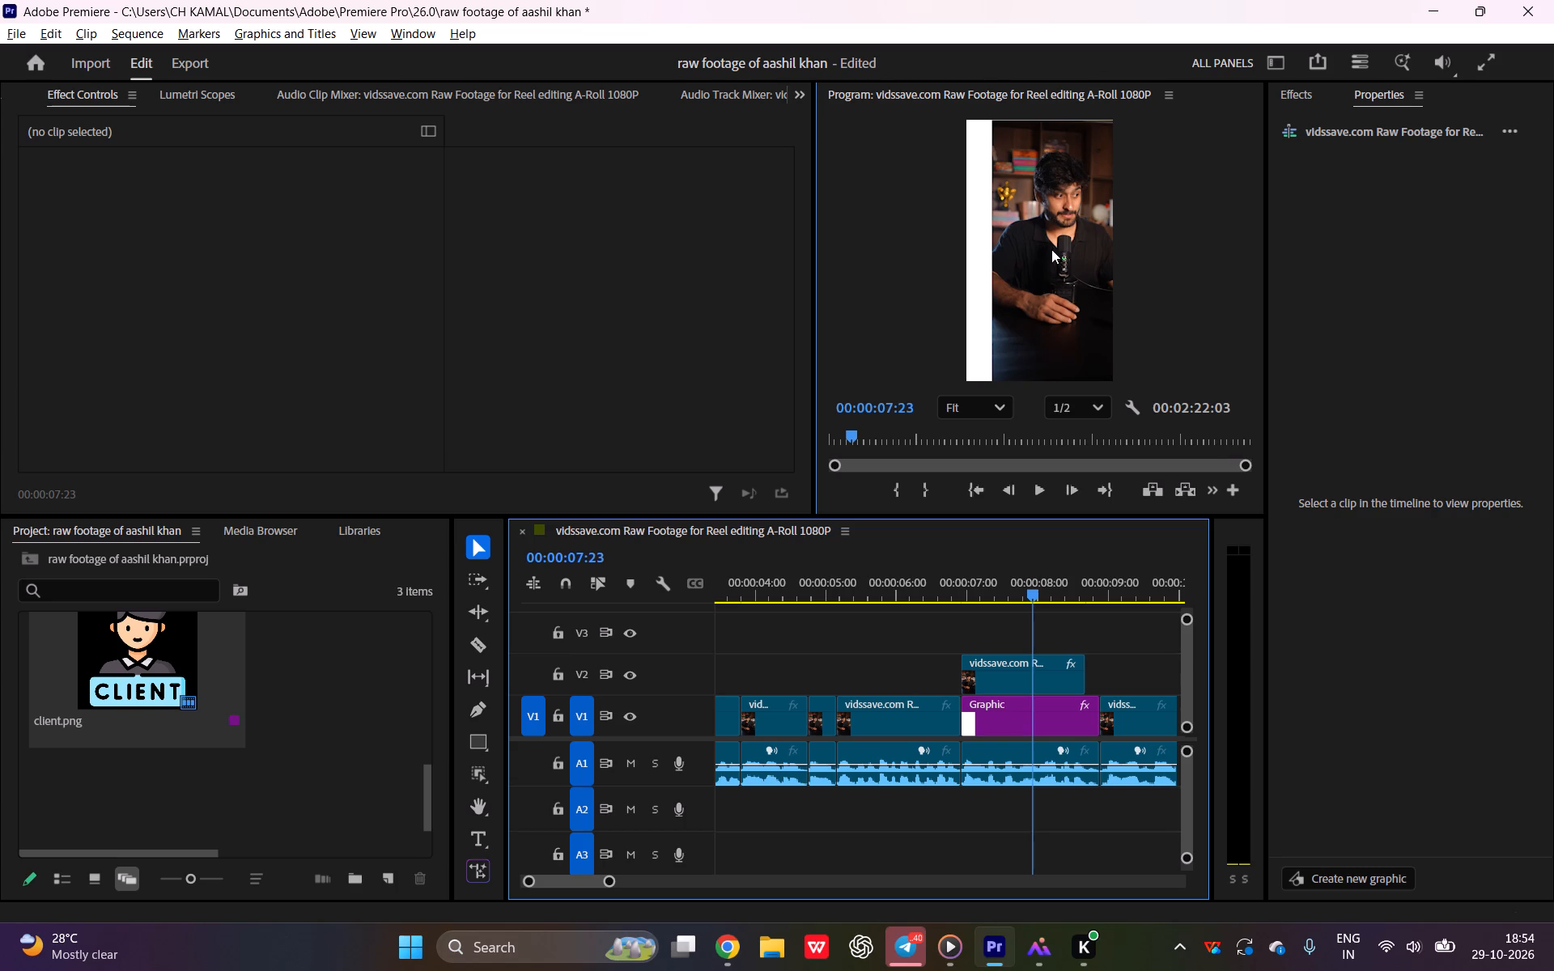
click(1052, 249)
click(280, 192)
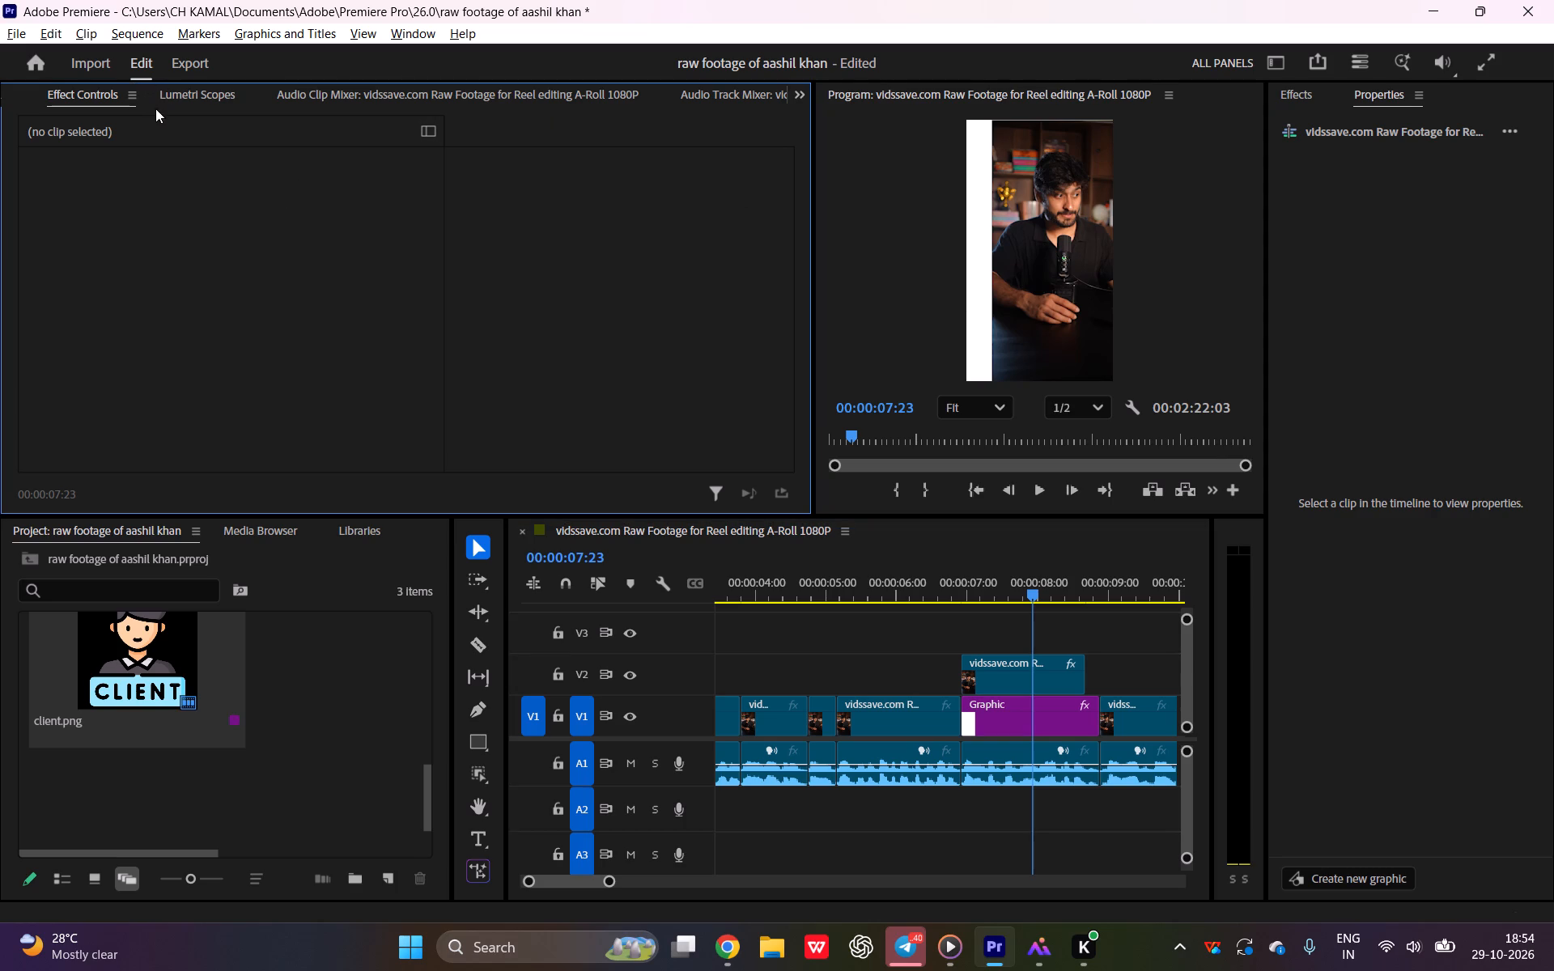
click(1025, 669)
drag(1073, 273, 1072, 273)
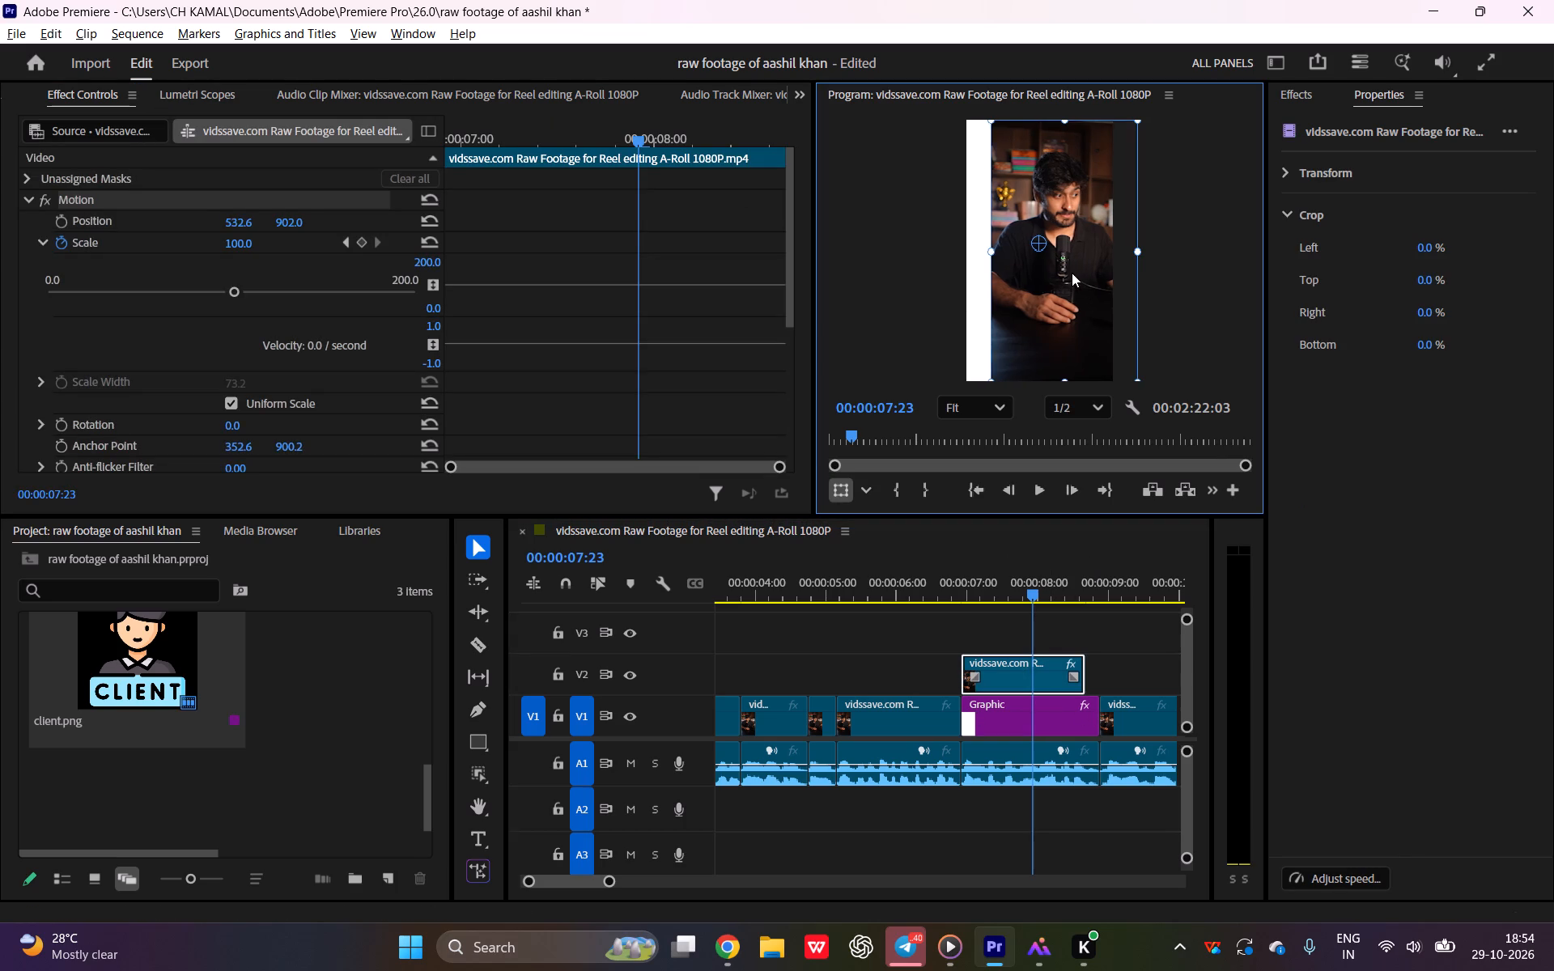
drag(1072, 273, 1047, 272)
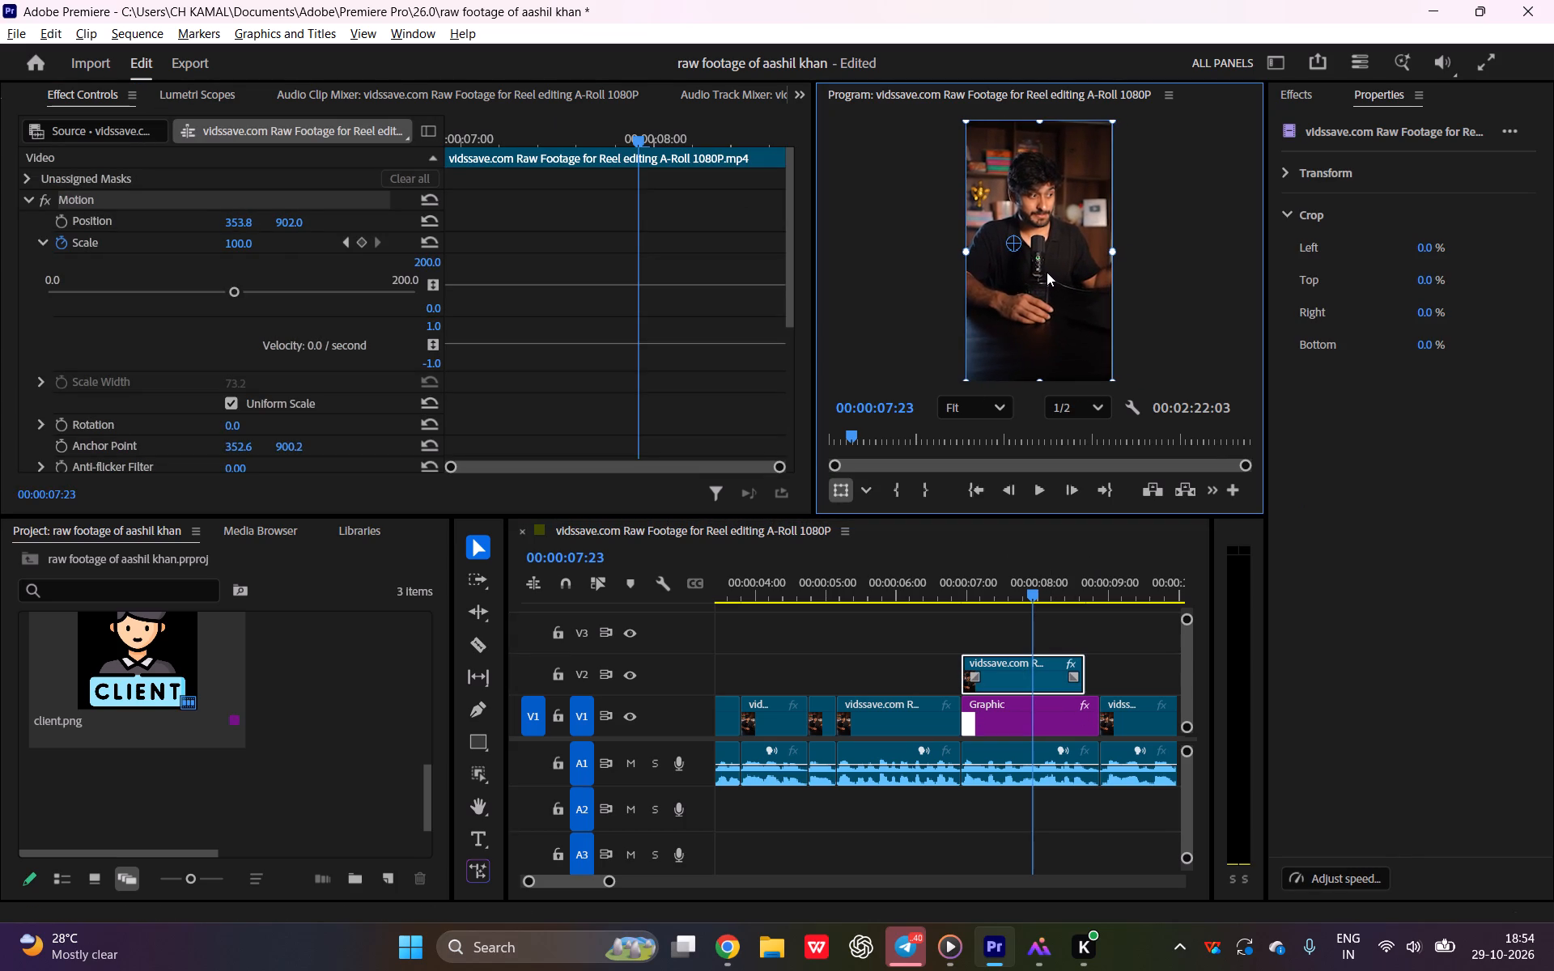
drag(1047, 272, 1049, 273)
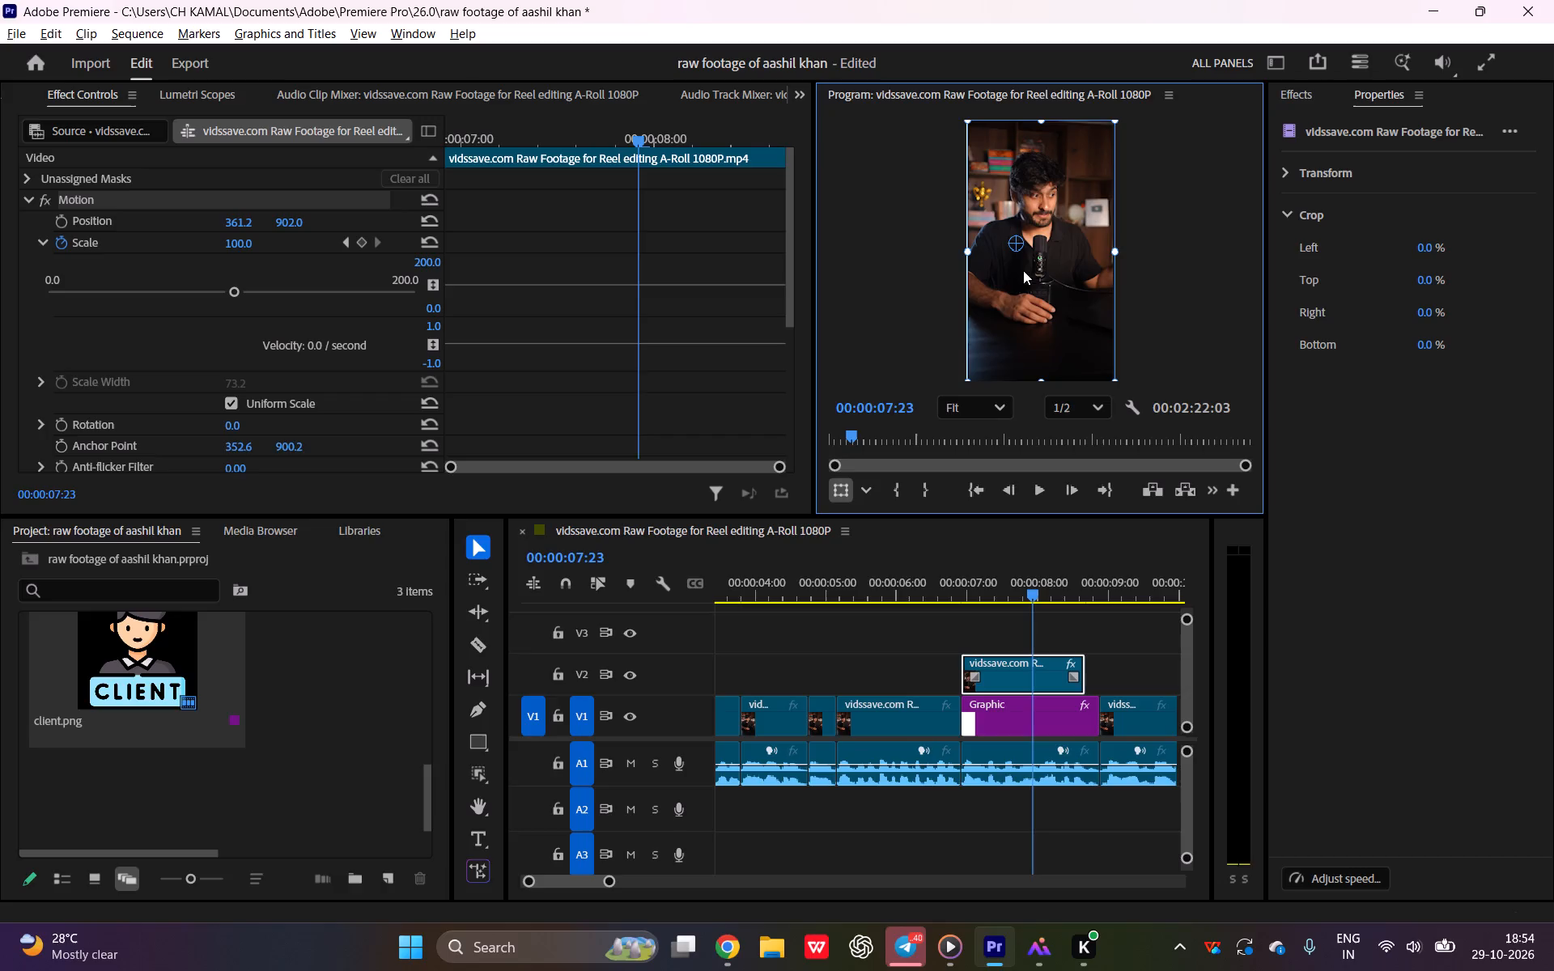
Rescale the V2 footage to about 100.3 at 00:00:07:23, adding a Scale keyframe there.
click(965, 253)
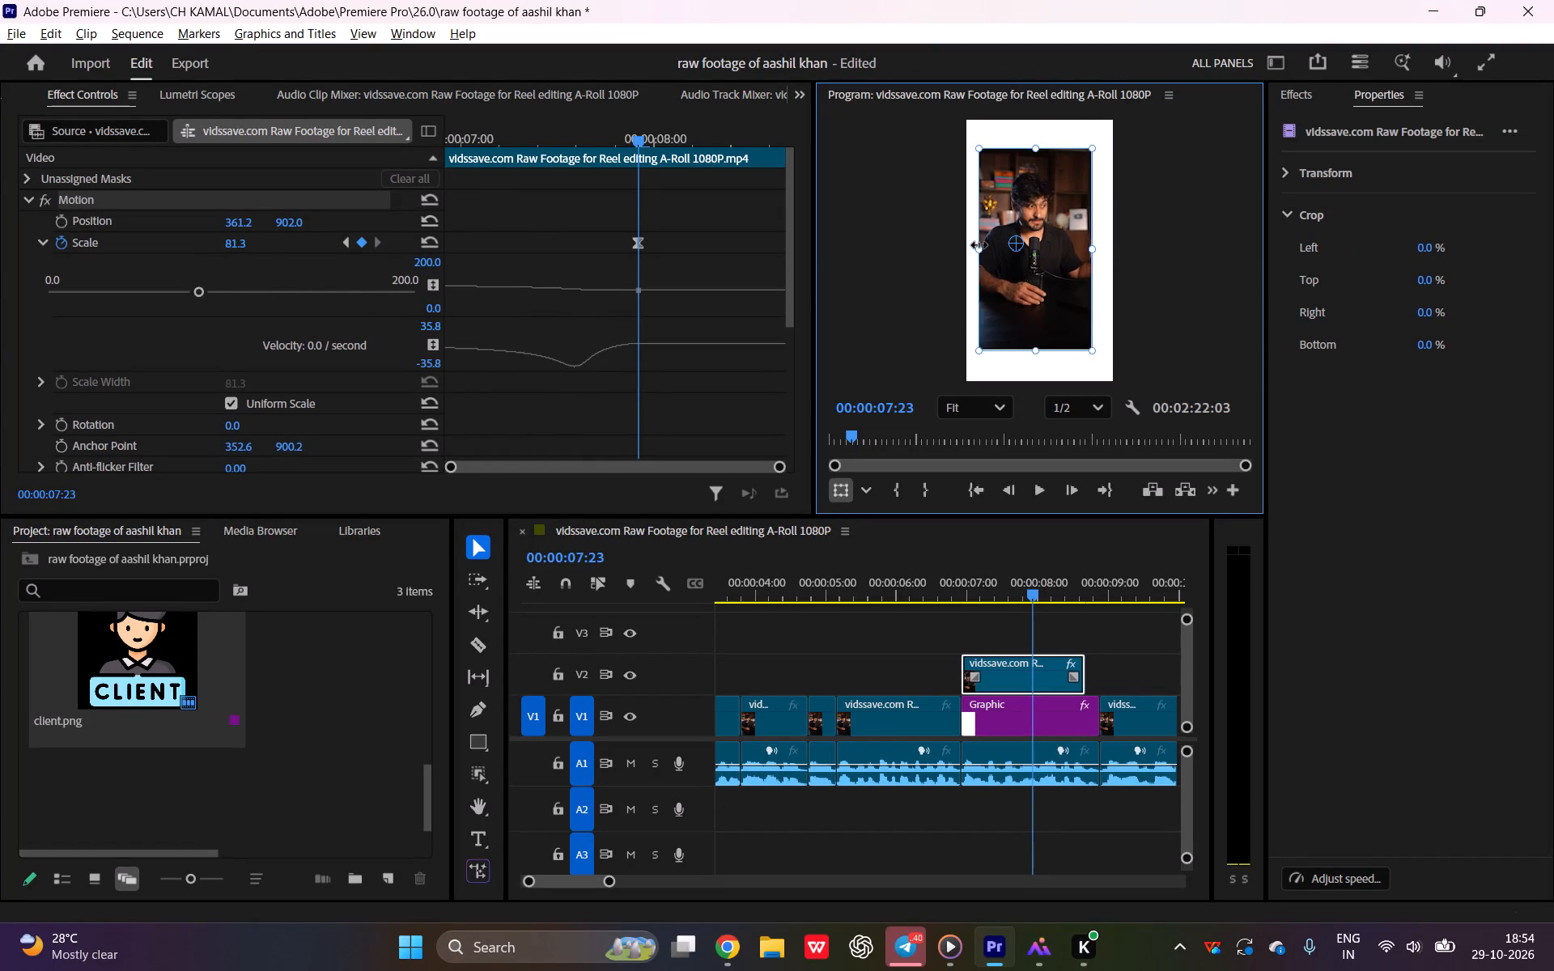
Move the V2 footage's anchor point to the centre of the picture, at about 538, 930.
drag(1016, 246, 1021, 246)
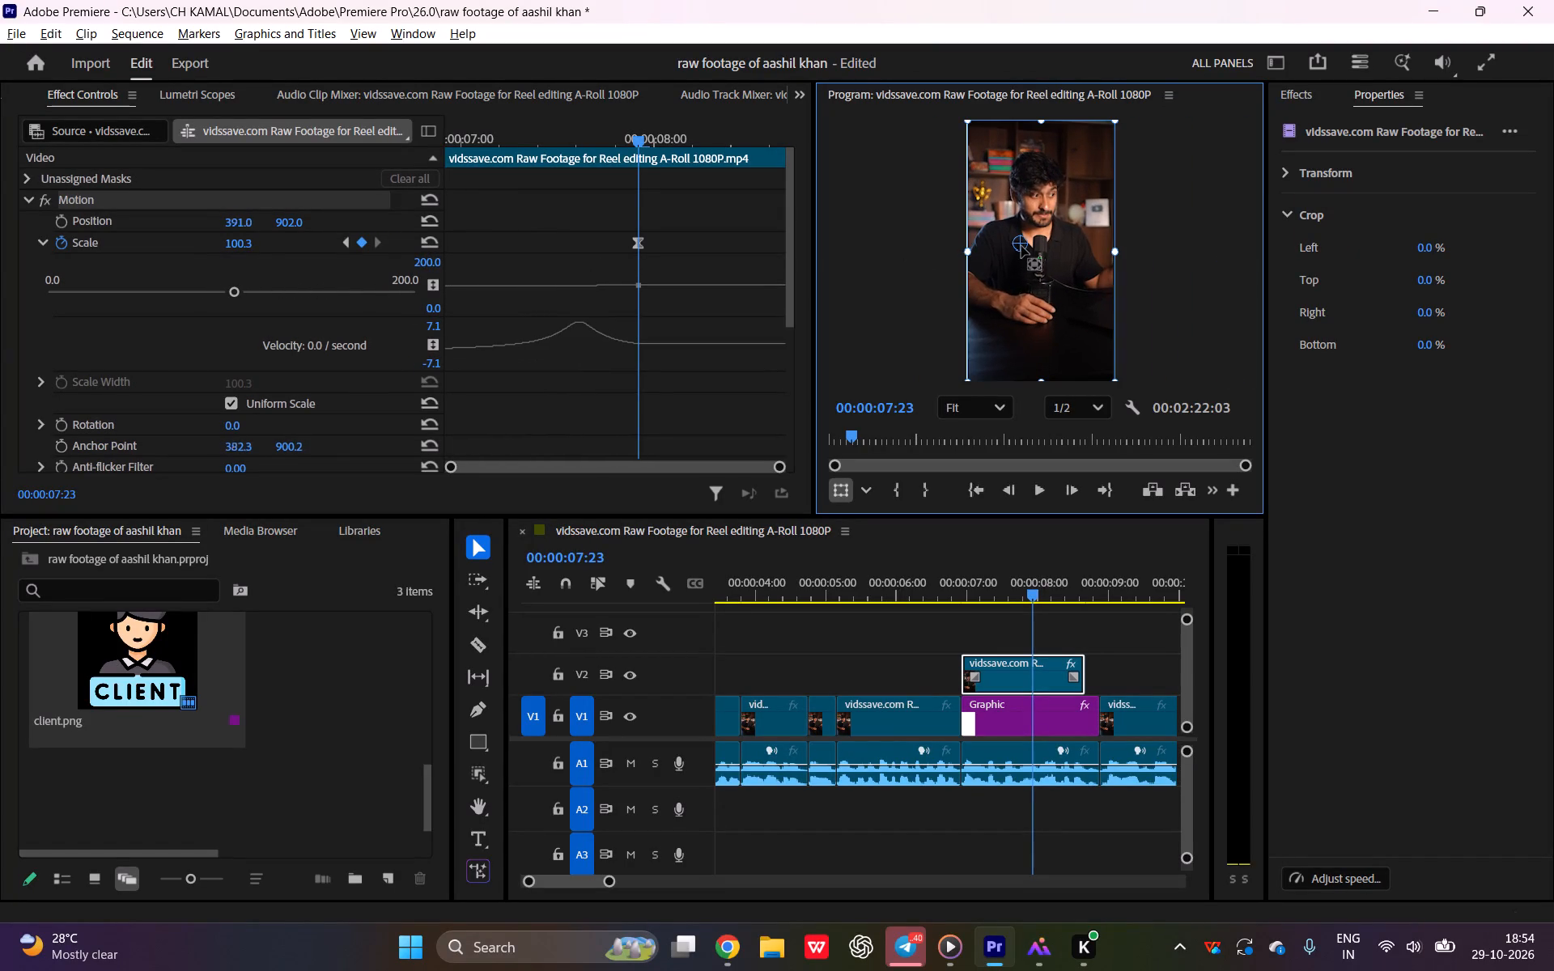
drag(1021, 246, 1041, 251)
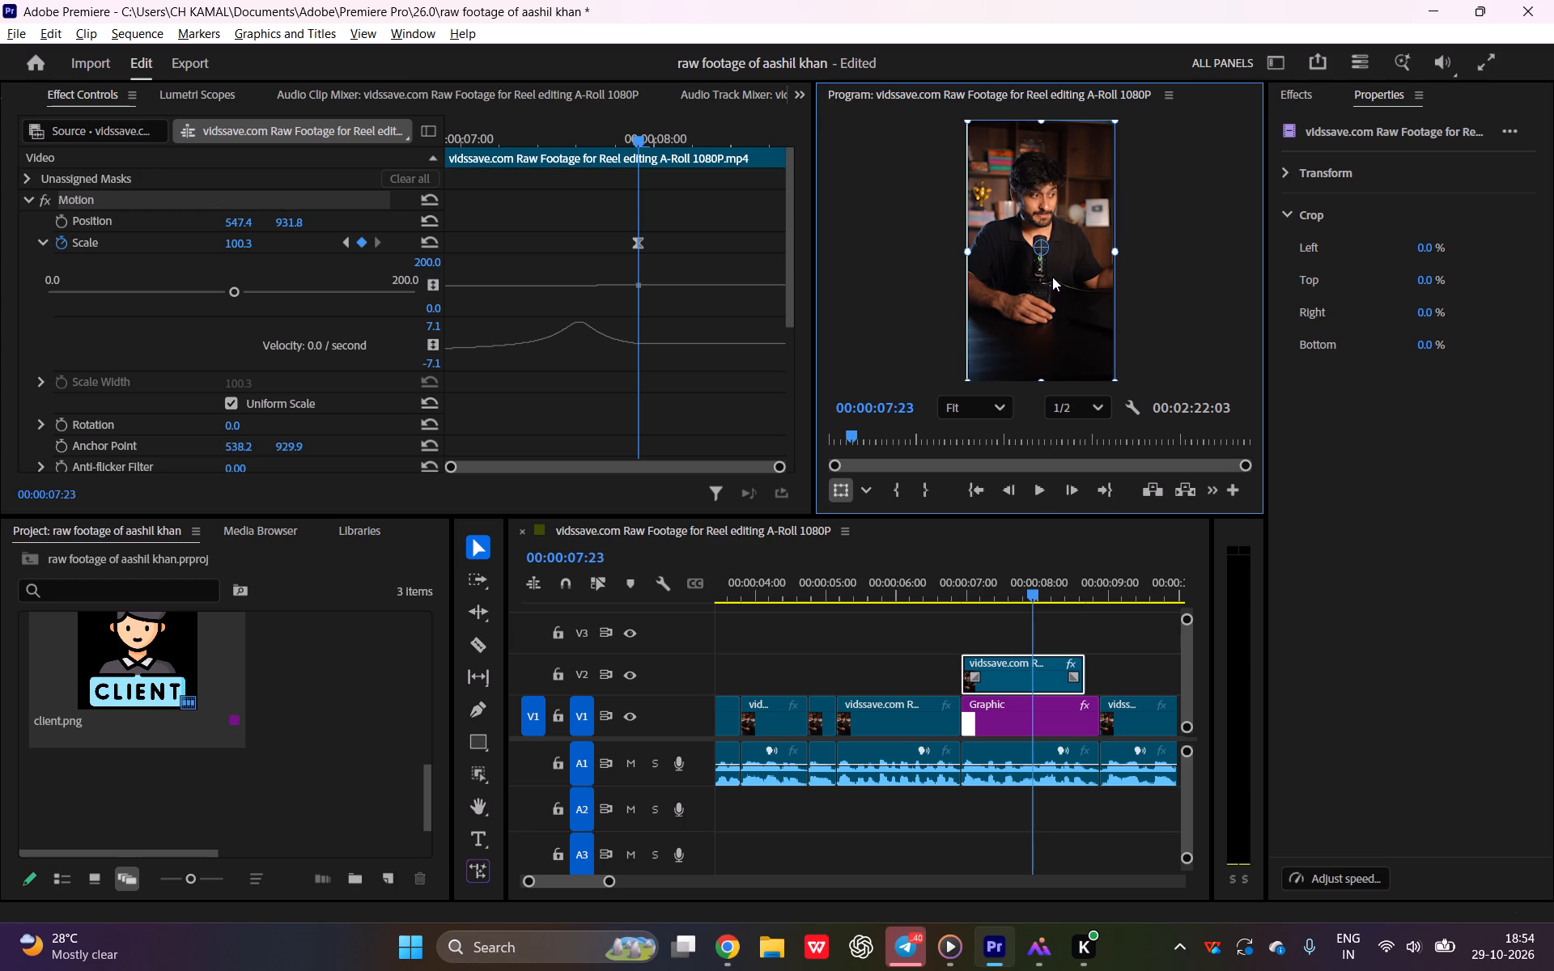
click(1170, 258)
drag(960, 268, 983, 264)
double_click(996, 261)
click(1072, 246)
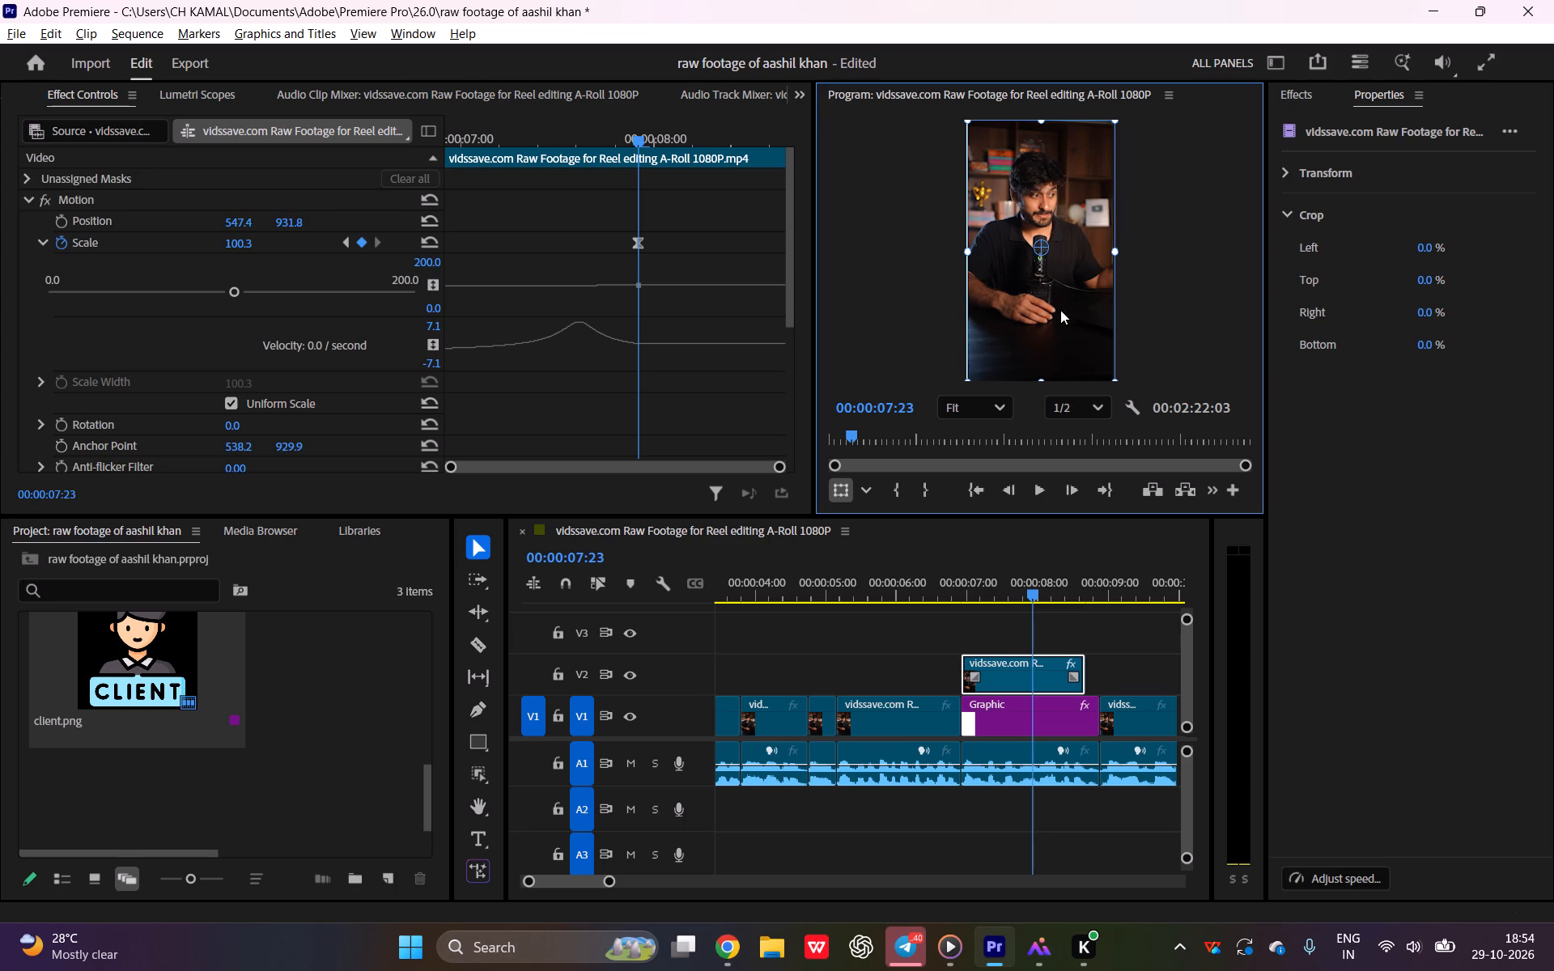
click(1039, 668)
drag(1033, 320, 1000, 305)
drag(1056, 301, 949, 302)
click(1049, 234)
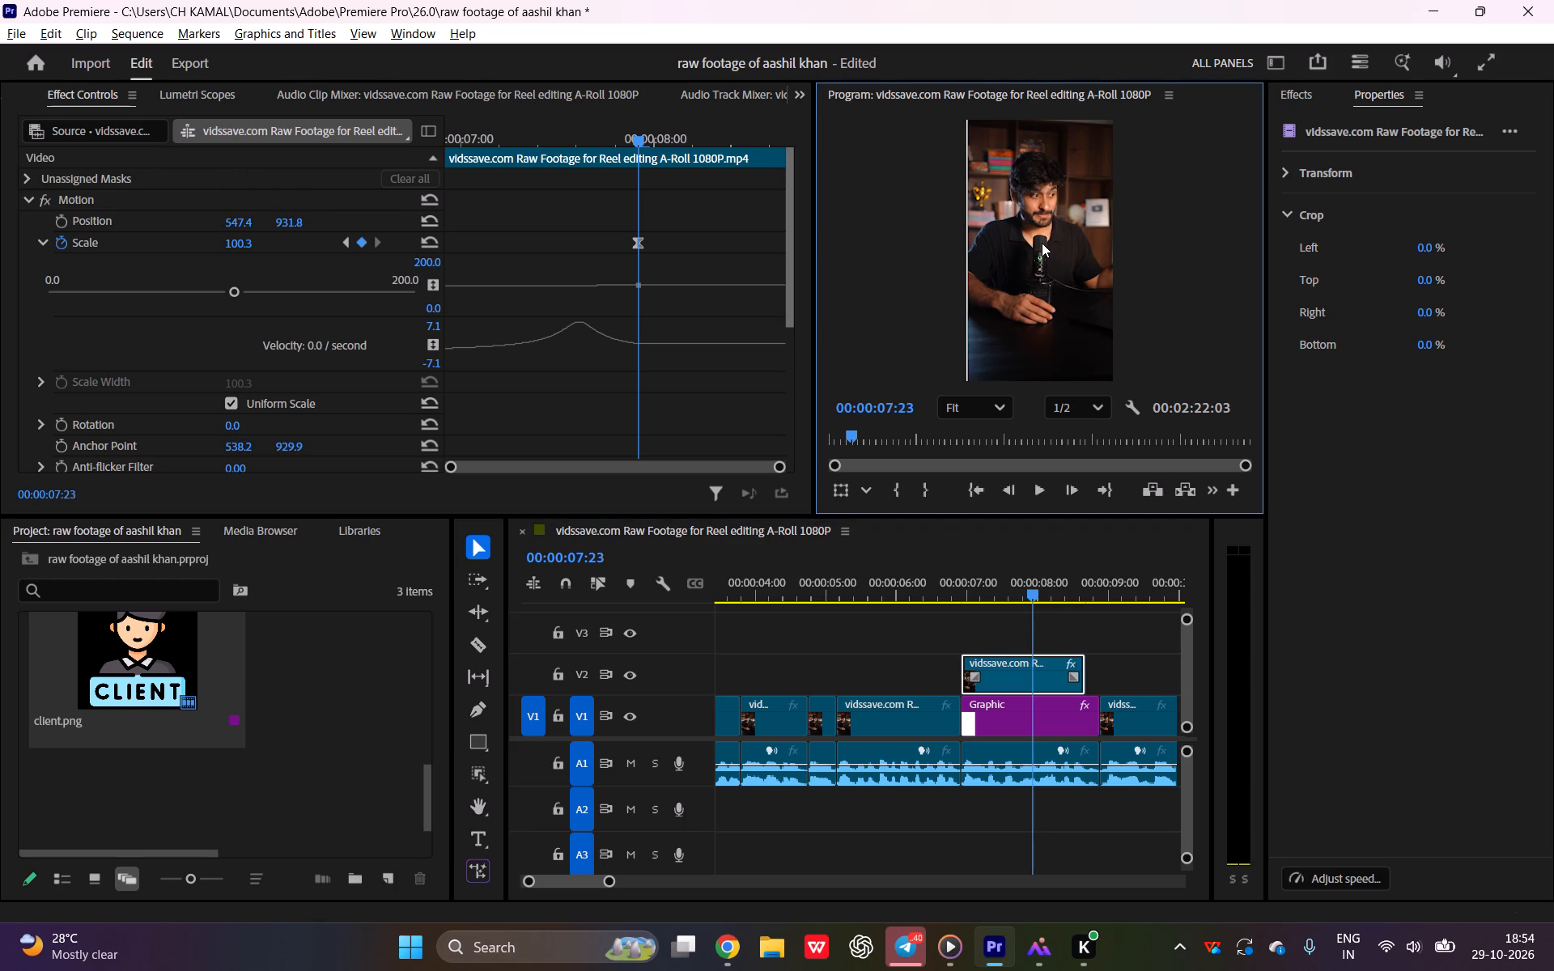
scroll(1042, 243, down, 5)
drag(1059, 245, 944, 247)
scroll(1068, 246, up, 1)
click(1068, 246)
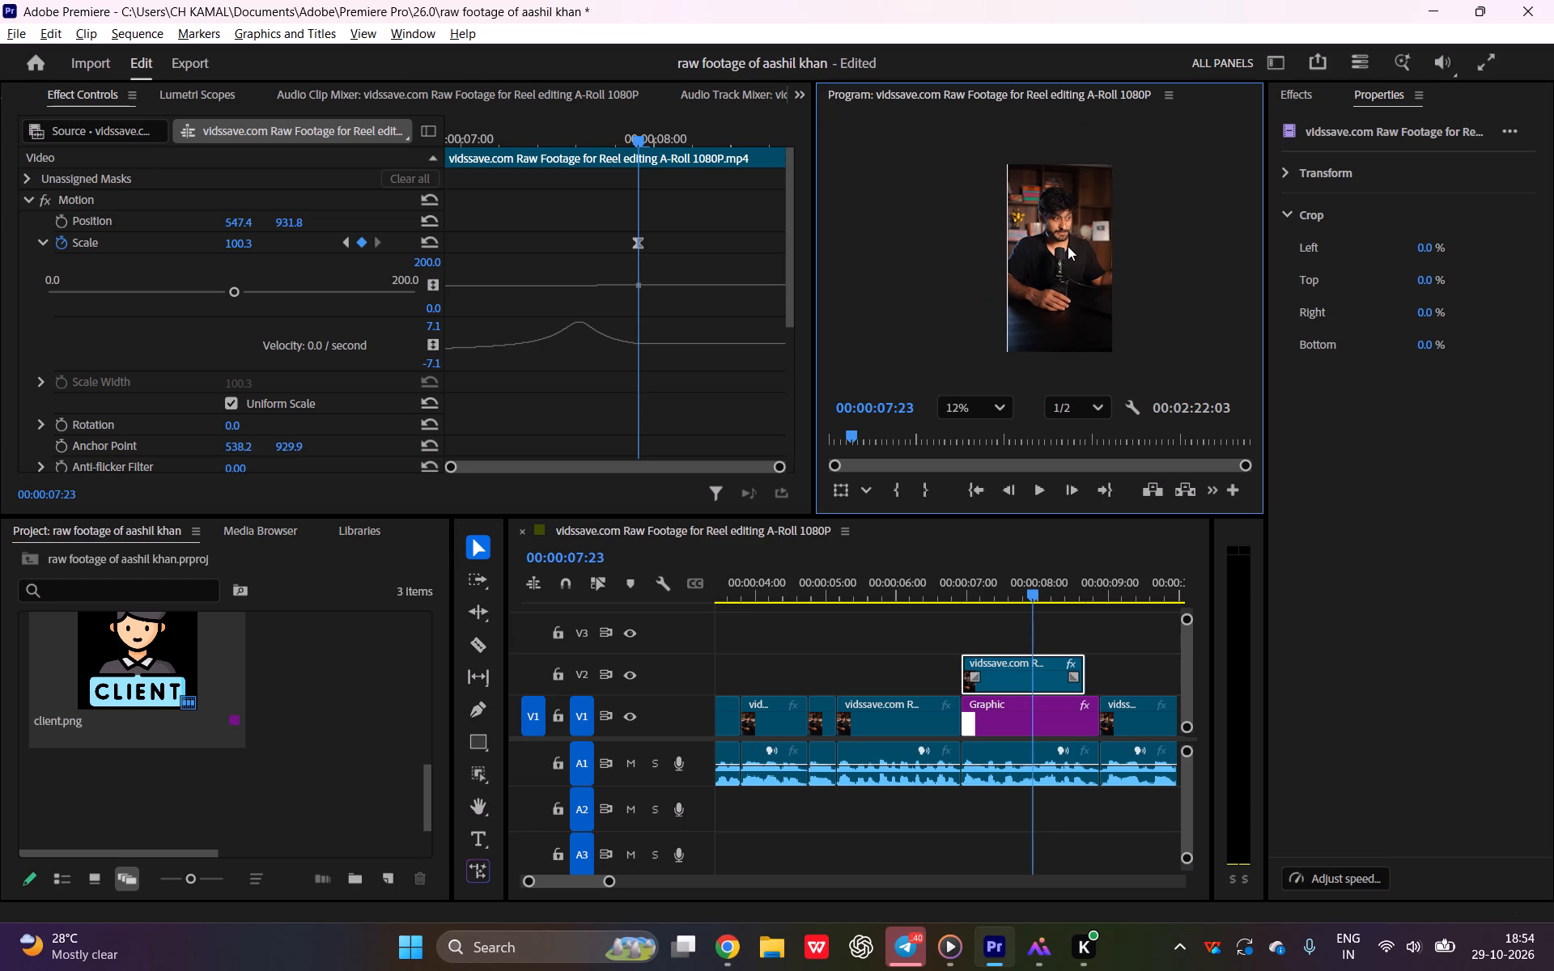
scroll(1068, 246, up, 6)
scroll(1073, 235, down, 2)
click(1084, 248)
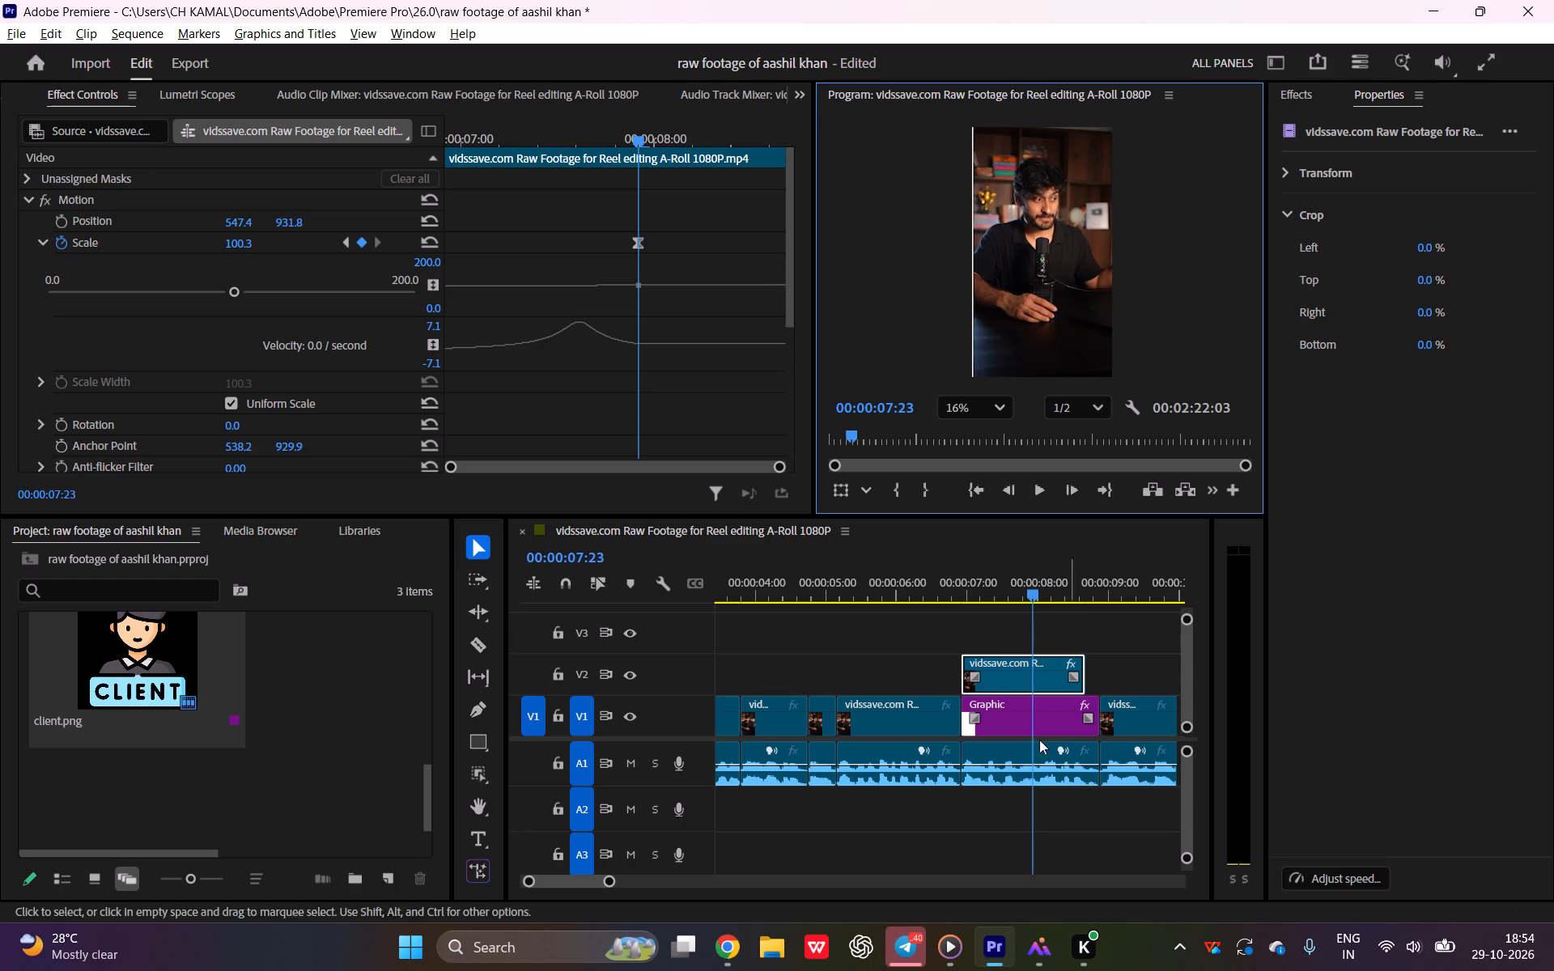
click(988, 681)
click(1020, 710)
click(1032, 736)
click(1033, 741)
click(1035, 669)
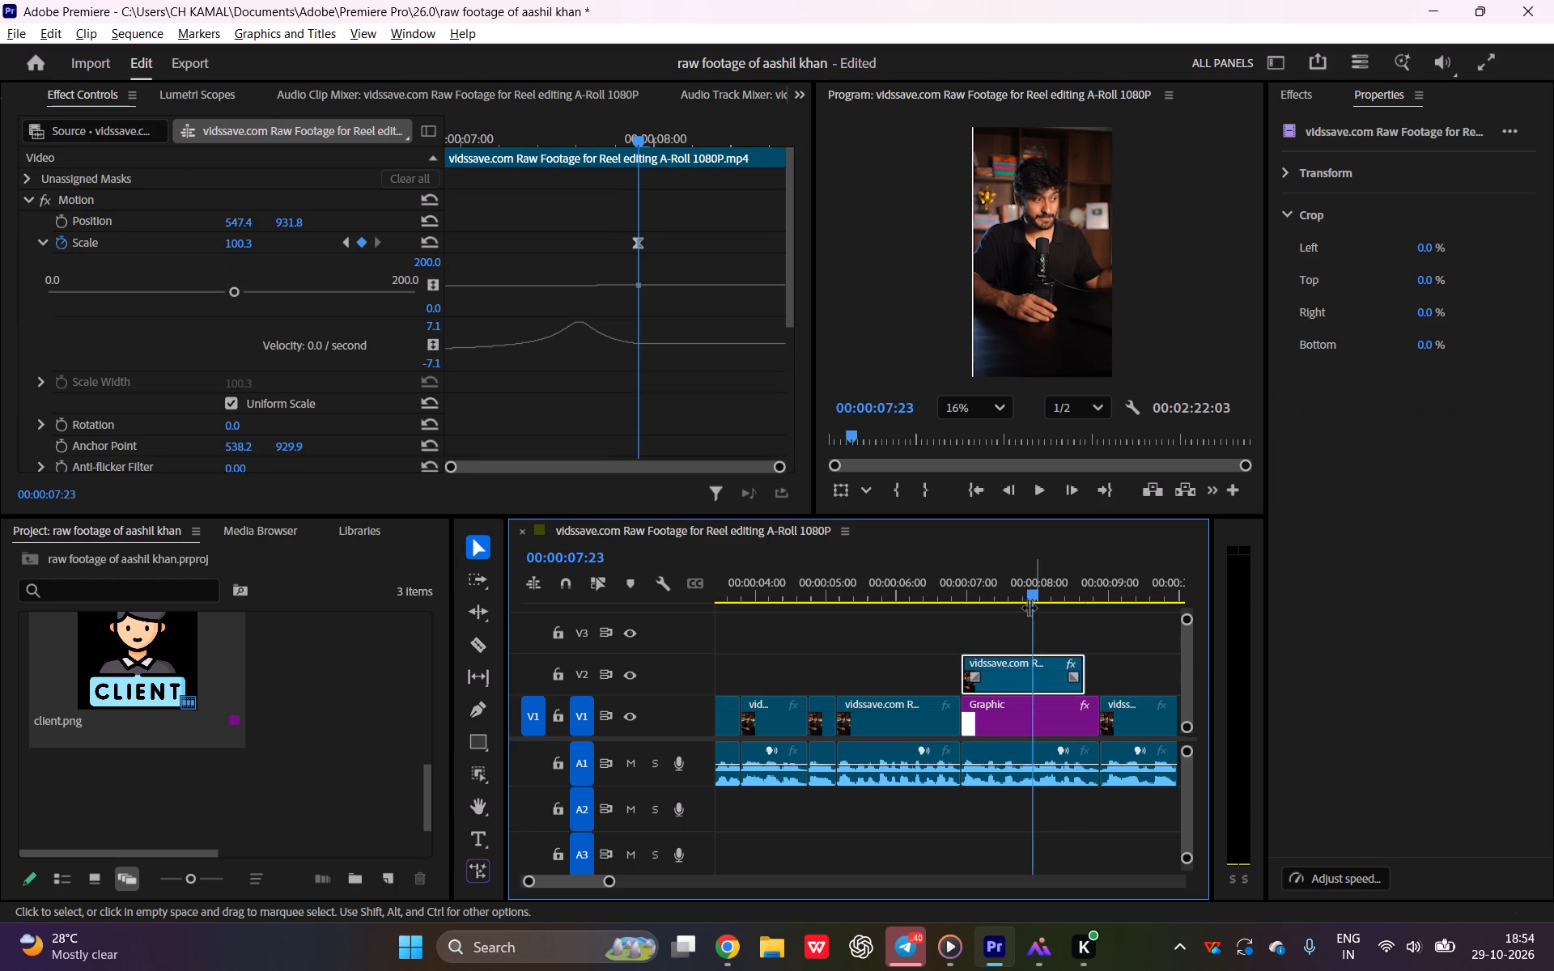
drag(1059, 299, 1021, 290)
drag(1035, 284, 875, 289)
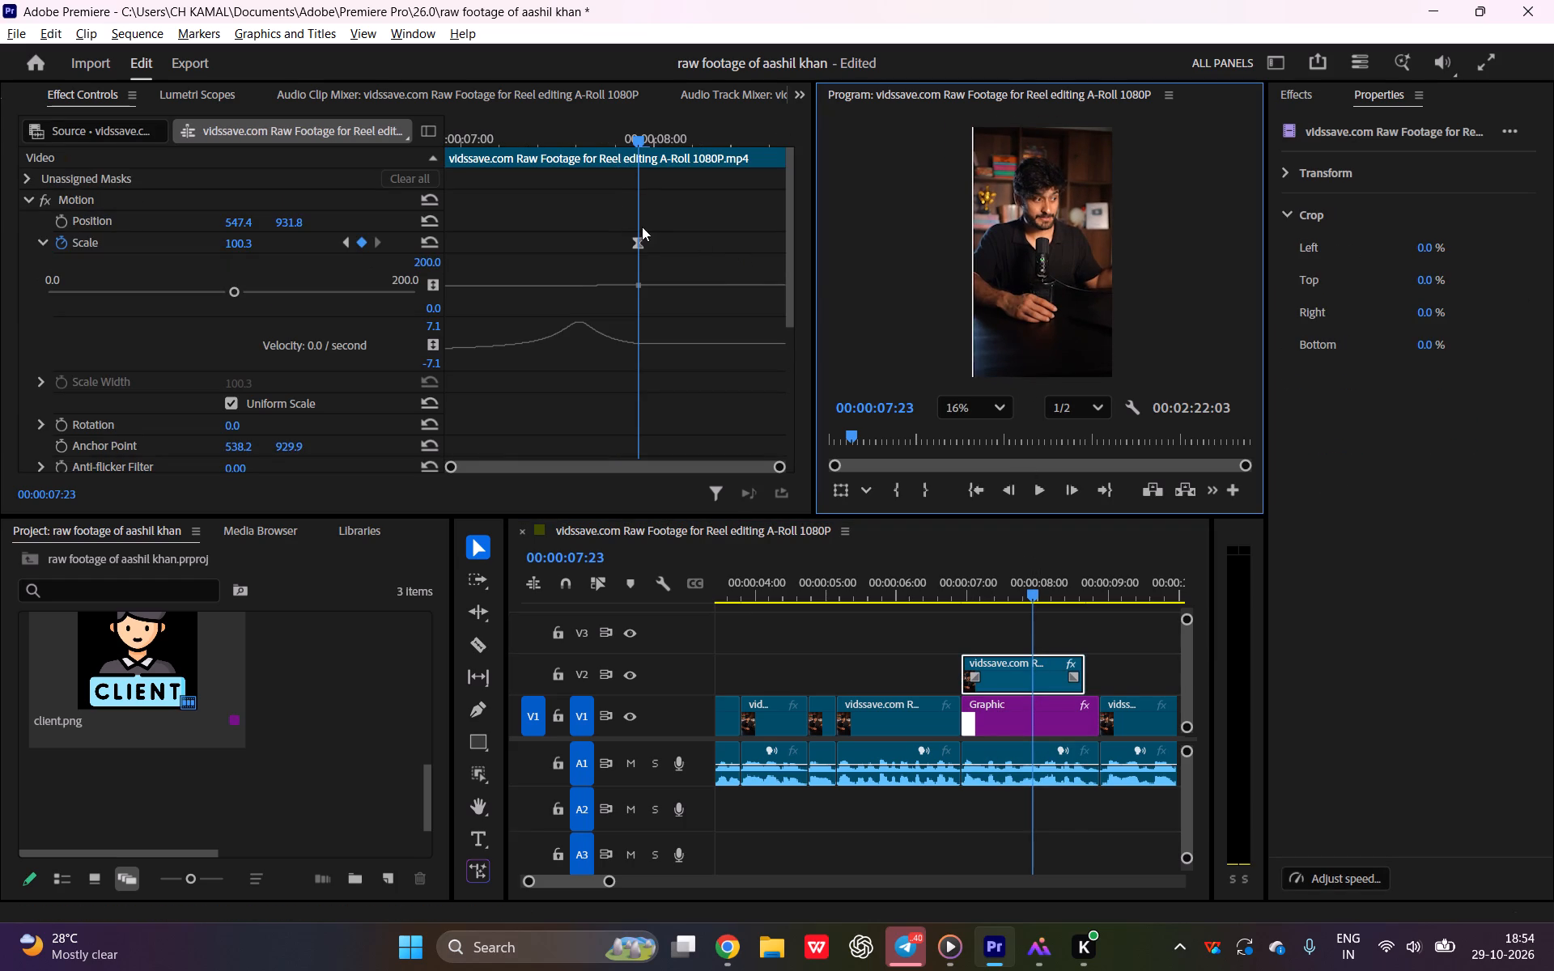
Delete the V2 footage's Scale keyframe at 00:00:07:23.
click(637, 242)
key(Delete)
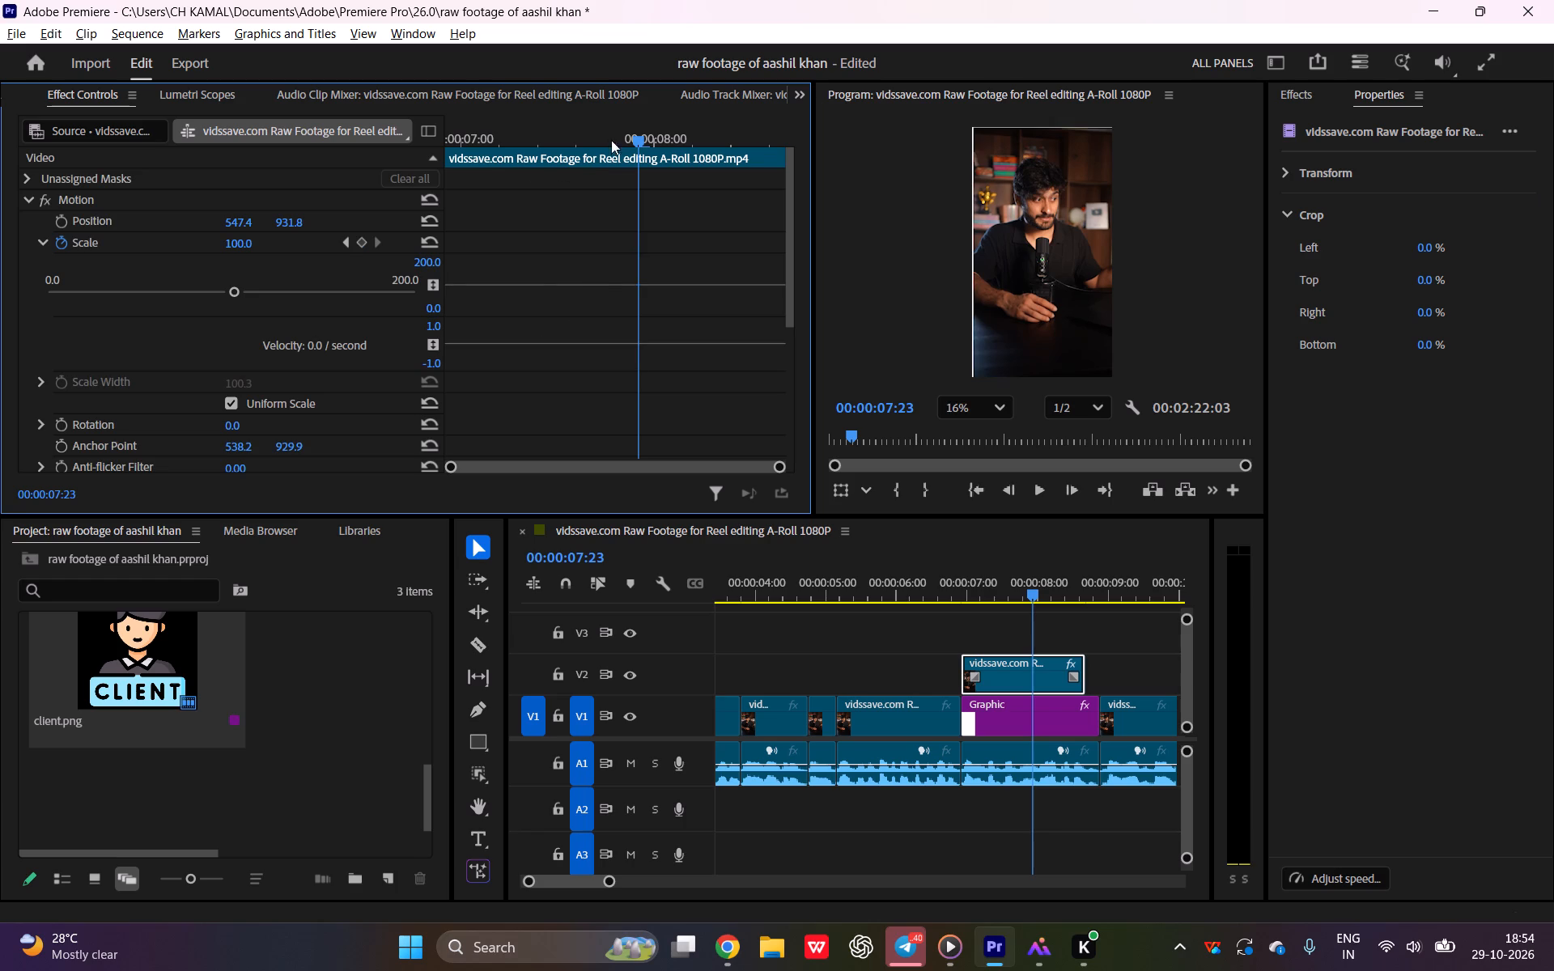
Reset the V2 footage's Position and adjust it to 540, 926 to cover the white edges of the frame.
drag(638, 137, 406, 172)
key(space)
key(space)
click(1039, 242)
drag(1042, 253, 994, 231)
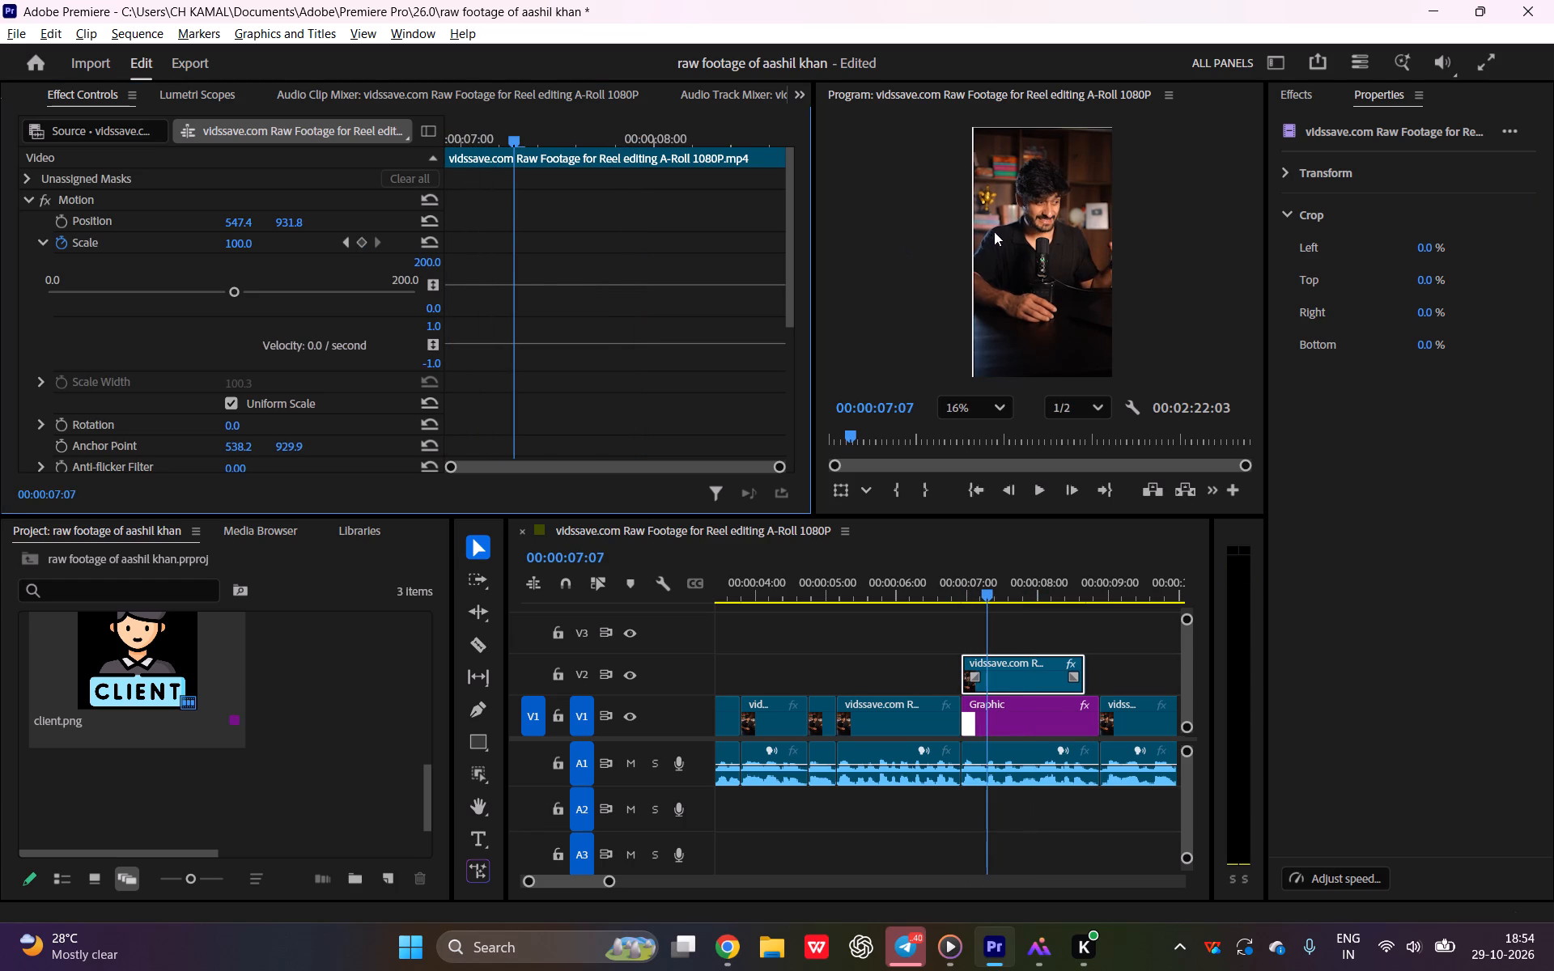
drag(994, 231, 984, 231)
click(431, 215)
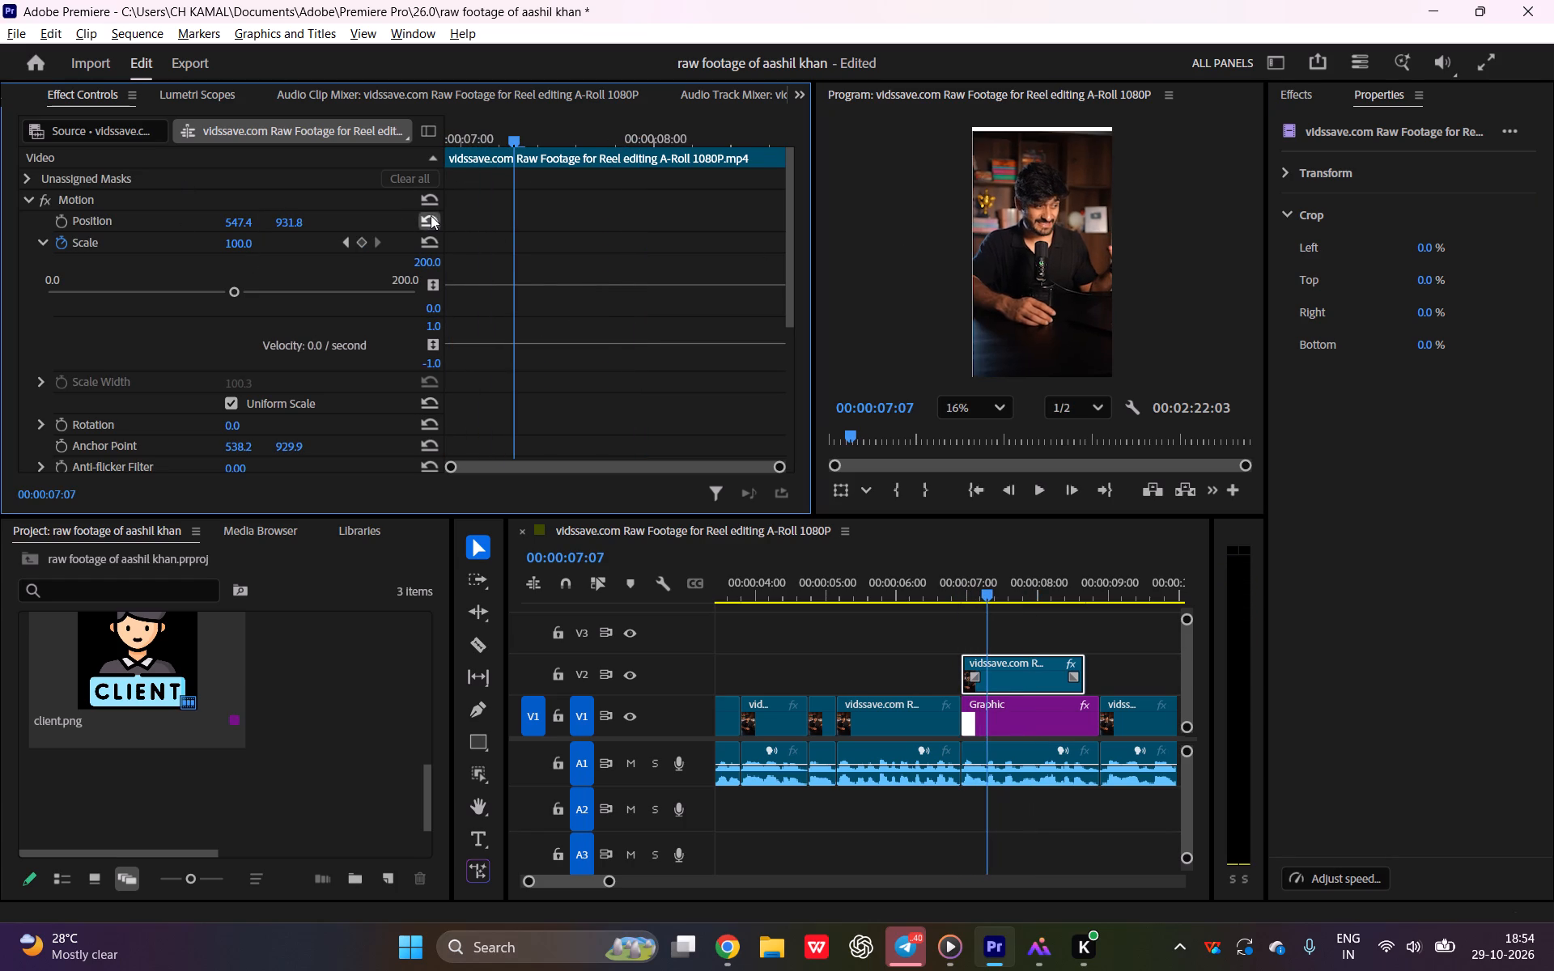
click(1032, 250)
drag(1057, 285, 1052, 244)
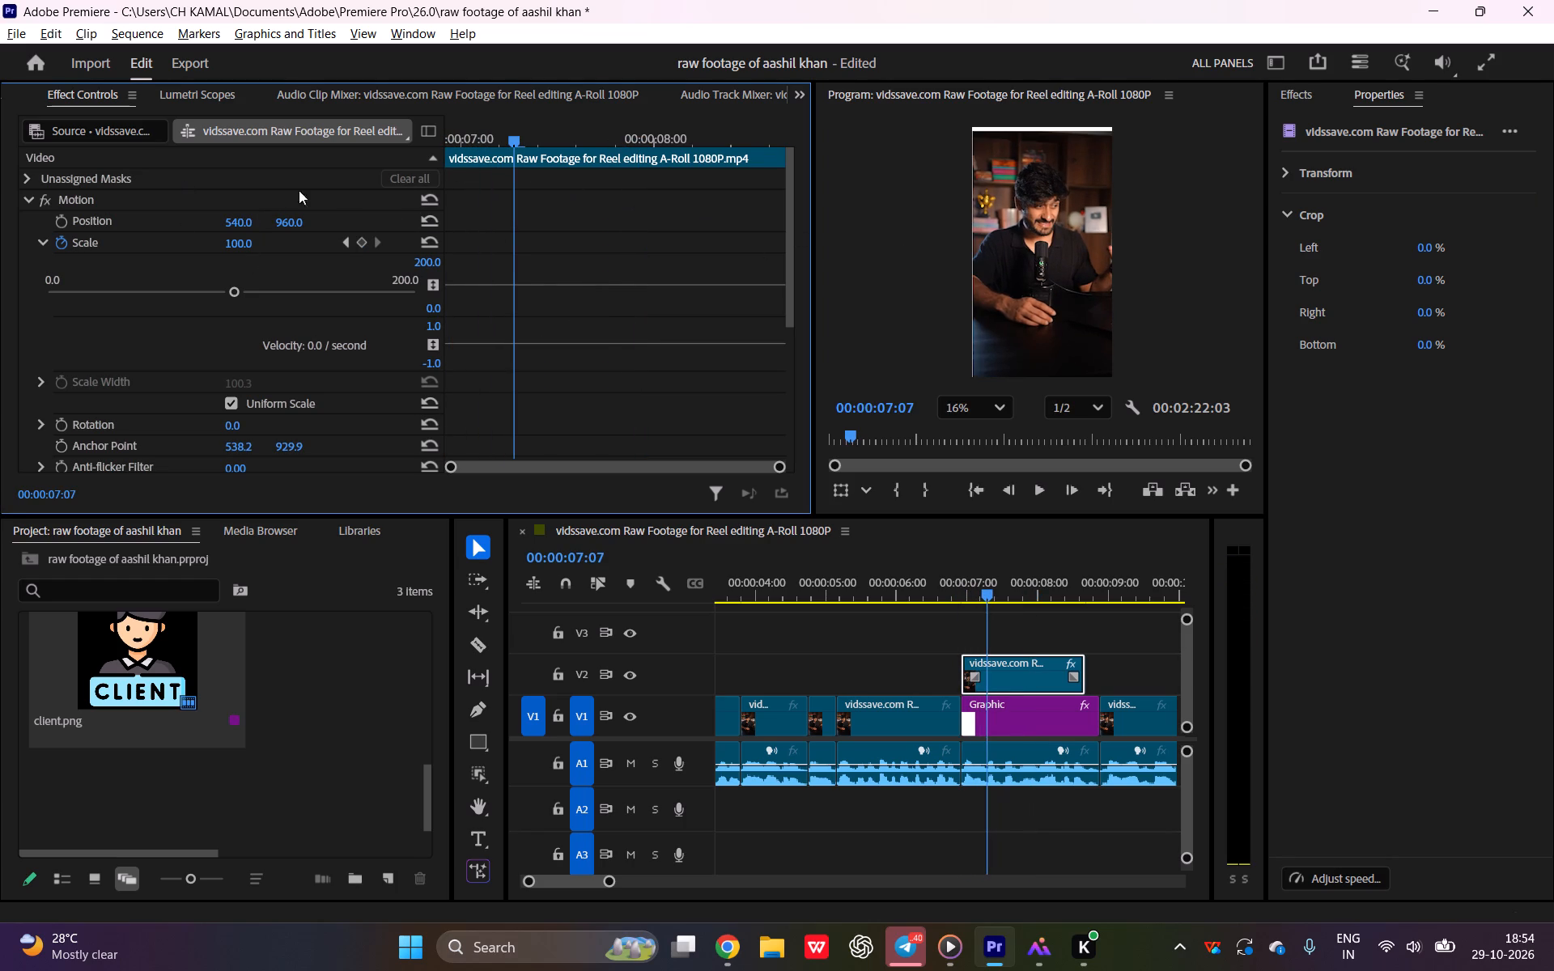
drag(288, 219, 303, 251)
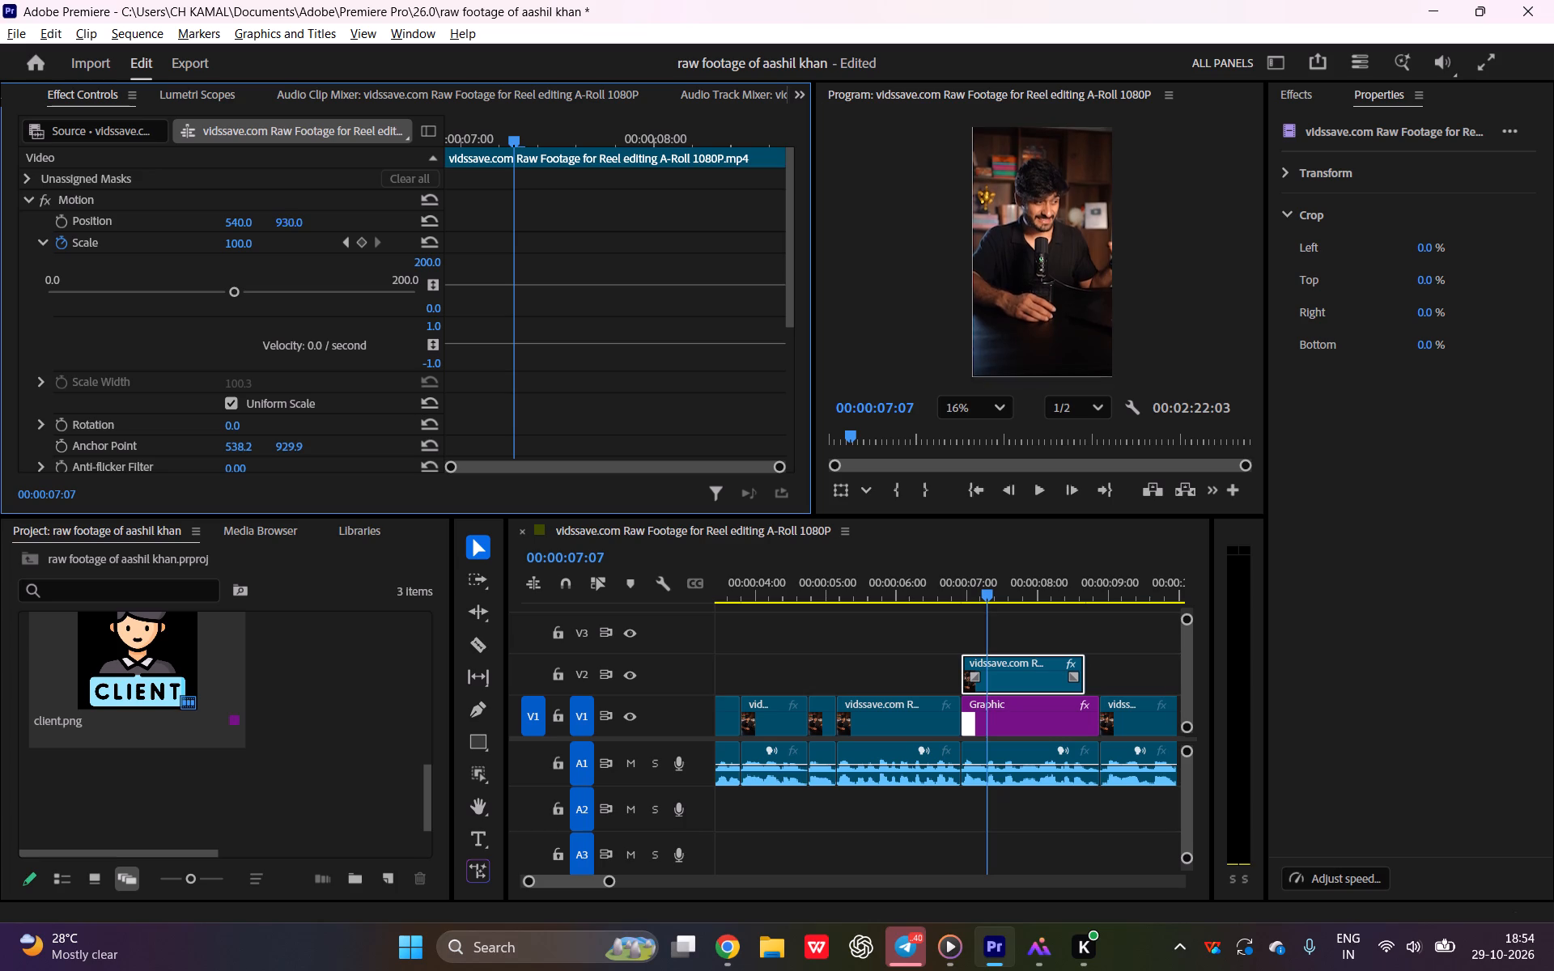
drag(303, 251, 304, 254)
Set the V2 footage's Scale to 106 at 00:00:07:07, adding a keyframe there.
click(241, 238)
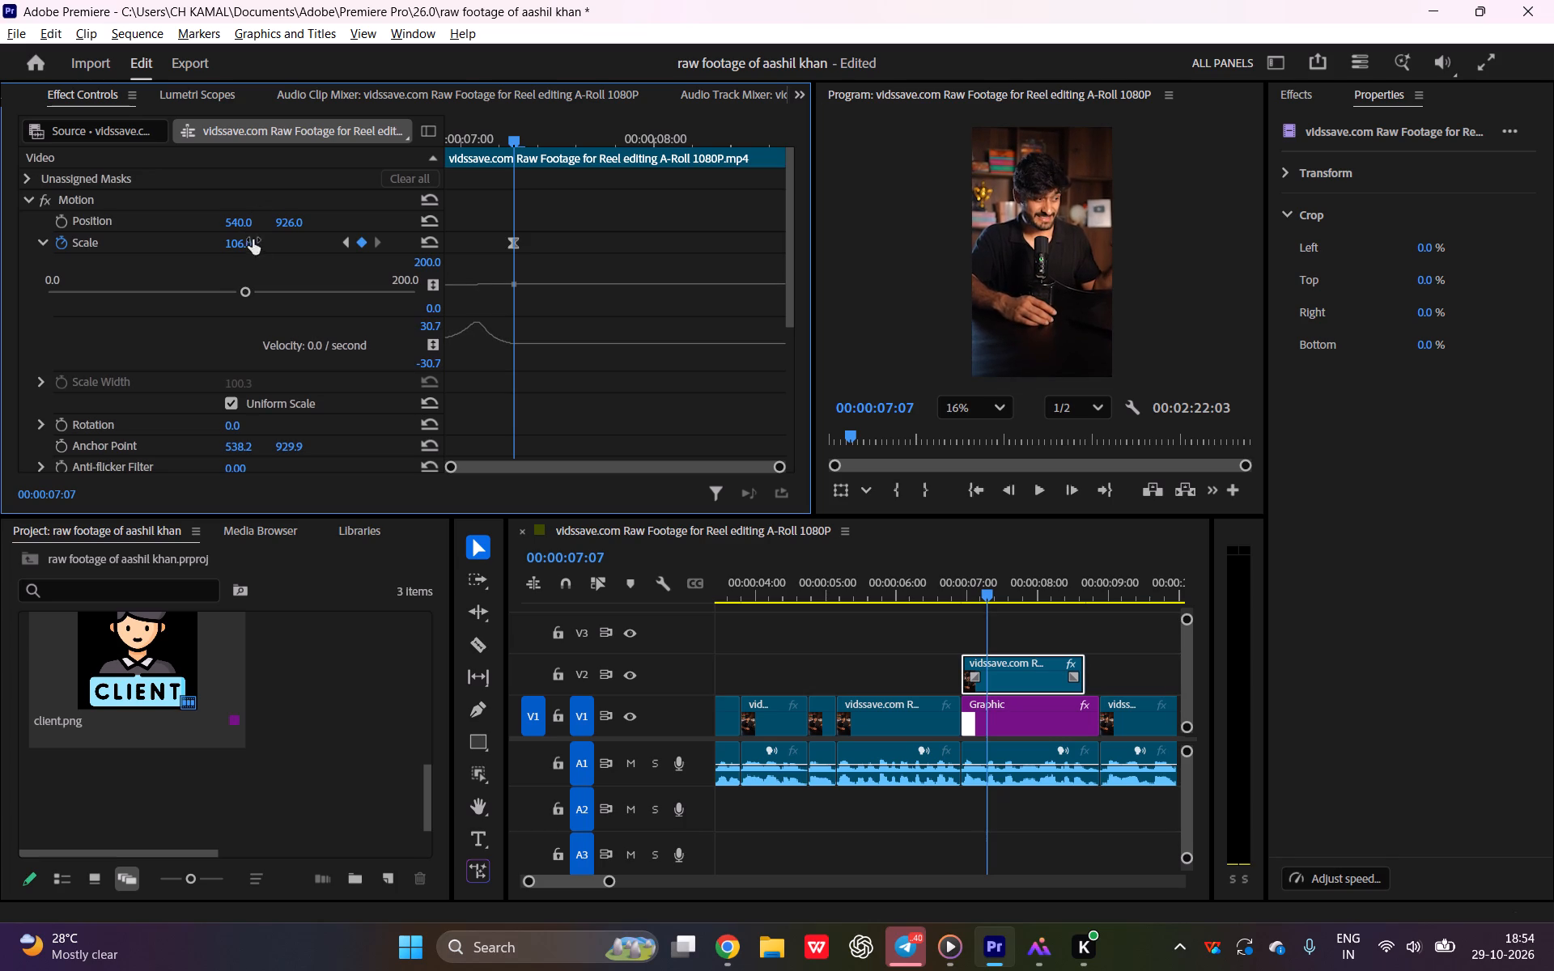
Play and scrub the sequence through the V2 footage up to about 00:00:08:14, returning to 00:00:06:23, to review the scaling.
click(871, 581)
key(space)
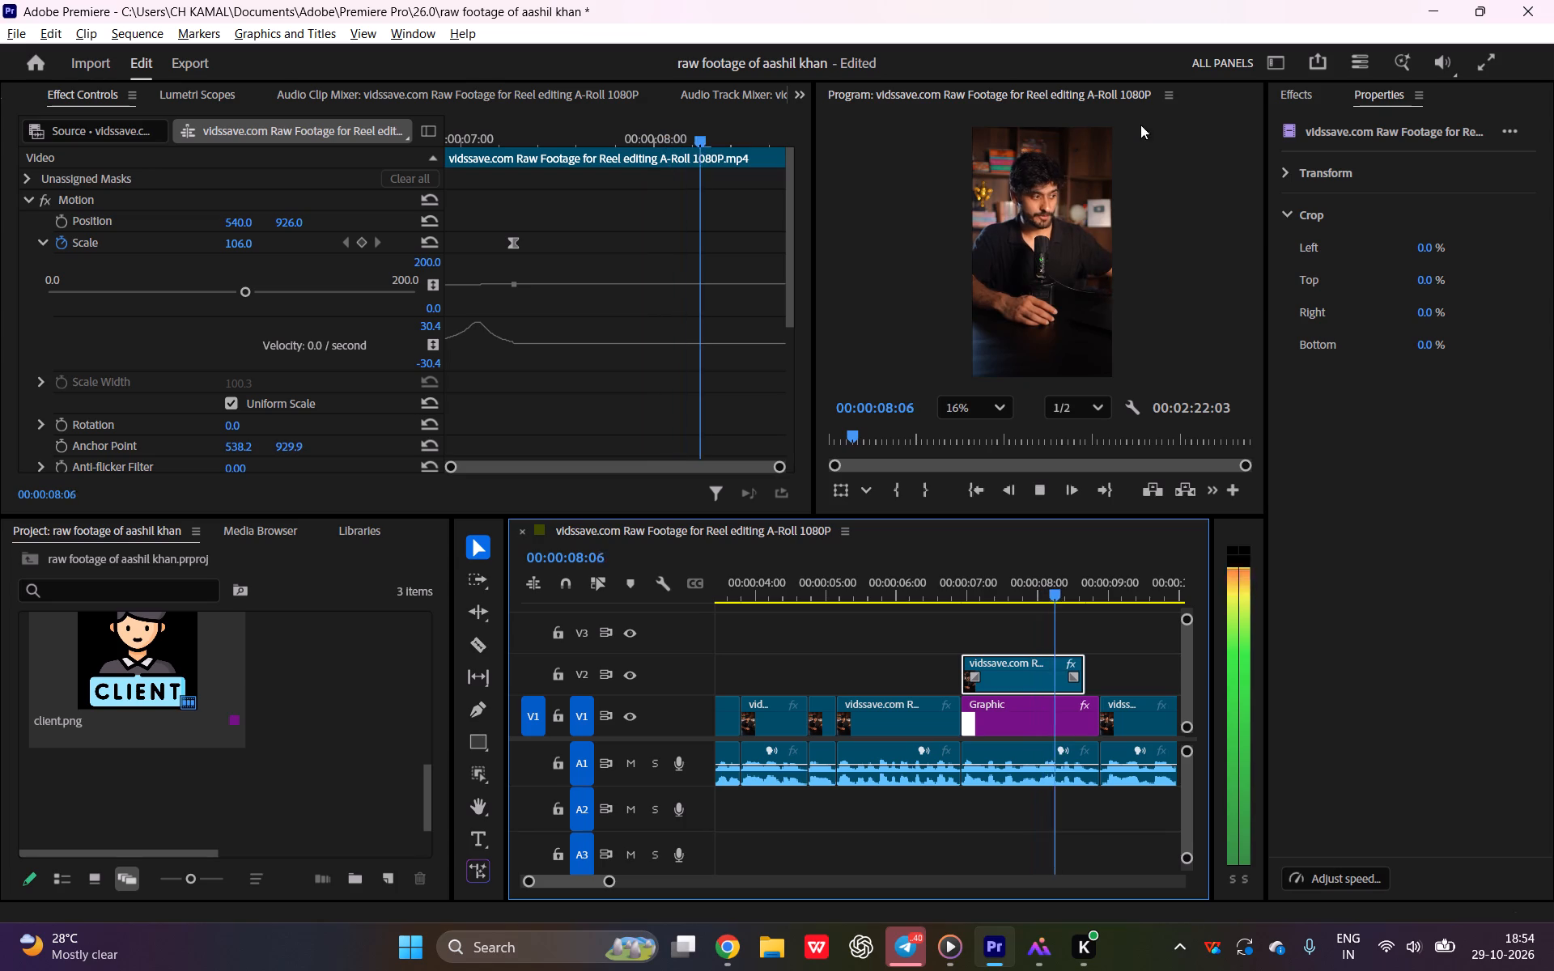
key(space)
drag(781, 145, 712, 155)
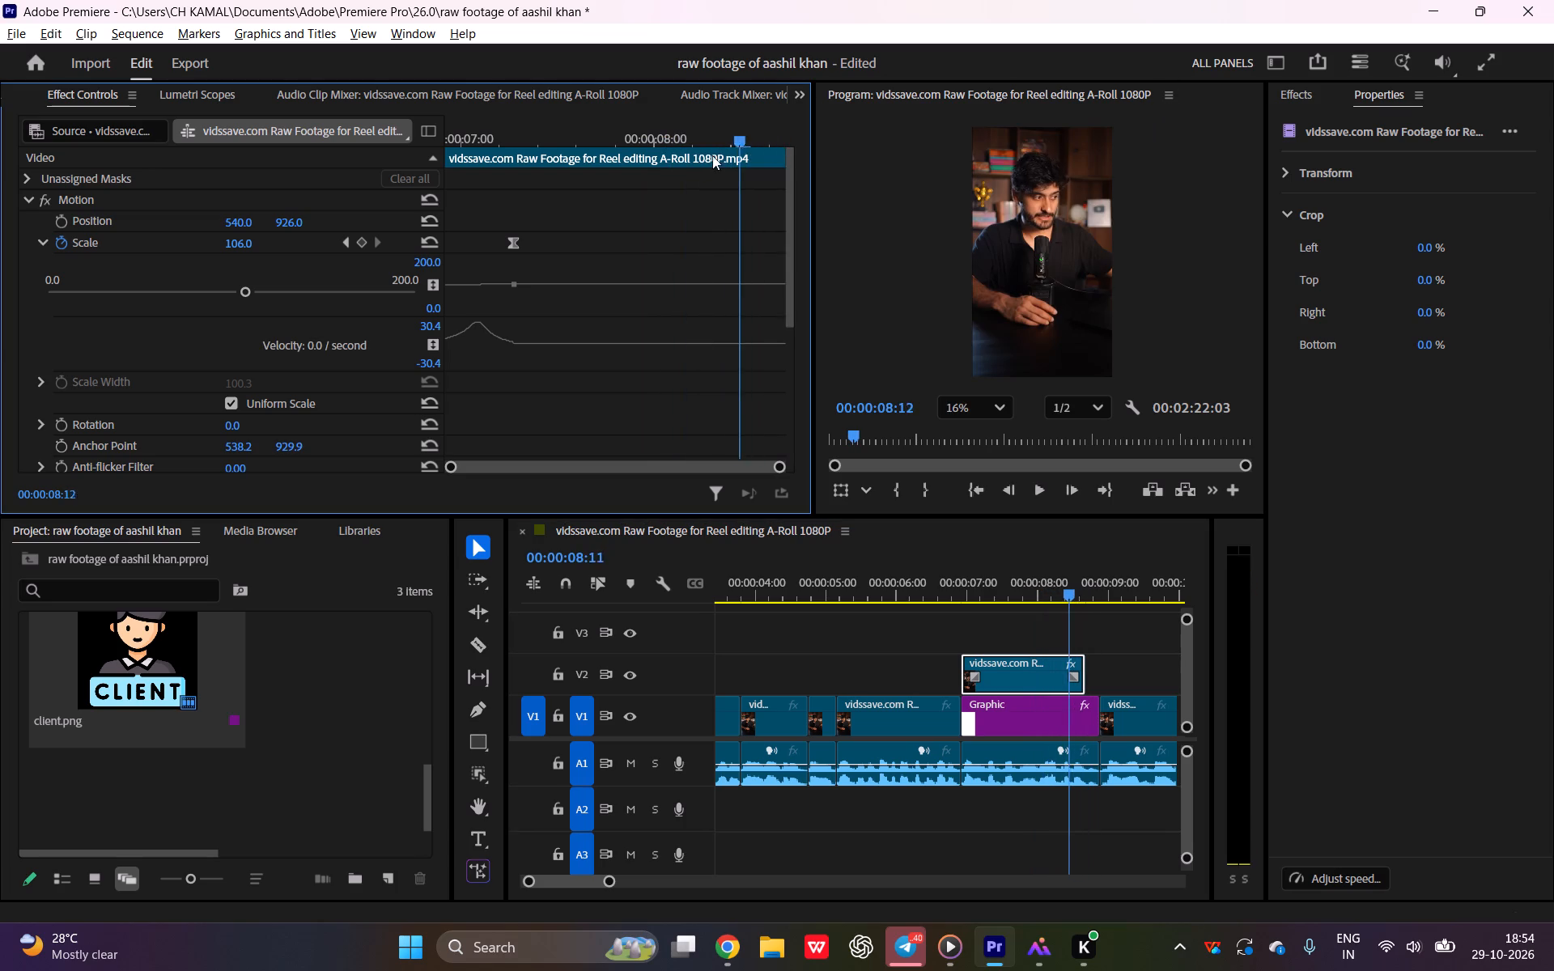
drag(712, 155, 758, 171)
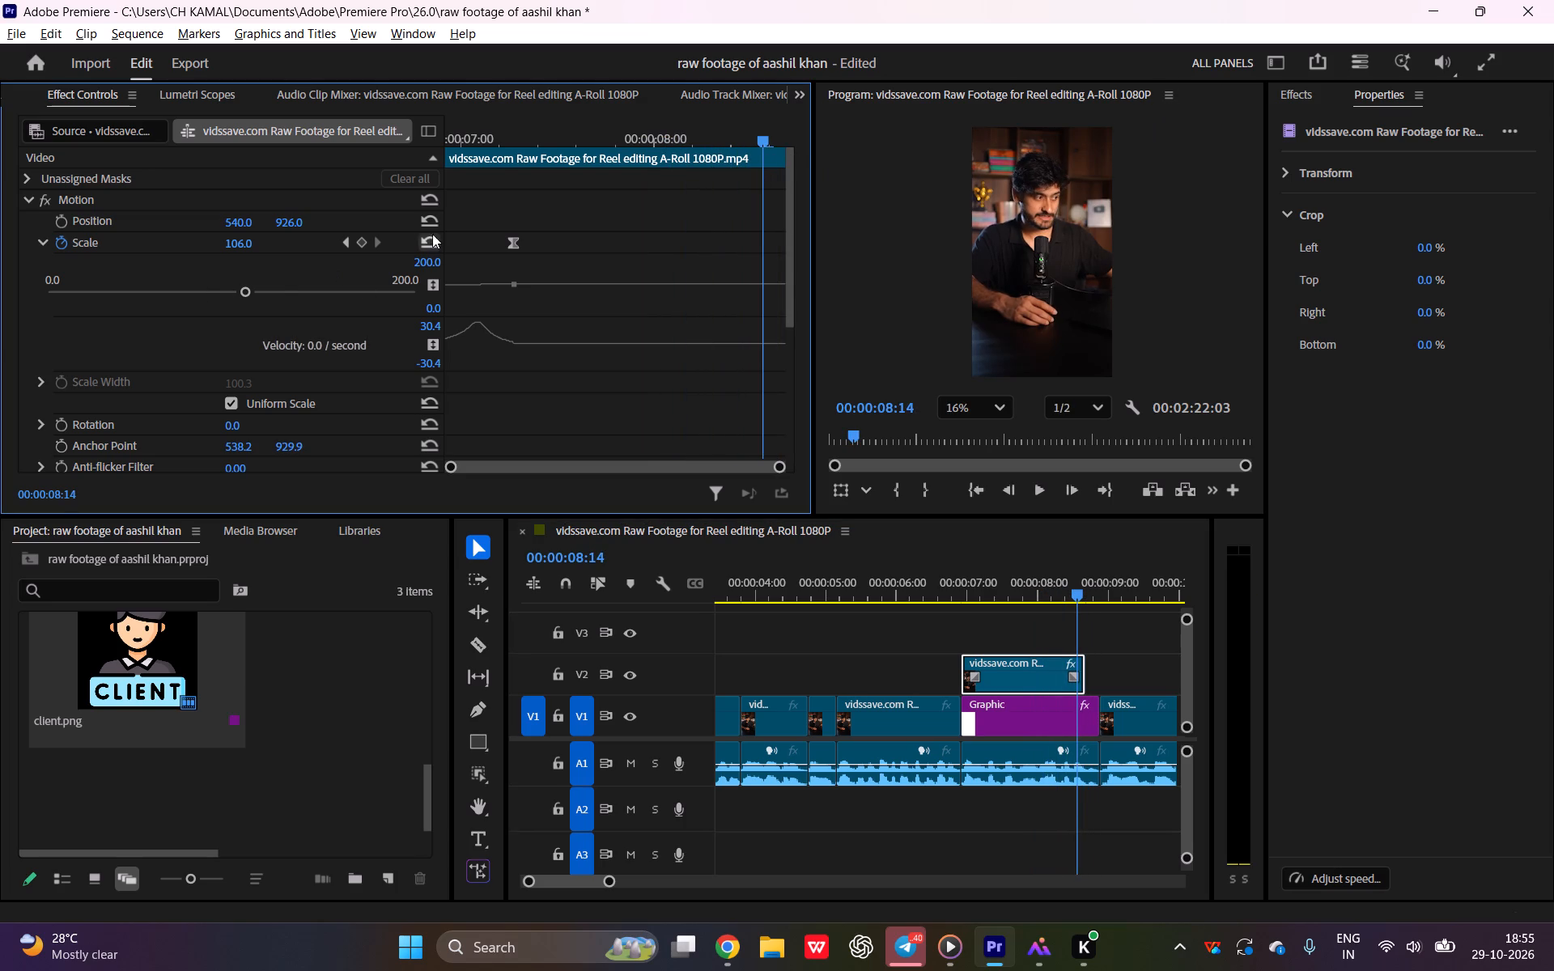
drag(525, 155, 503, 155)
drag(510, 148, 492, 148)
drag(500, 141, 492, 141)
drag(486, 138, 358, 160)
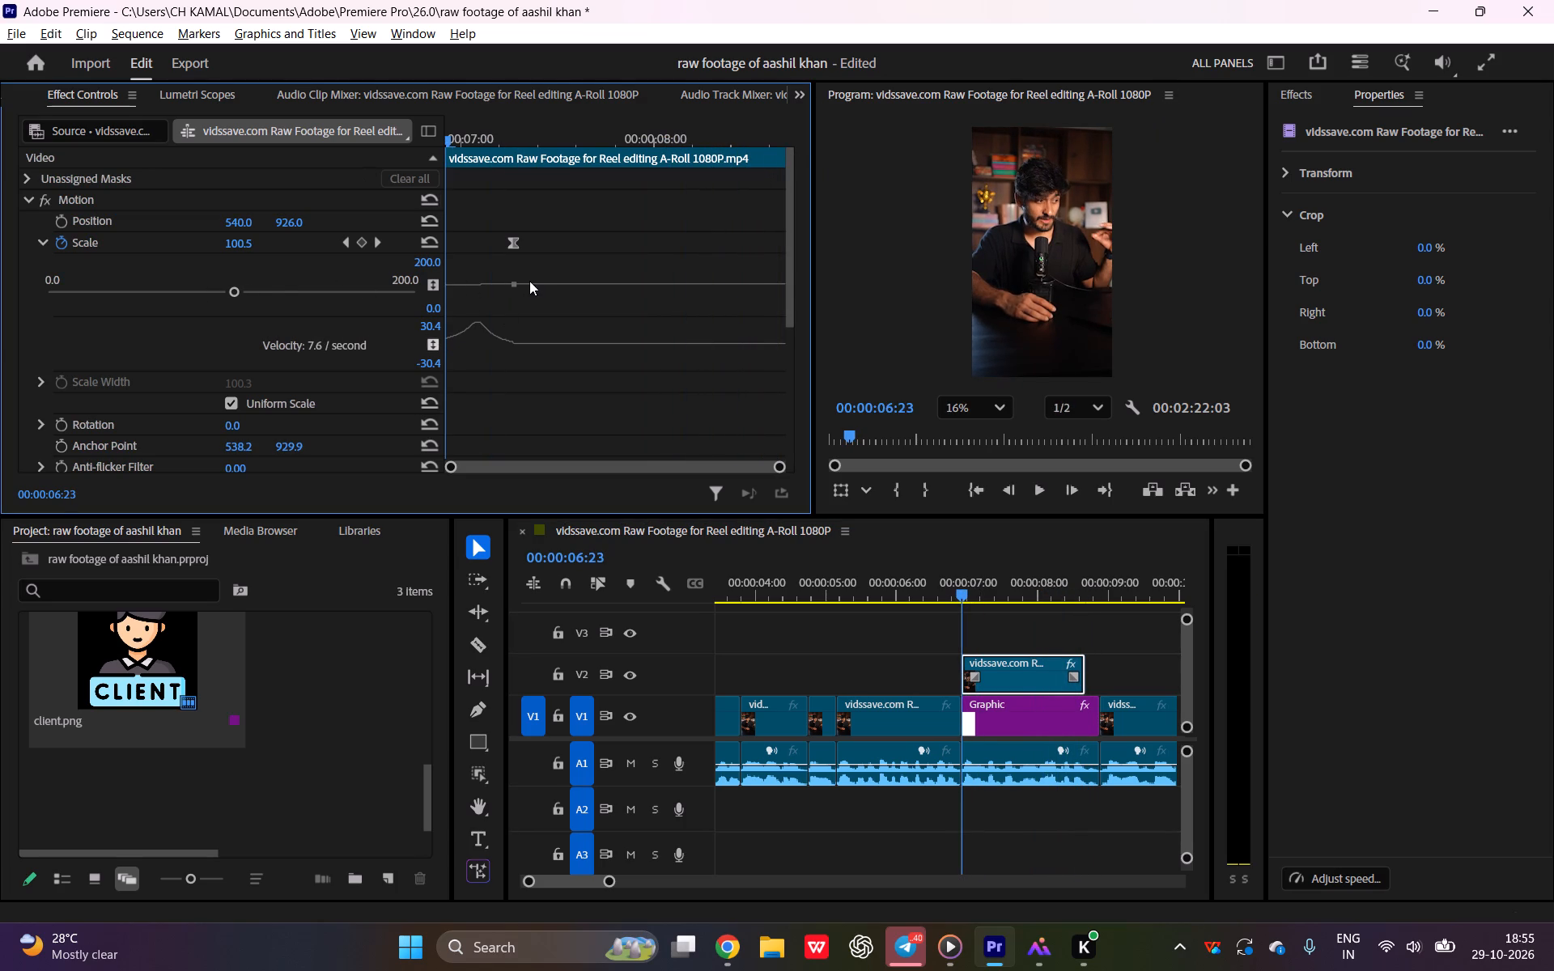
Shorten the incoming ease handle of the Scale keyframe at 00:00:07:07 so the velocity peaks close to the keyframe.
click(517, 282)
drag(480, 343, 490, 337)
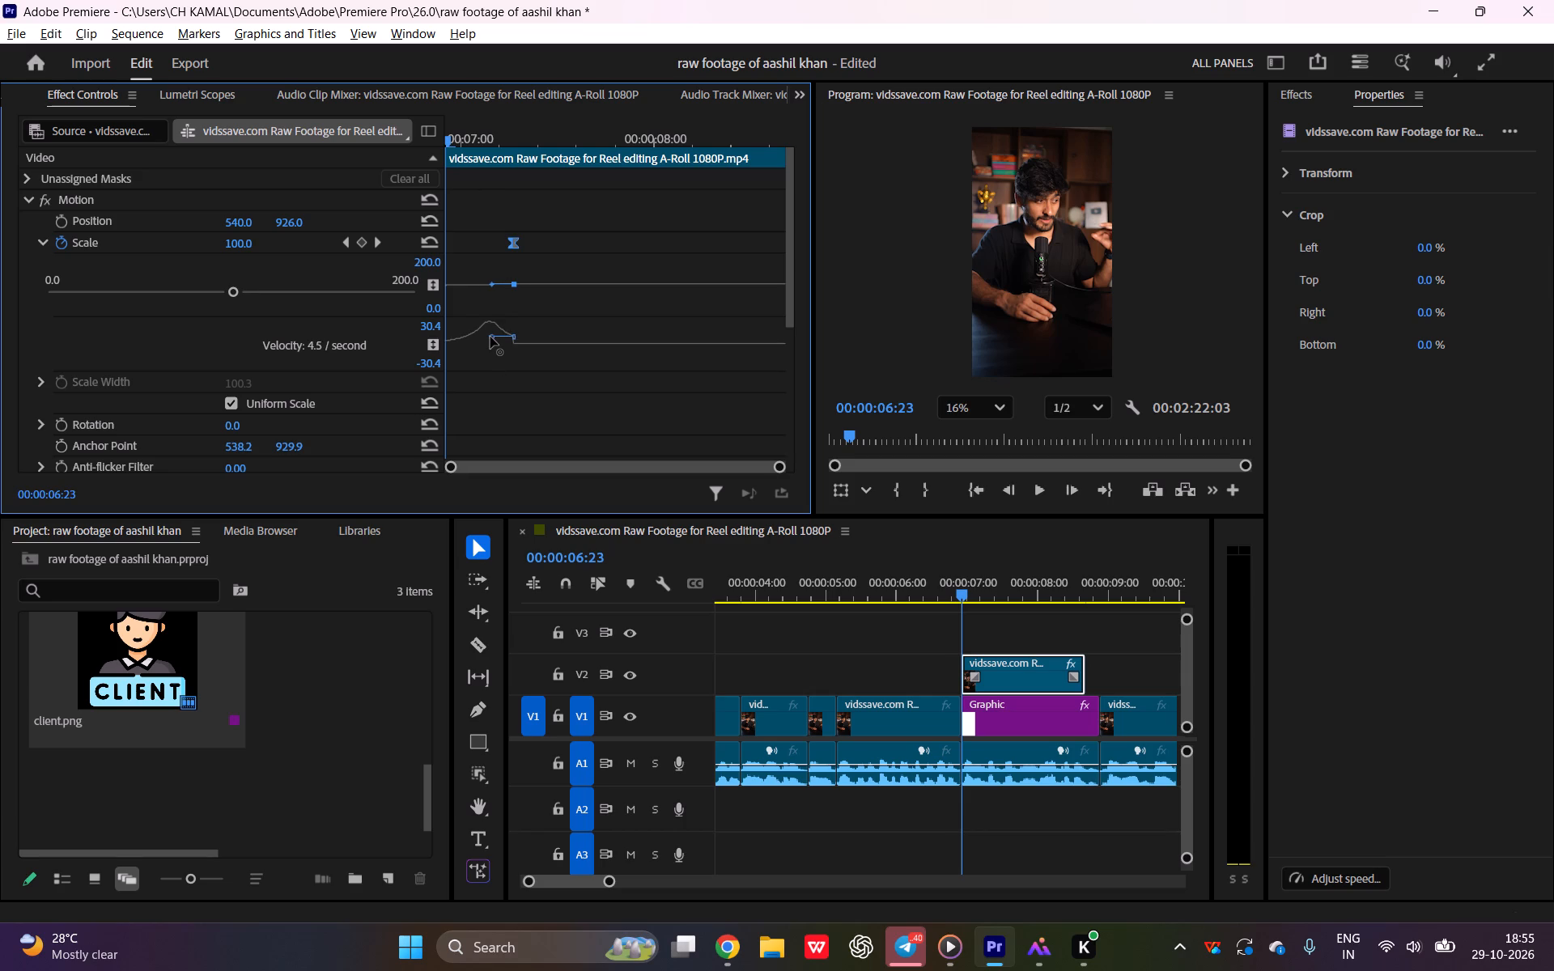
drag(490, 337, 501, 341)
drag(501, 341, 501, 341)
Replay the V2 footage twice from 00:00:06:23 to about 00:00:08:00 to check the eased scale move.
drag(507, 146, 287, 176)
key(space)
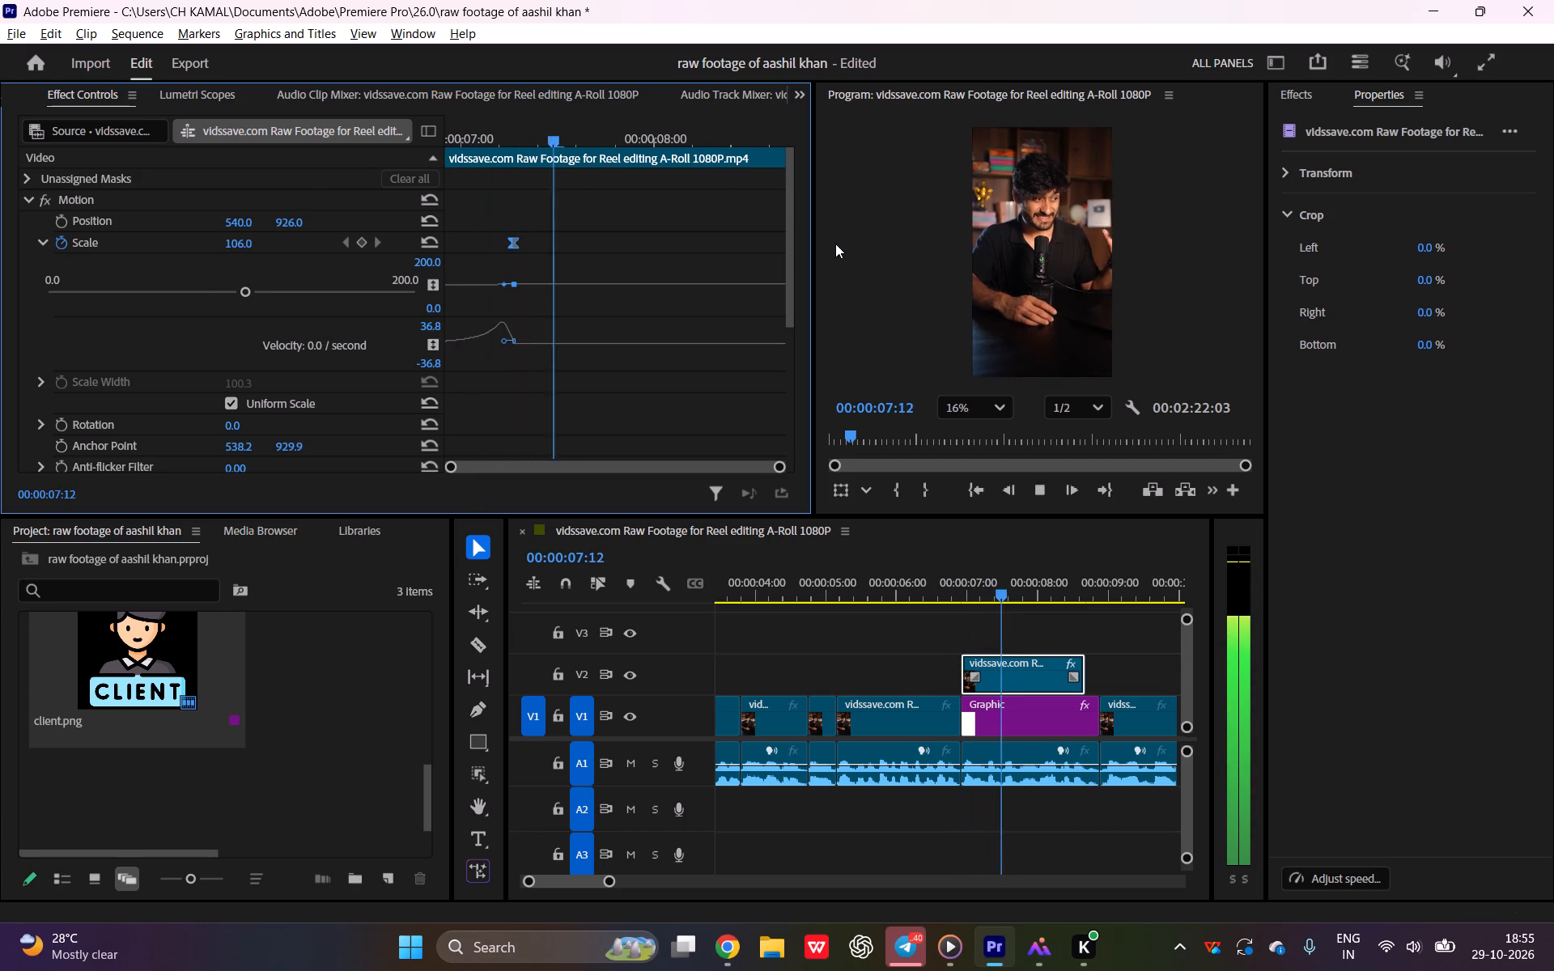
key(space)
drag(626, 140, 198, 209)
key(space)
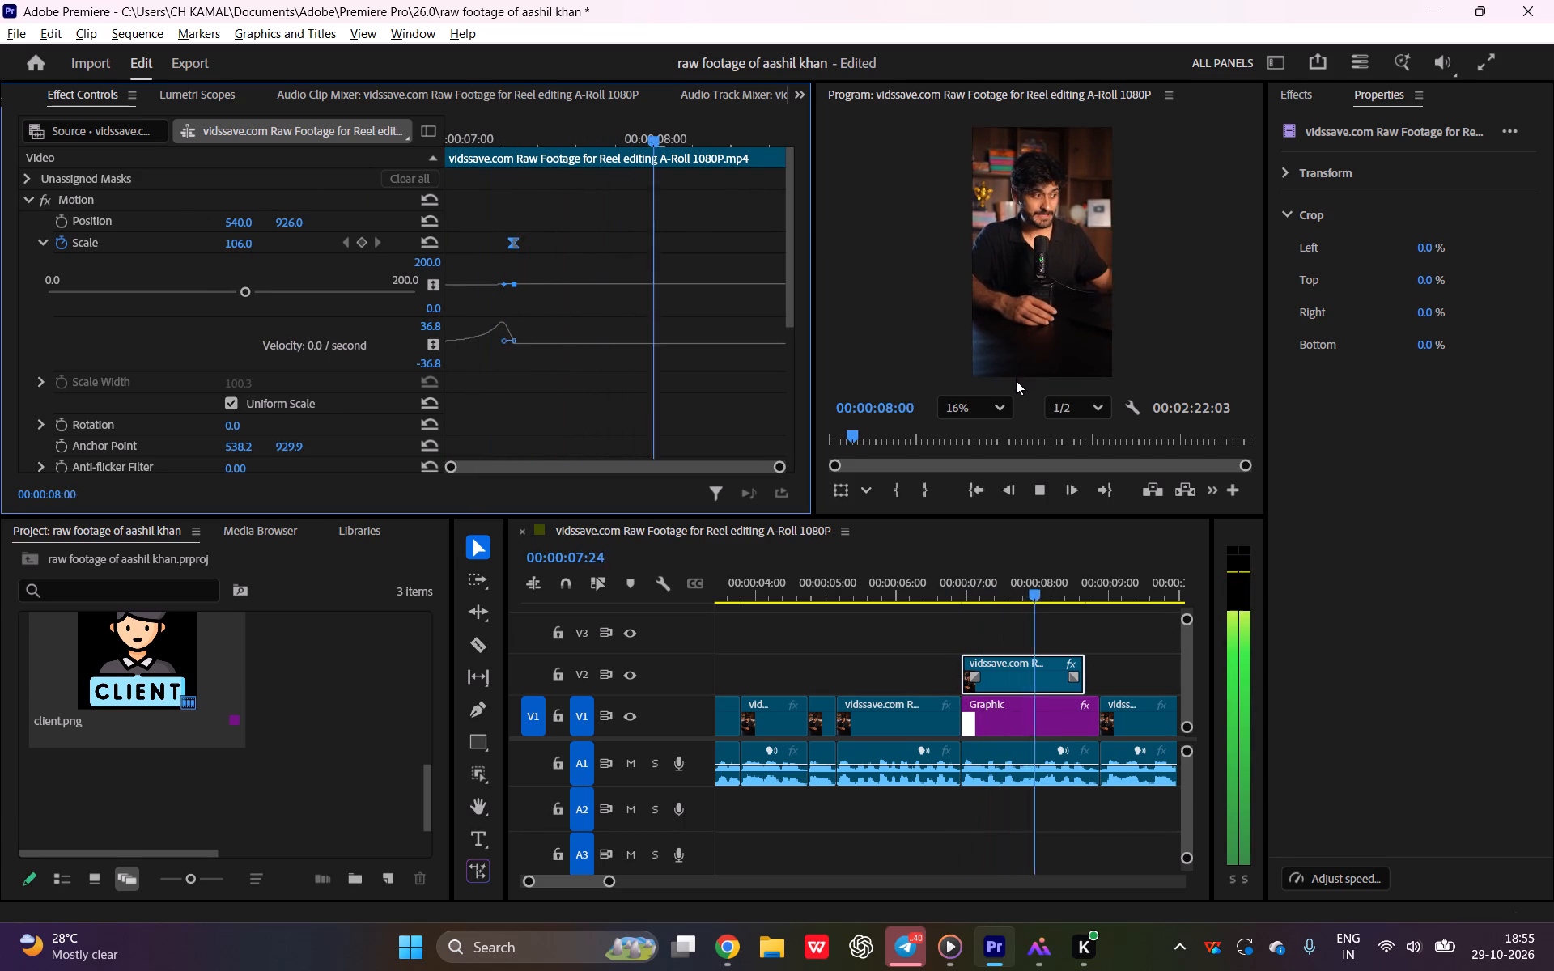
key(space)
click(1041, 302)
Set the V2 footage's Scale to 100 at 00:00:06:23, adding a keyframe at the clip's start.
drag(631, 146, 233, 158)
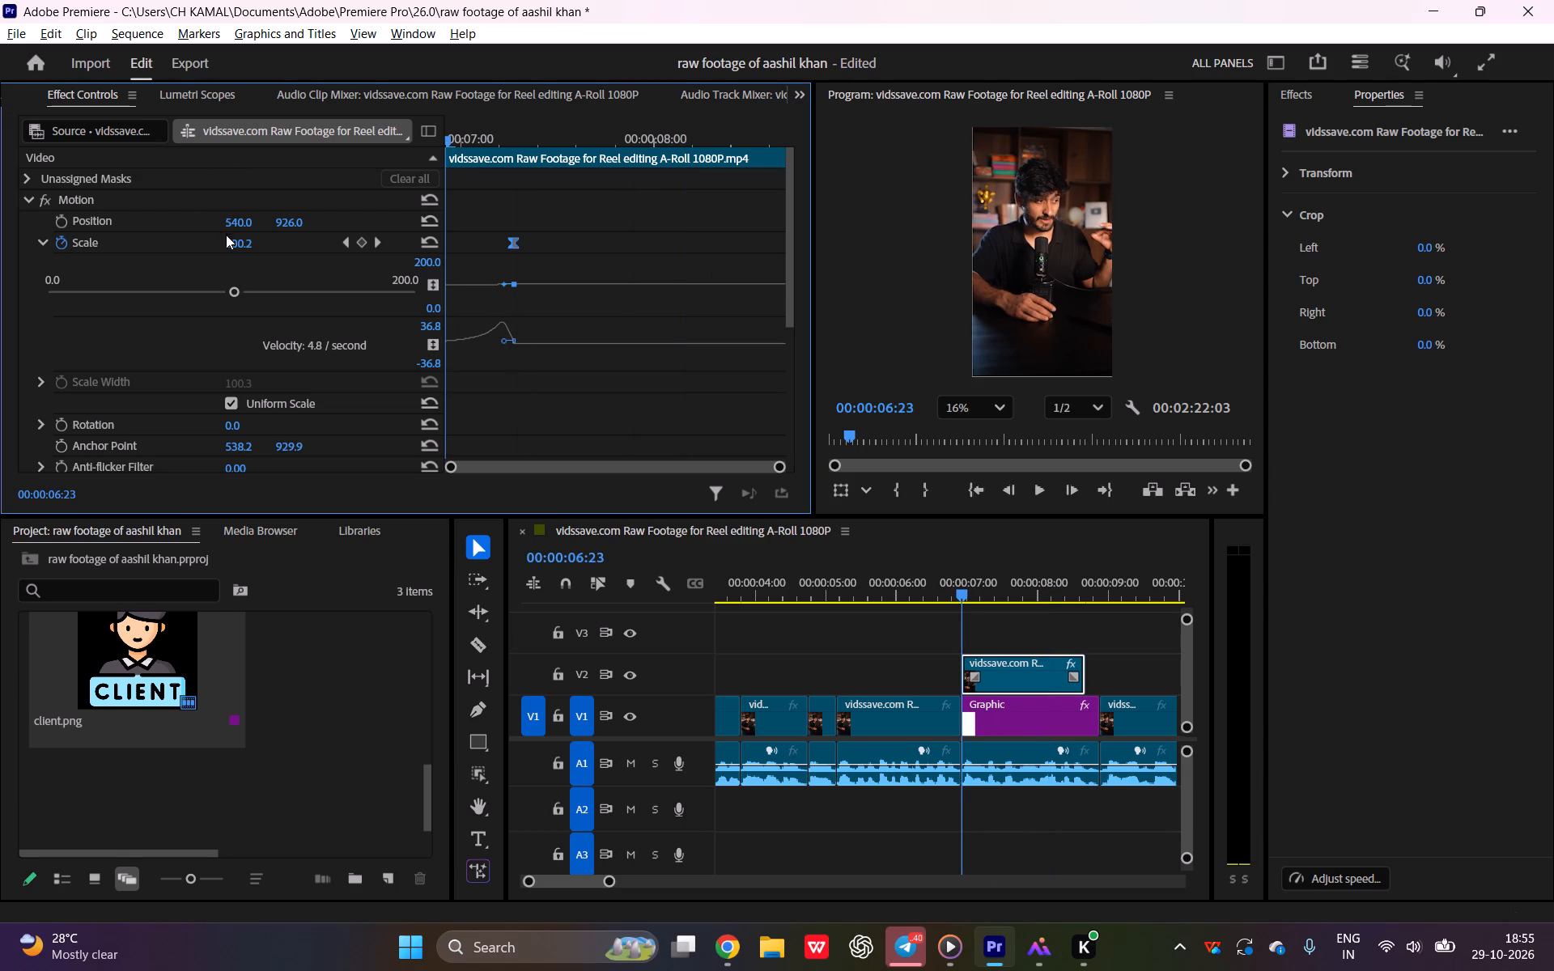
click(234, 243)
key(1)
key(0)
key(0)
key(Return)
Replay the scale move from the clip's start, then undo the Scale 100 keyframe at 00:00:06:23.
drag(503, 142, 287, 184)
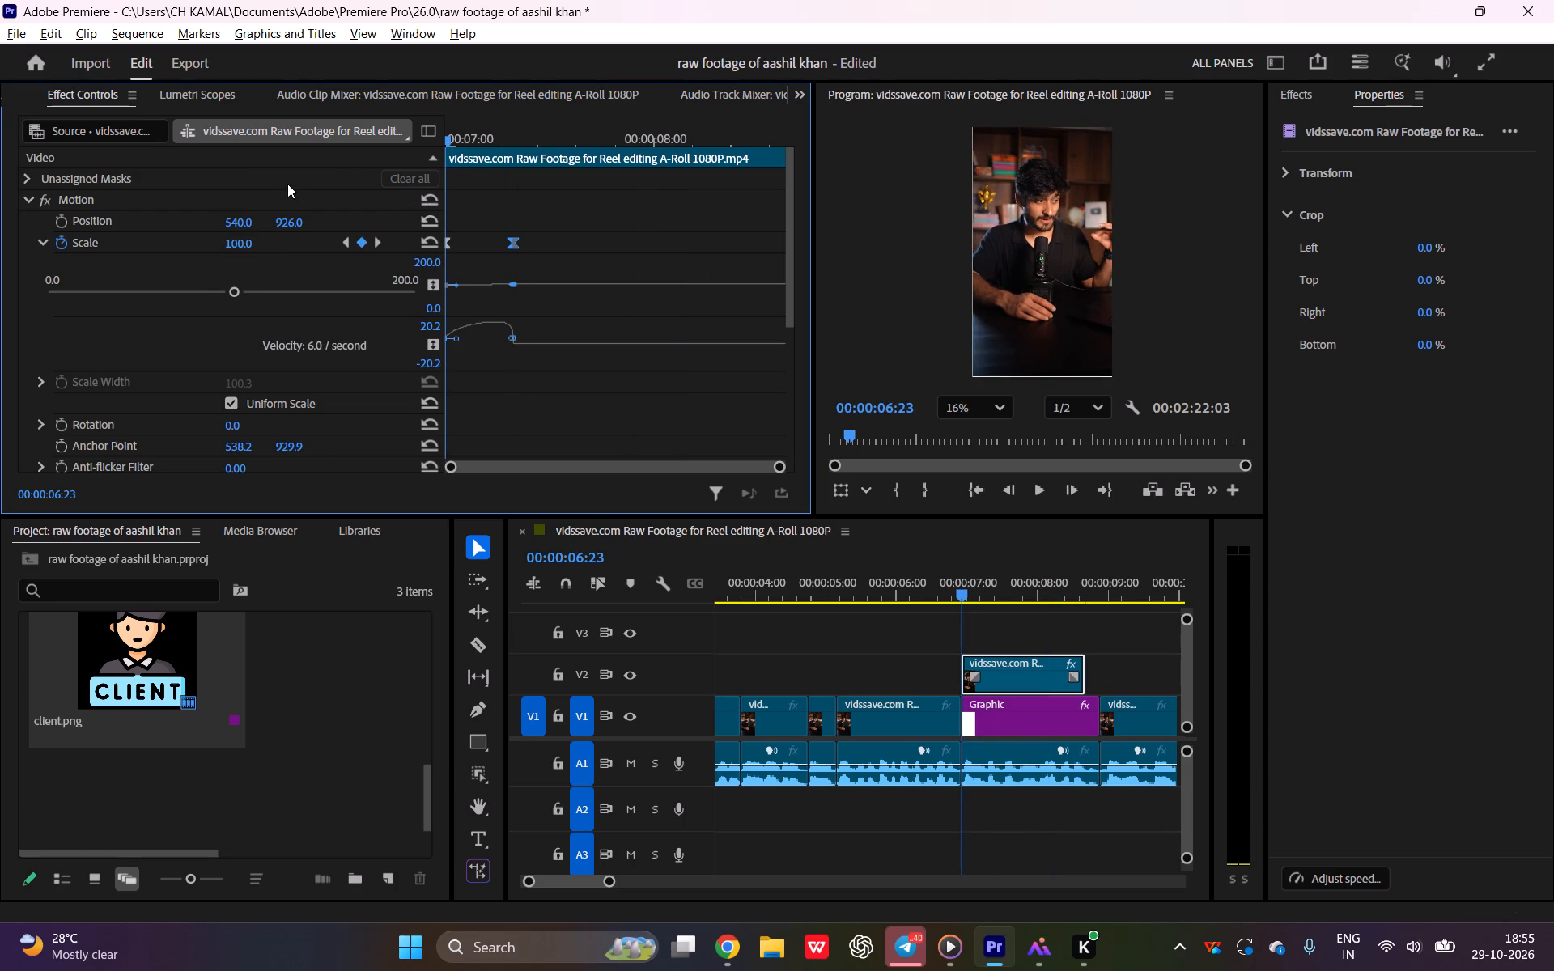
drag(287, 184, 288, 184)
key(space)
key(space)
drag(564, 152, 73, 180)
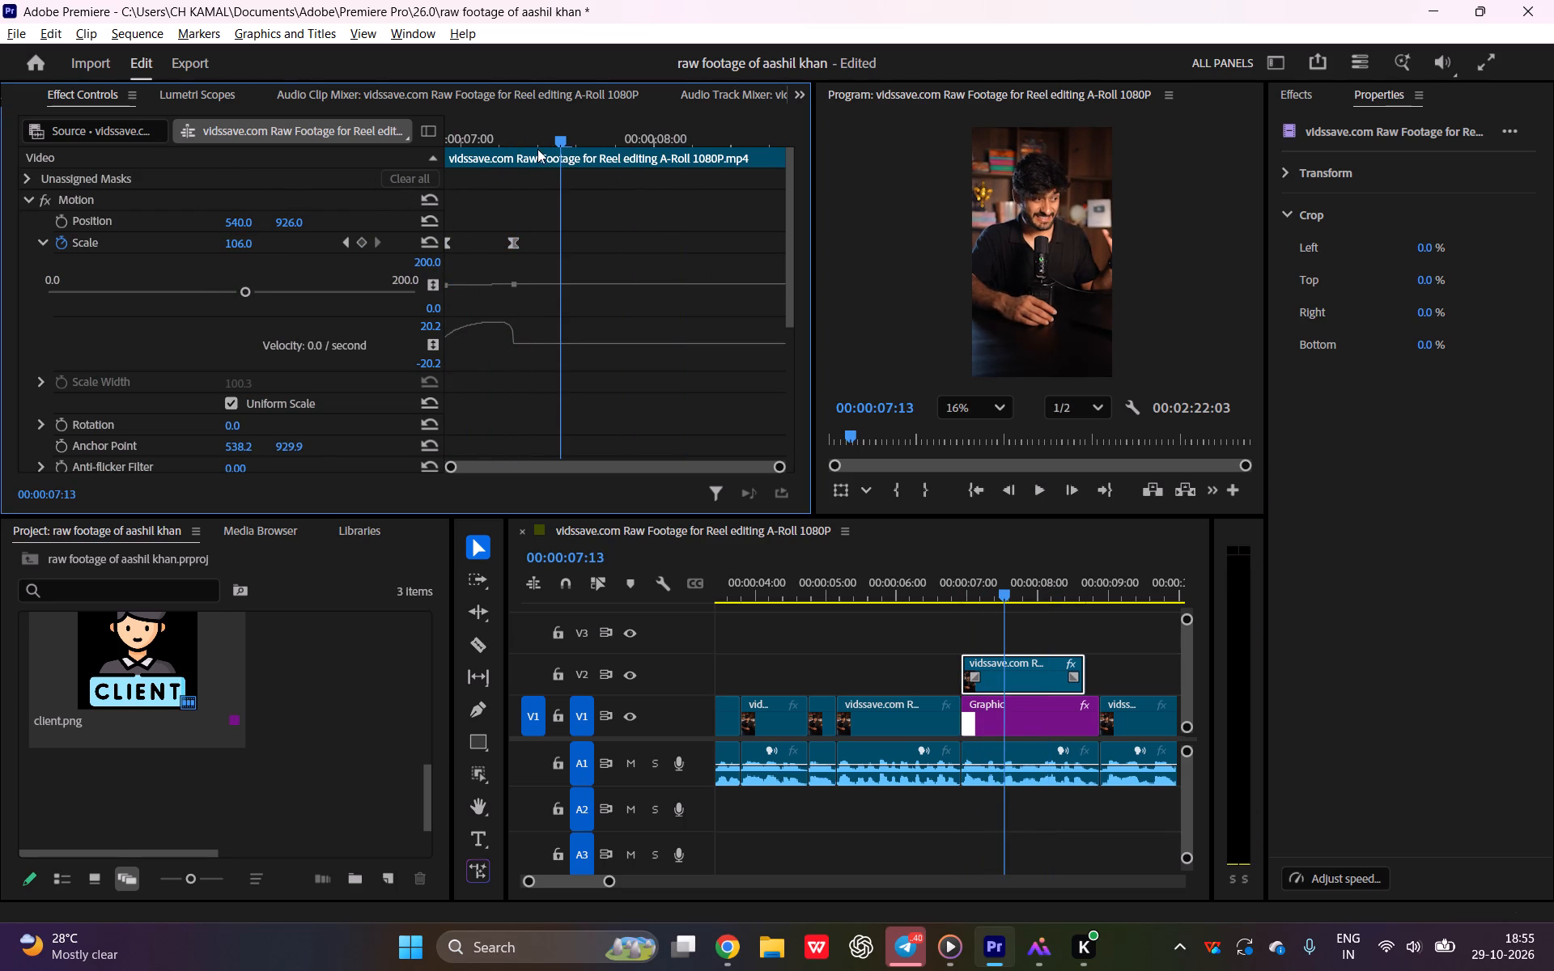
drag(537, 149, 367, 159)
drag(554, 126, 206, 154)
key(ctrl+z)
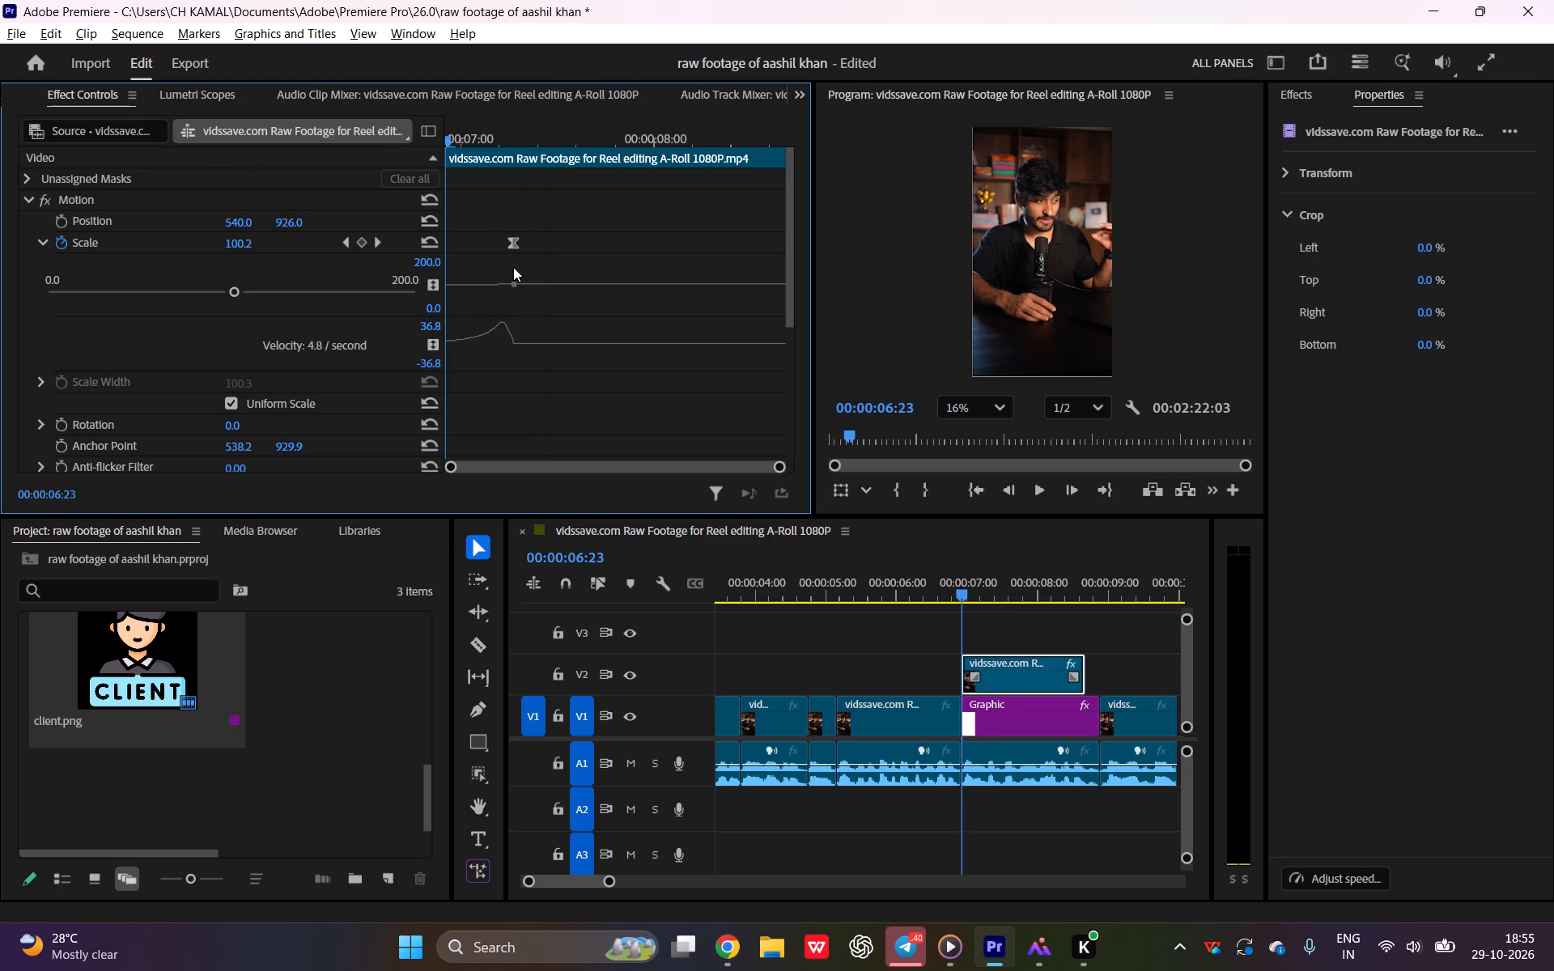
Set the V2 footage's Position to 537, 929 to cover the white edges, and play the clip to check it.
click(1025, 241)
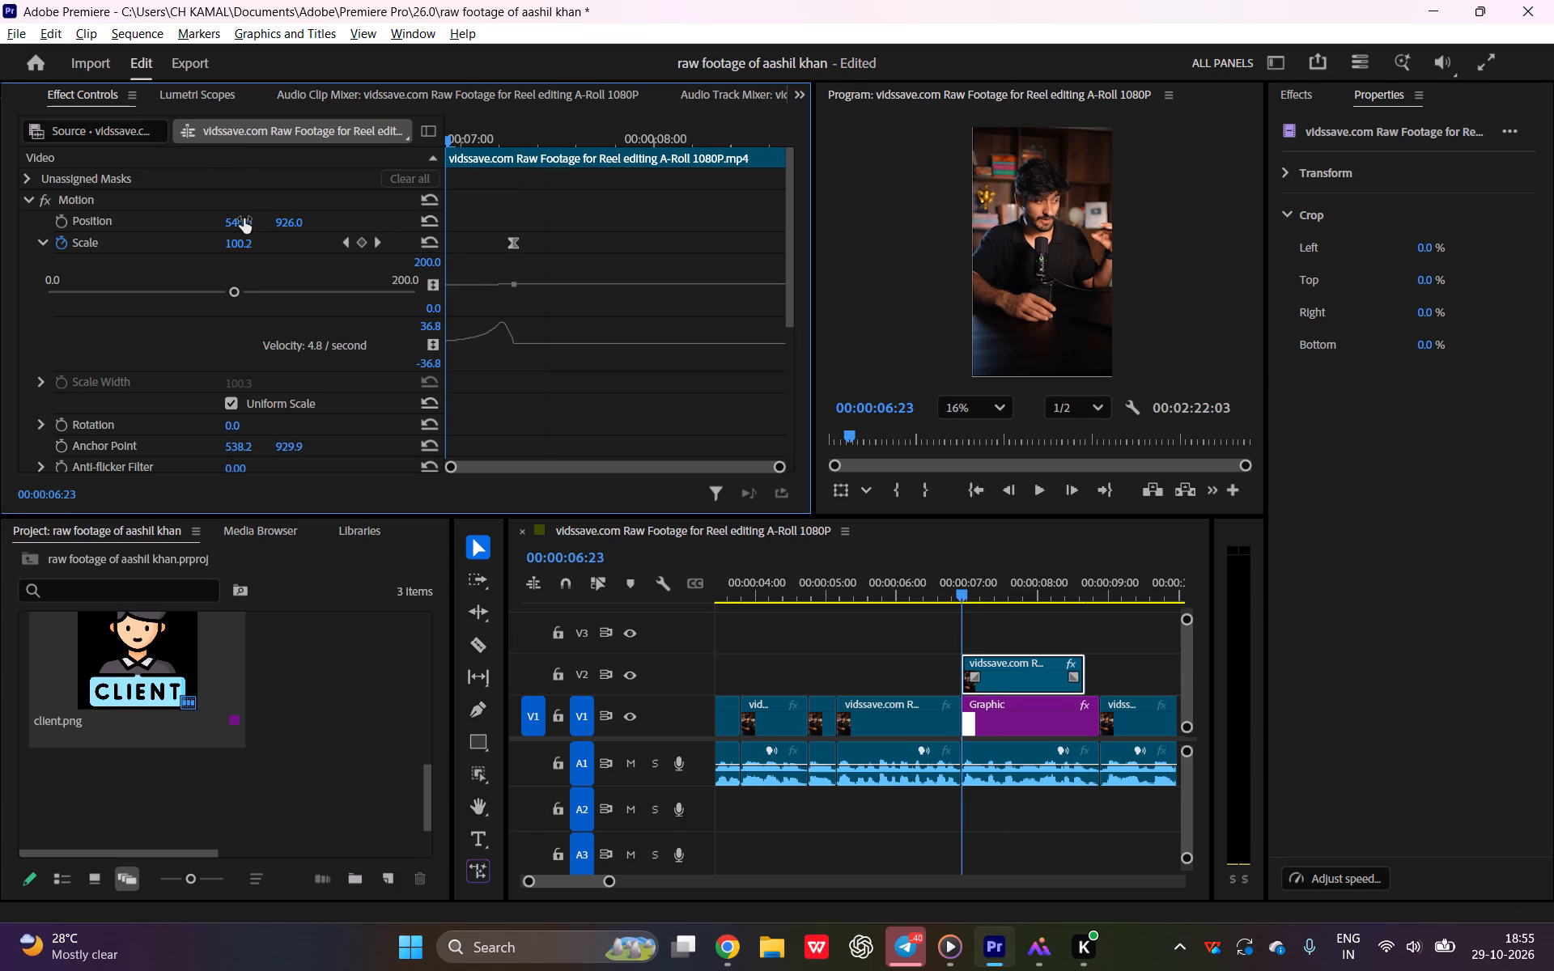
click(244, 218)
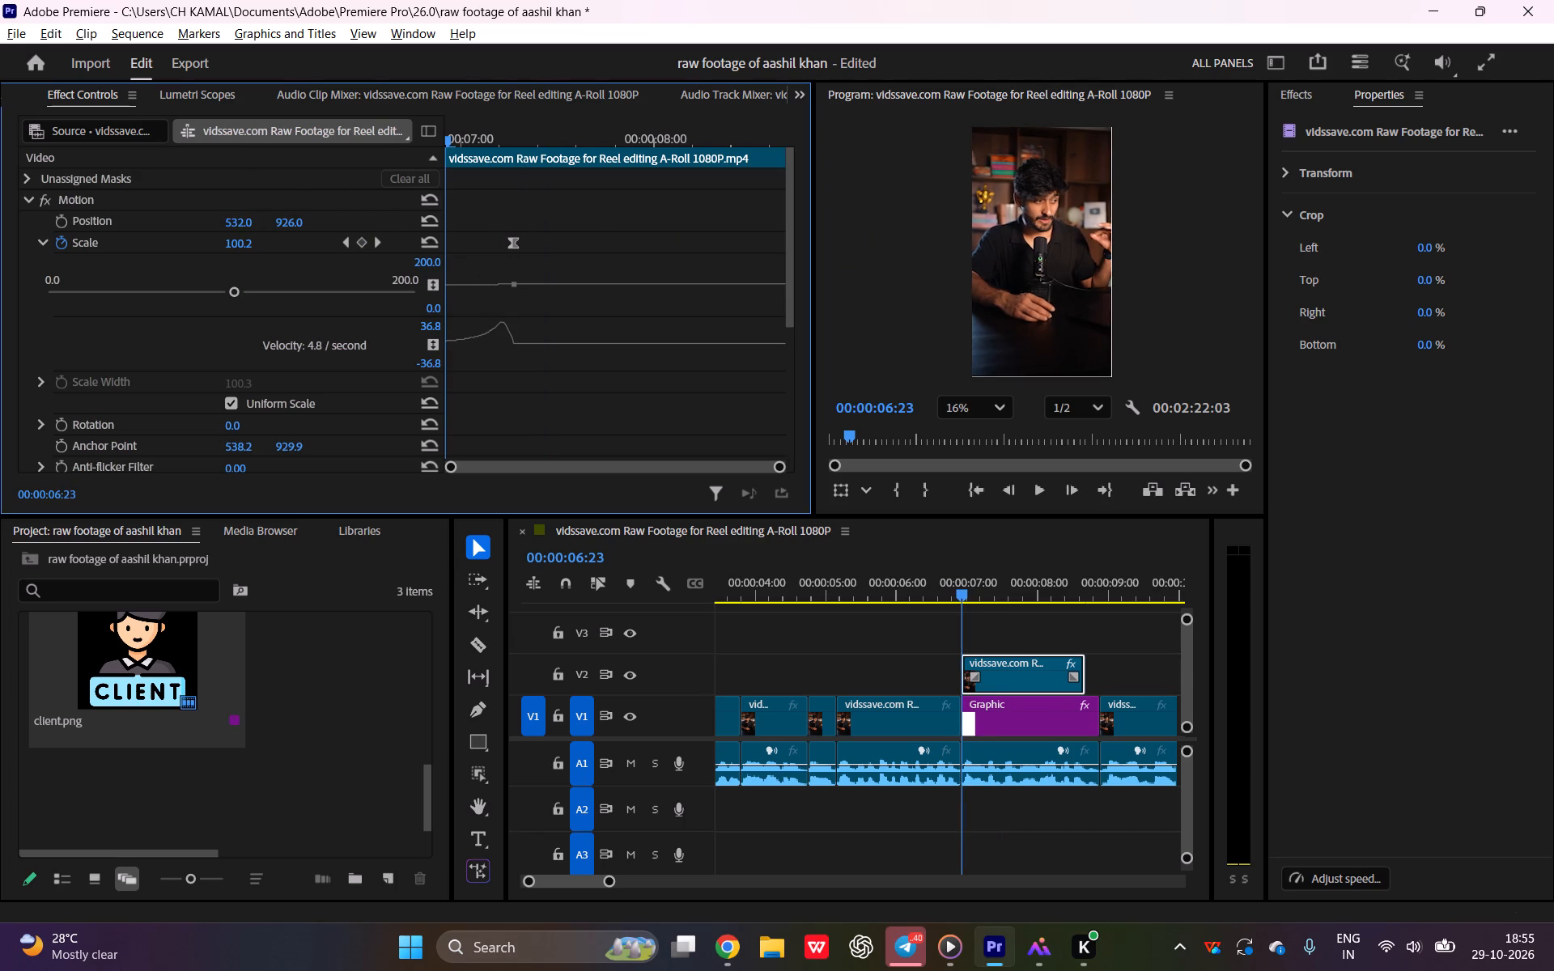
click(282, 218)
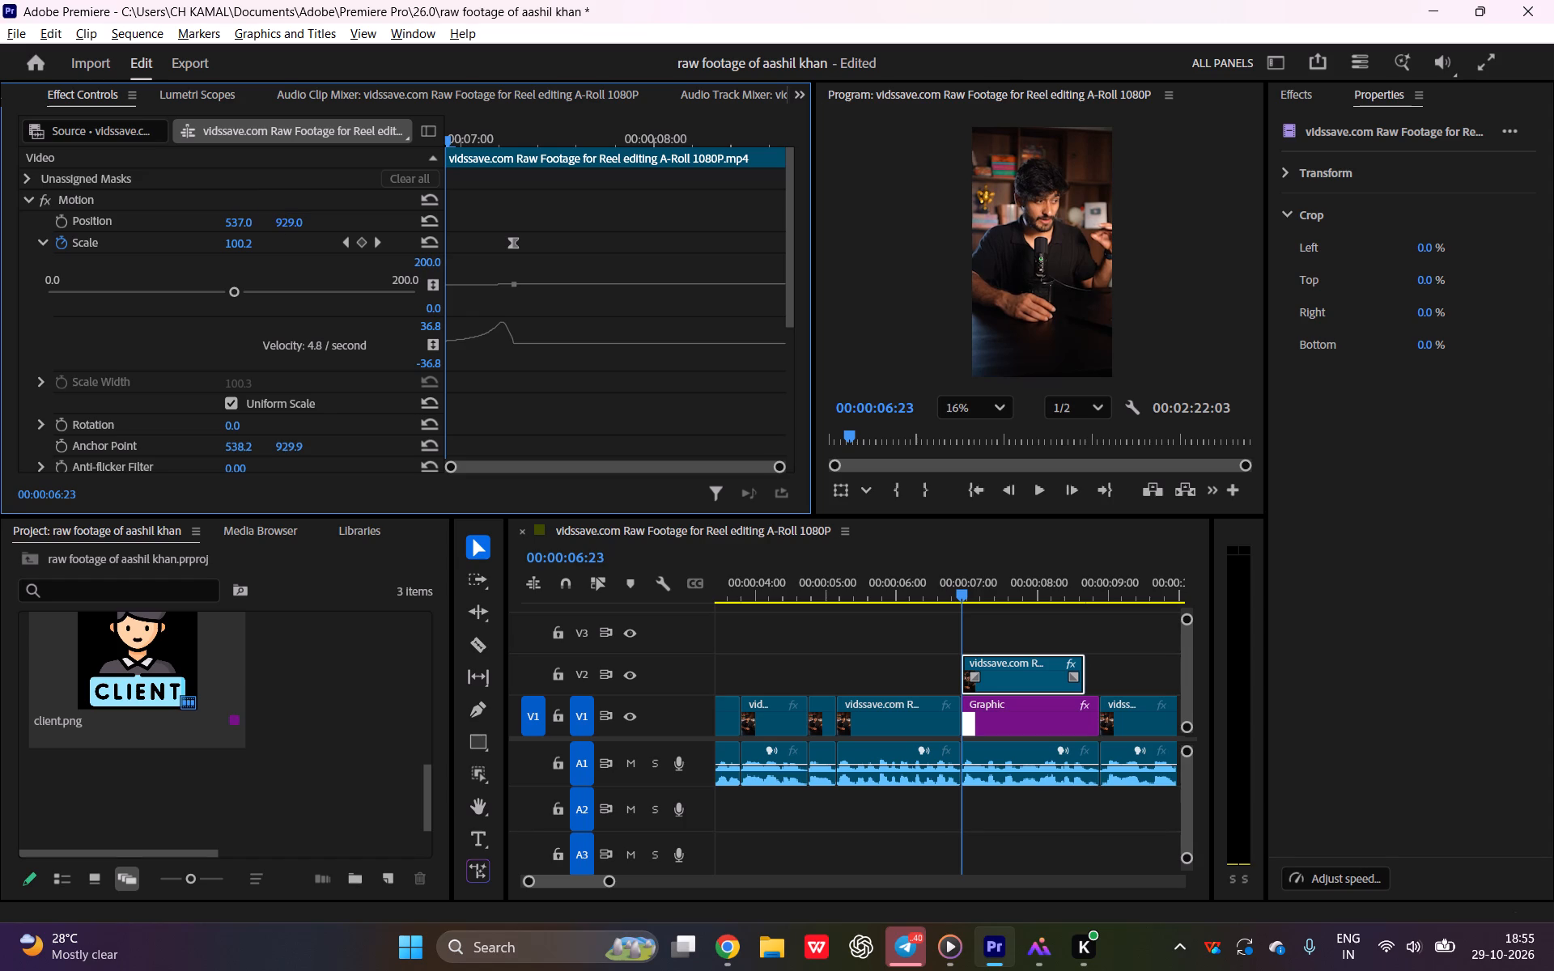
drag(470, 134, 416, 155)
drag(416, 155, 271, 189)
key(space)
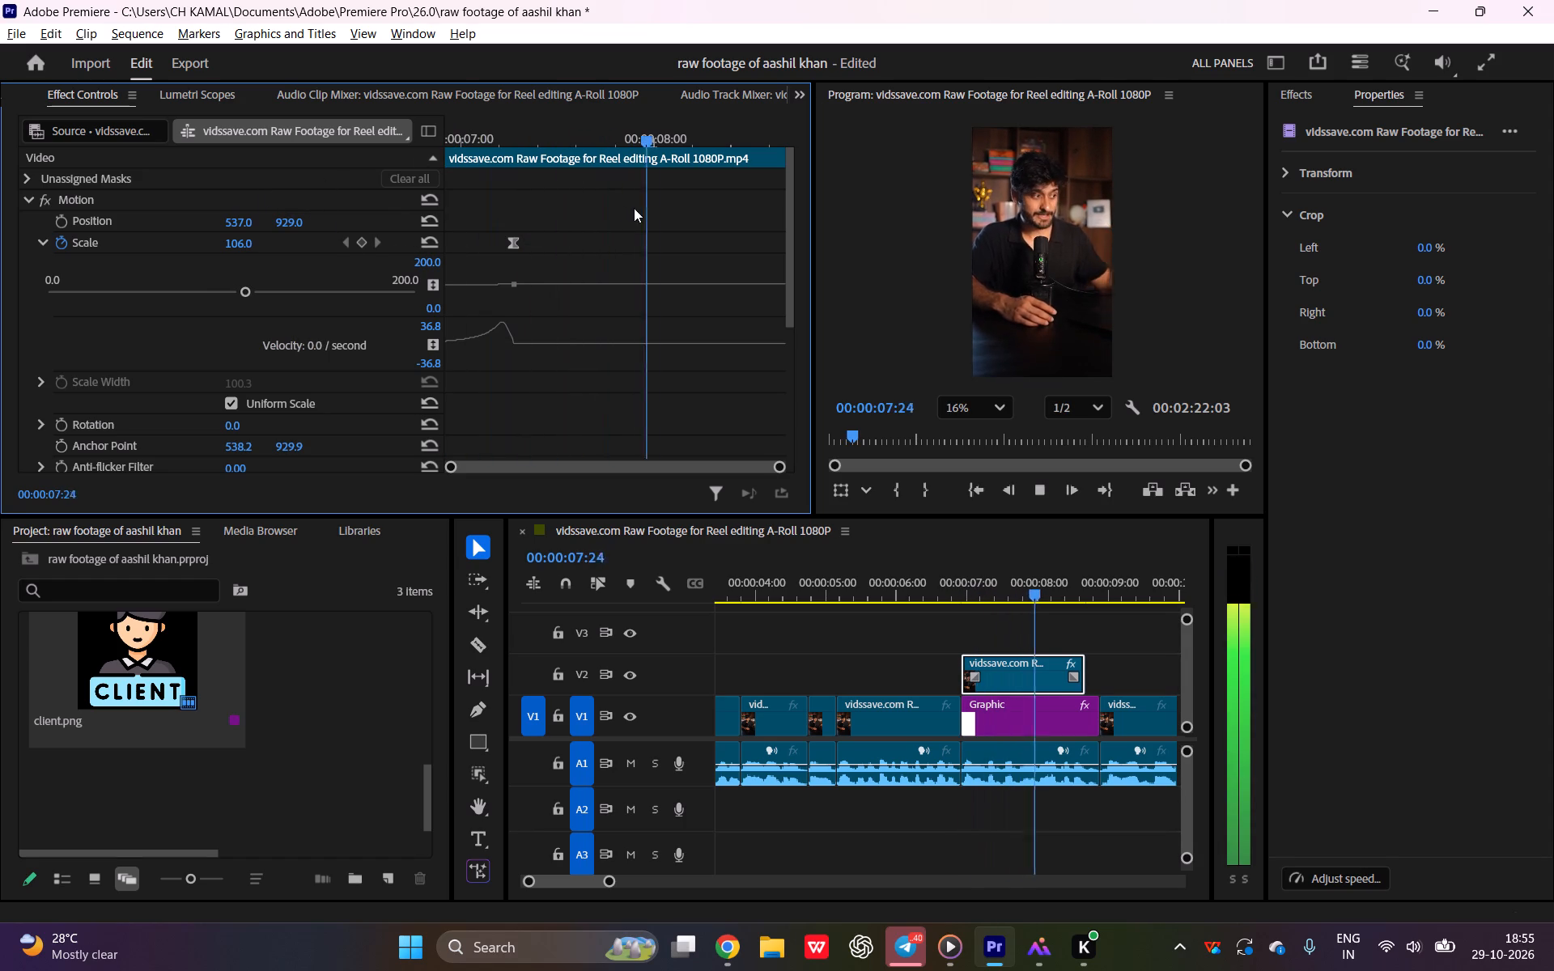
key(space)
Move the V2 footage's Scale keyframe from 00:00:07:07 to about 00:00:07:17.
drag(699, 137, 364, 189)
drag(510, 240, 595, 245)
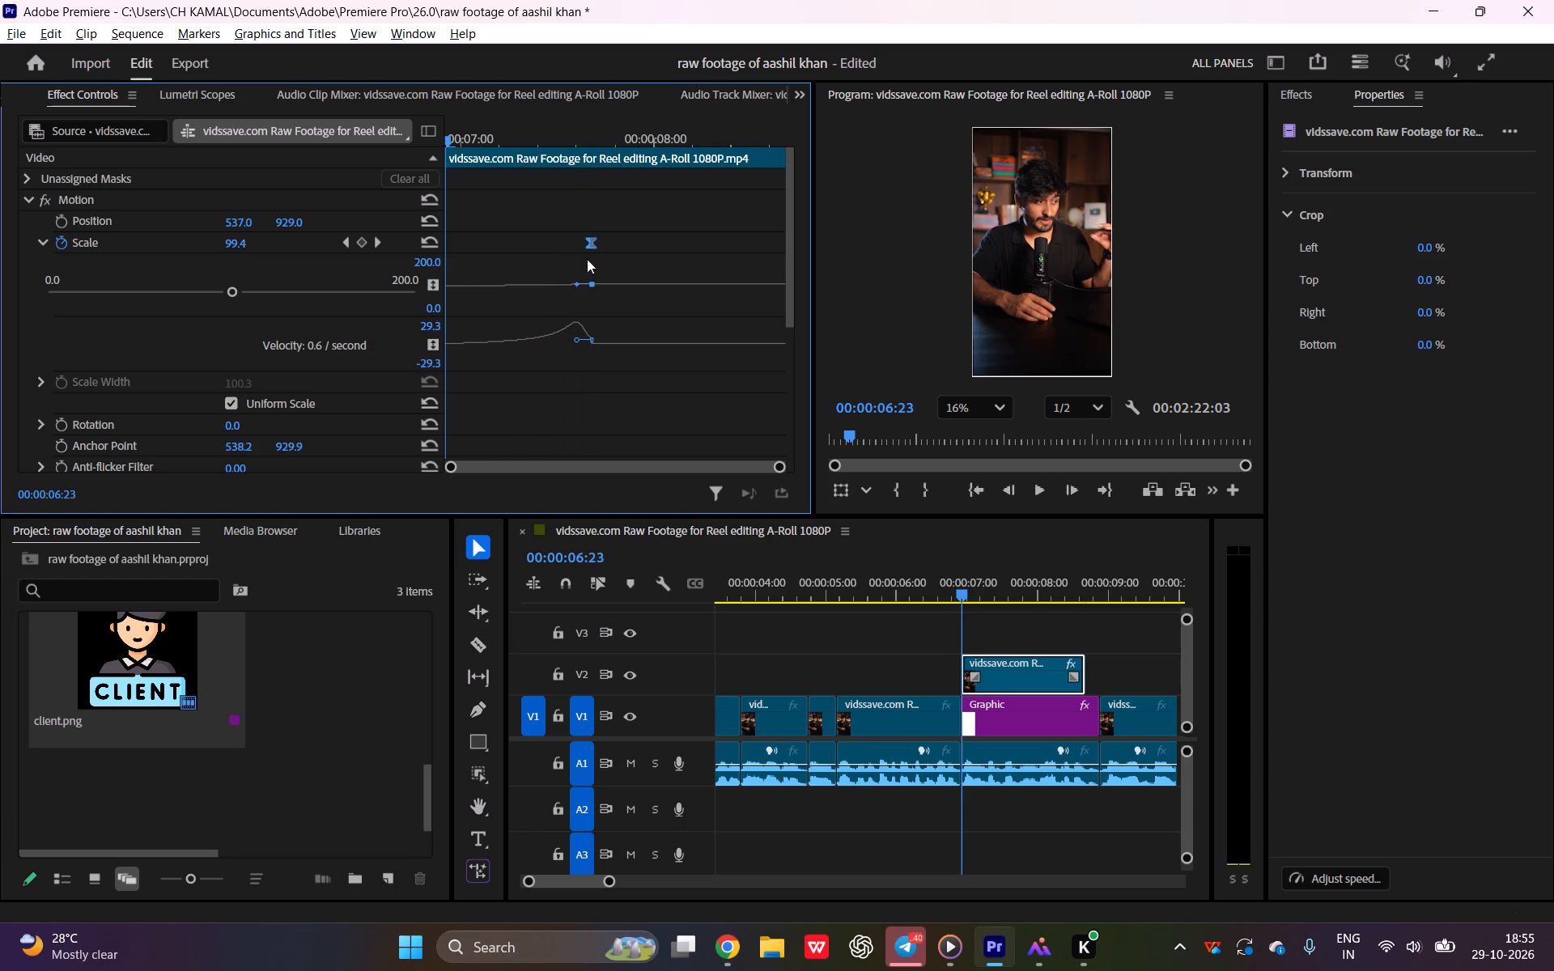
Shorten the moved Scale keyframe's incoming ease handle so velocity peaks sharply at the keyframe, and replay from 00:00:06:23.
drag(575, 342, 575, 335)
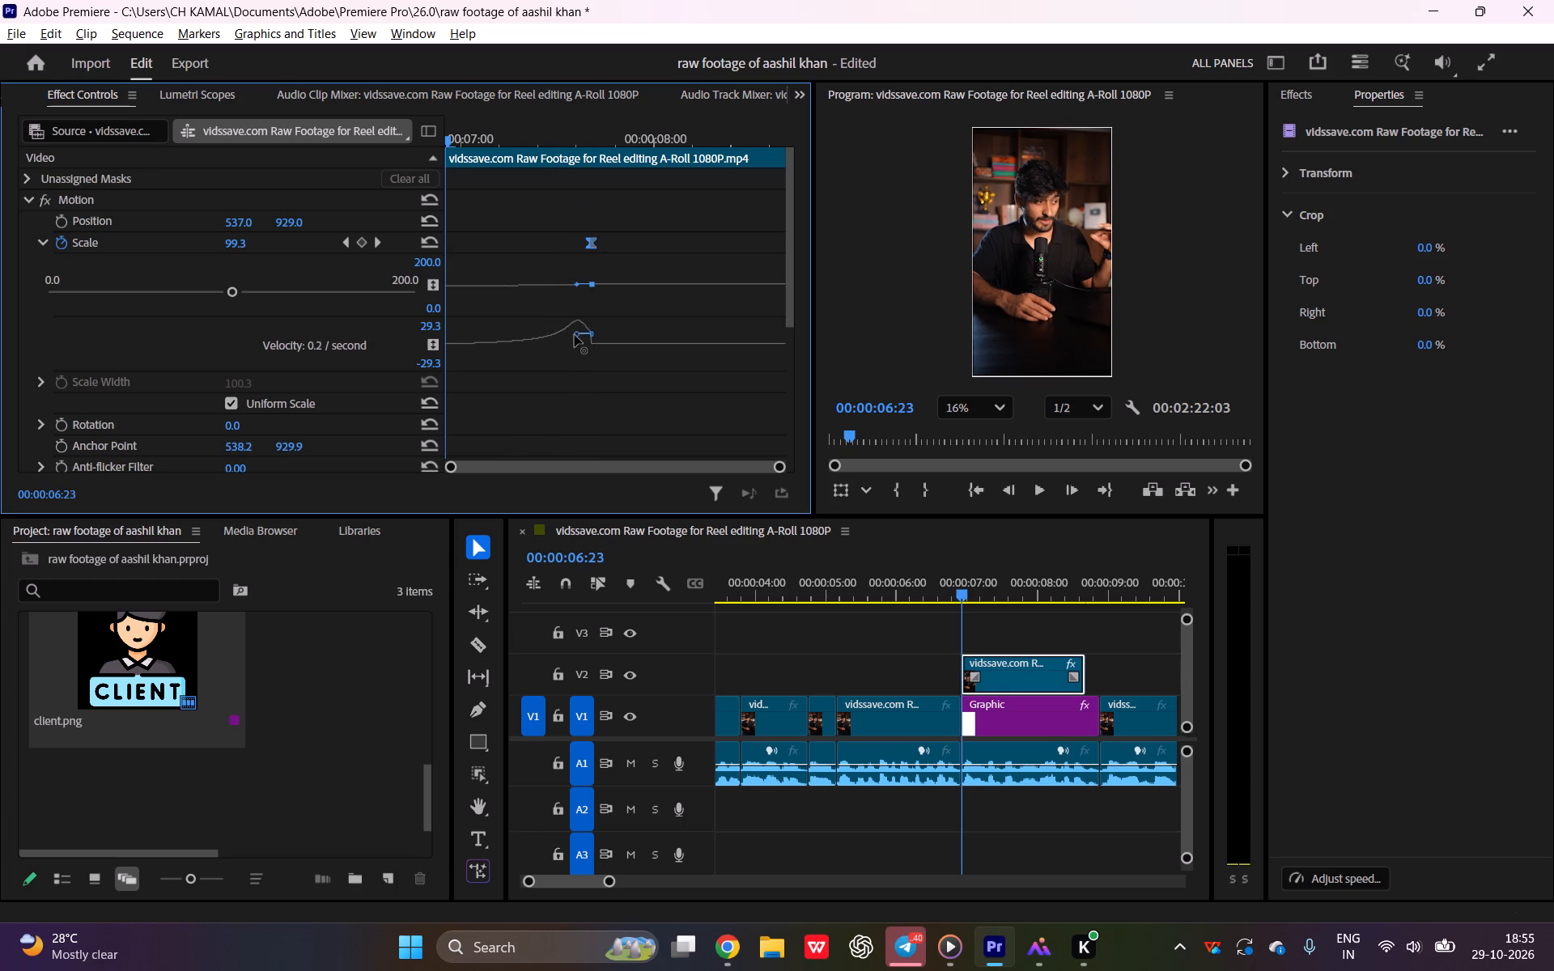
drag(575, 335, 588, 341)
drag(572, 146, 193, 184)
key(space)
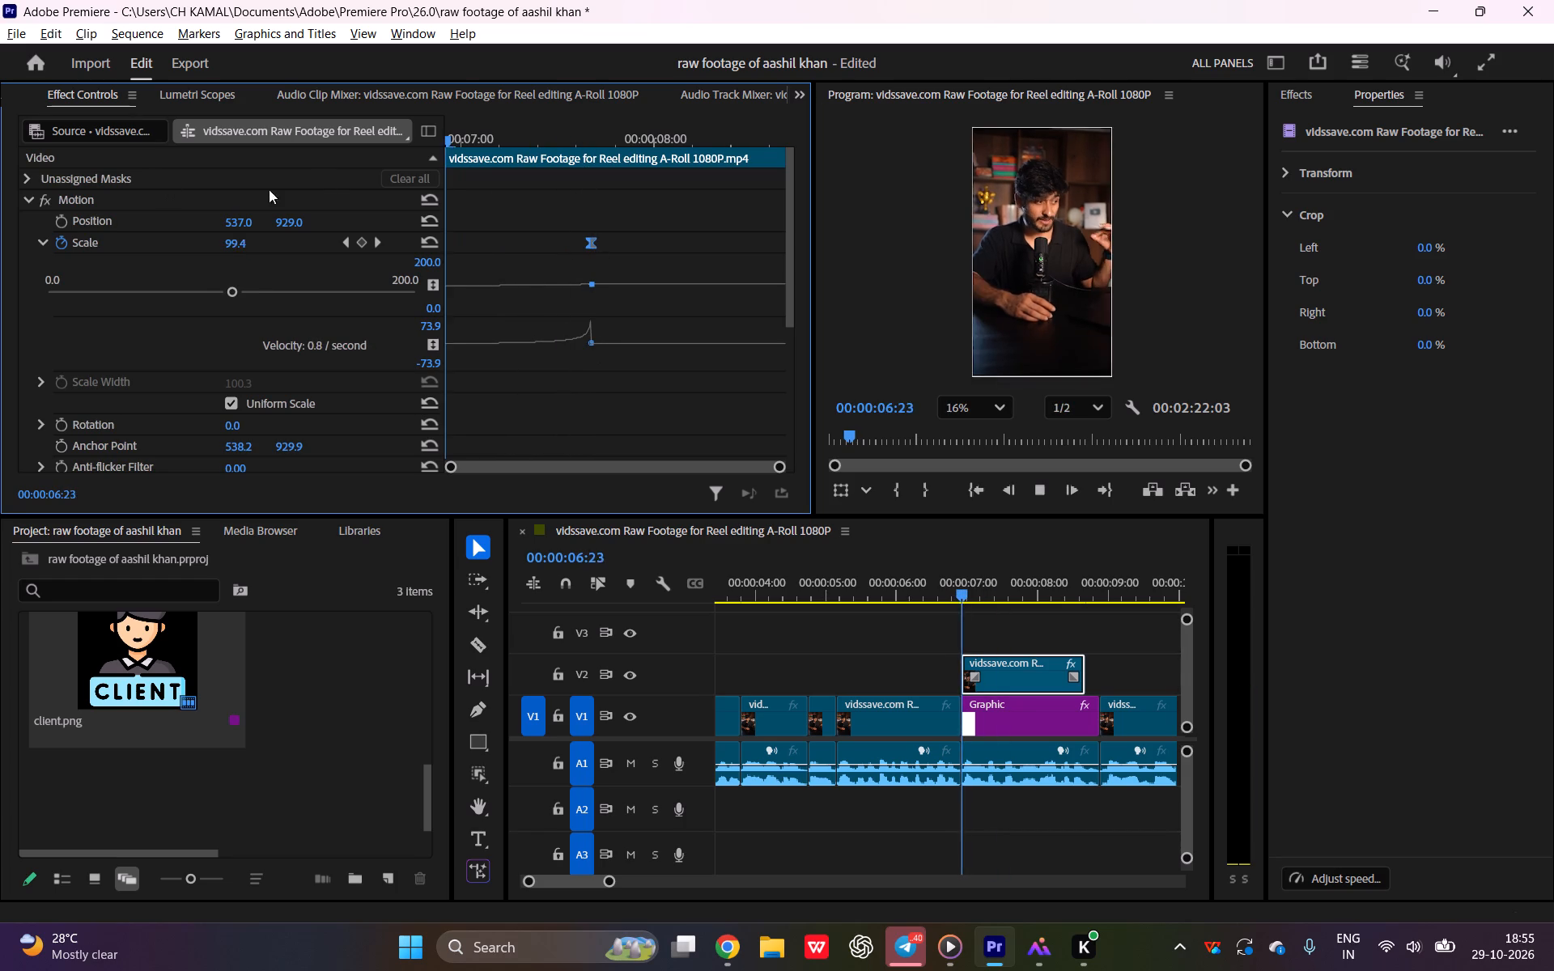
key(space)
drag(1030, 224, 1022, 222)
drag(524, 143, 204, 200)
Set the V2 footage's Scale to 100.4 at 00:00:06:23 and play the scale move.
click(228, 247)
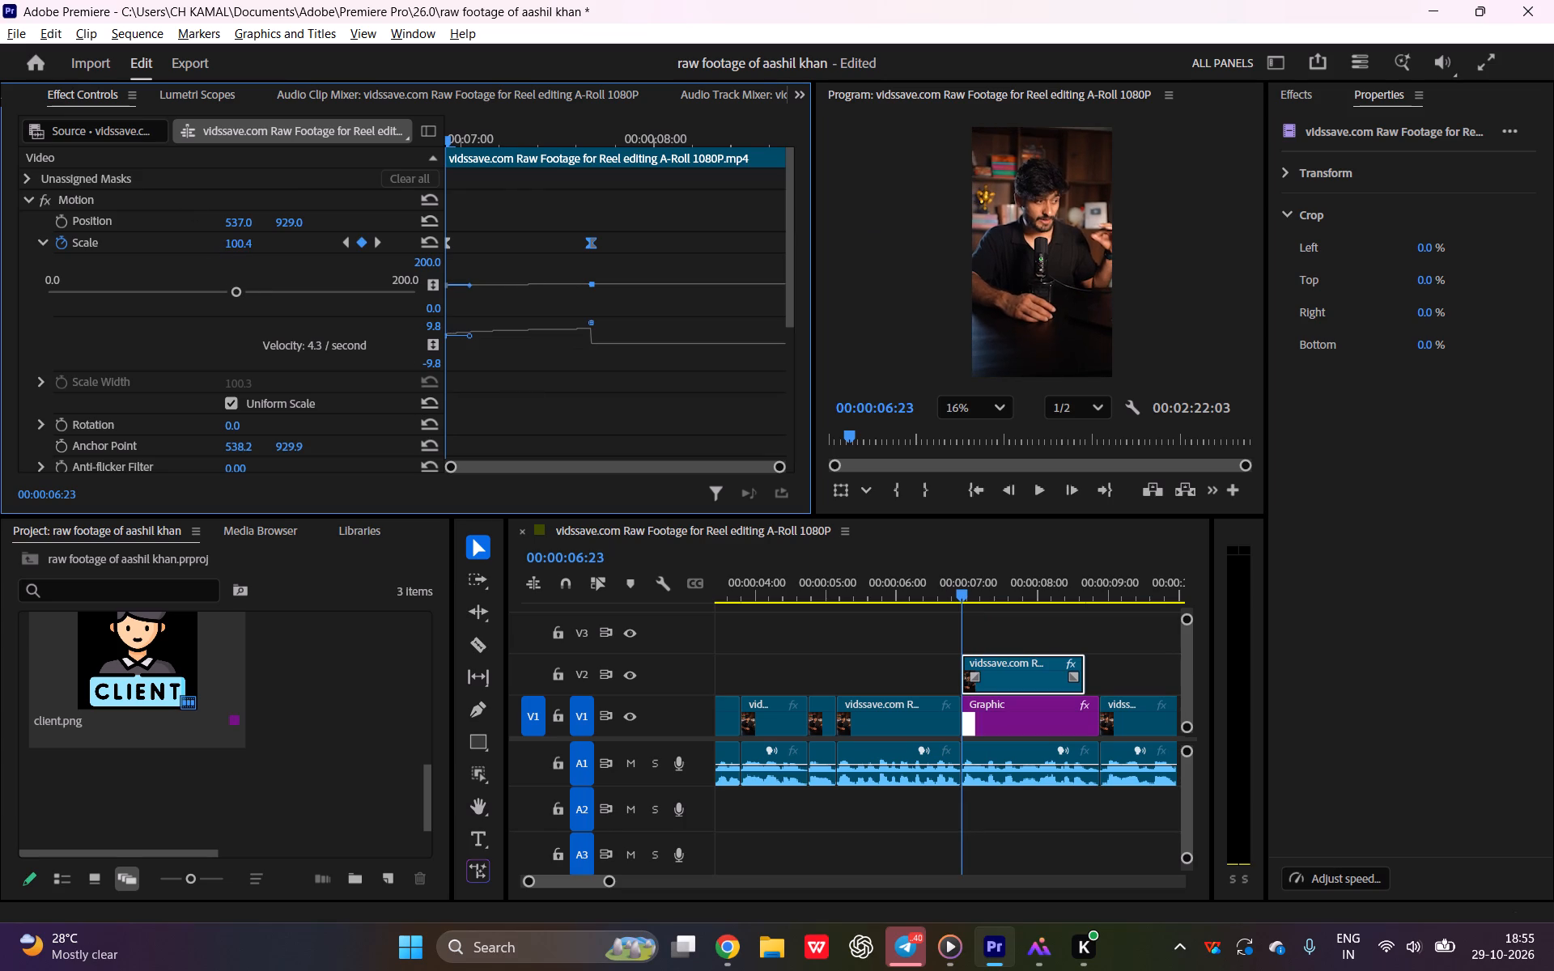
key(space)
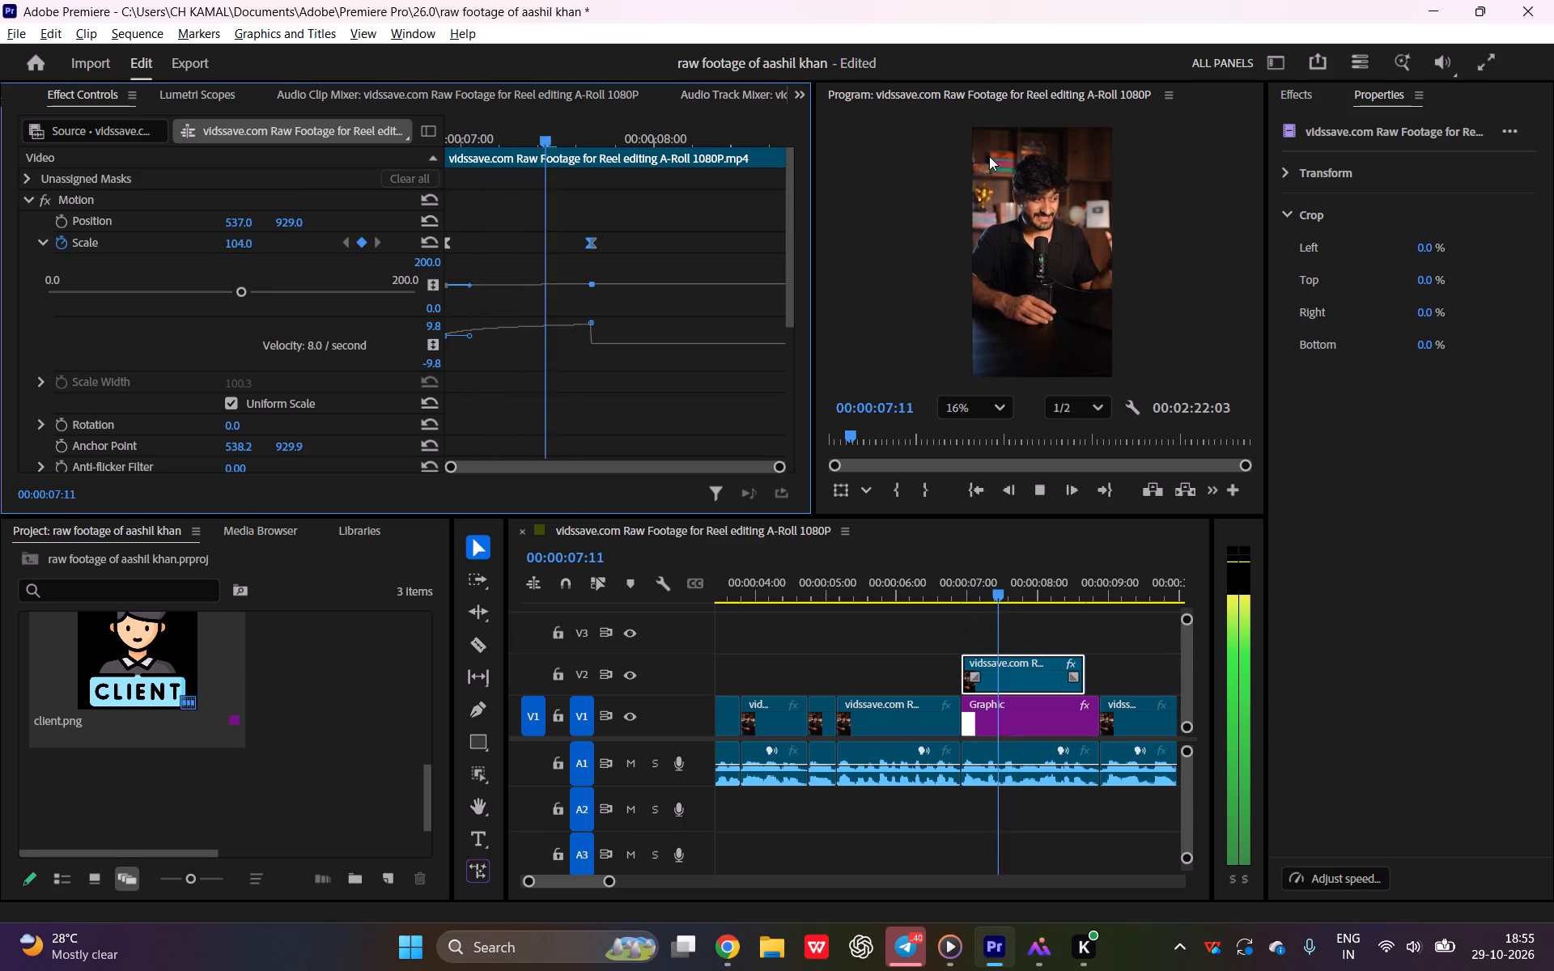
key(space)
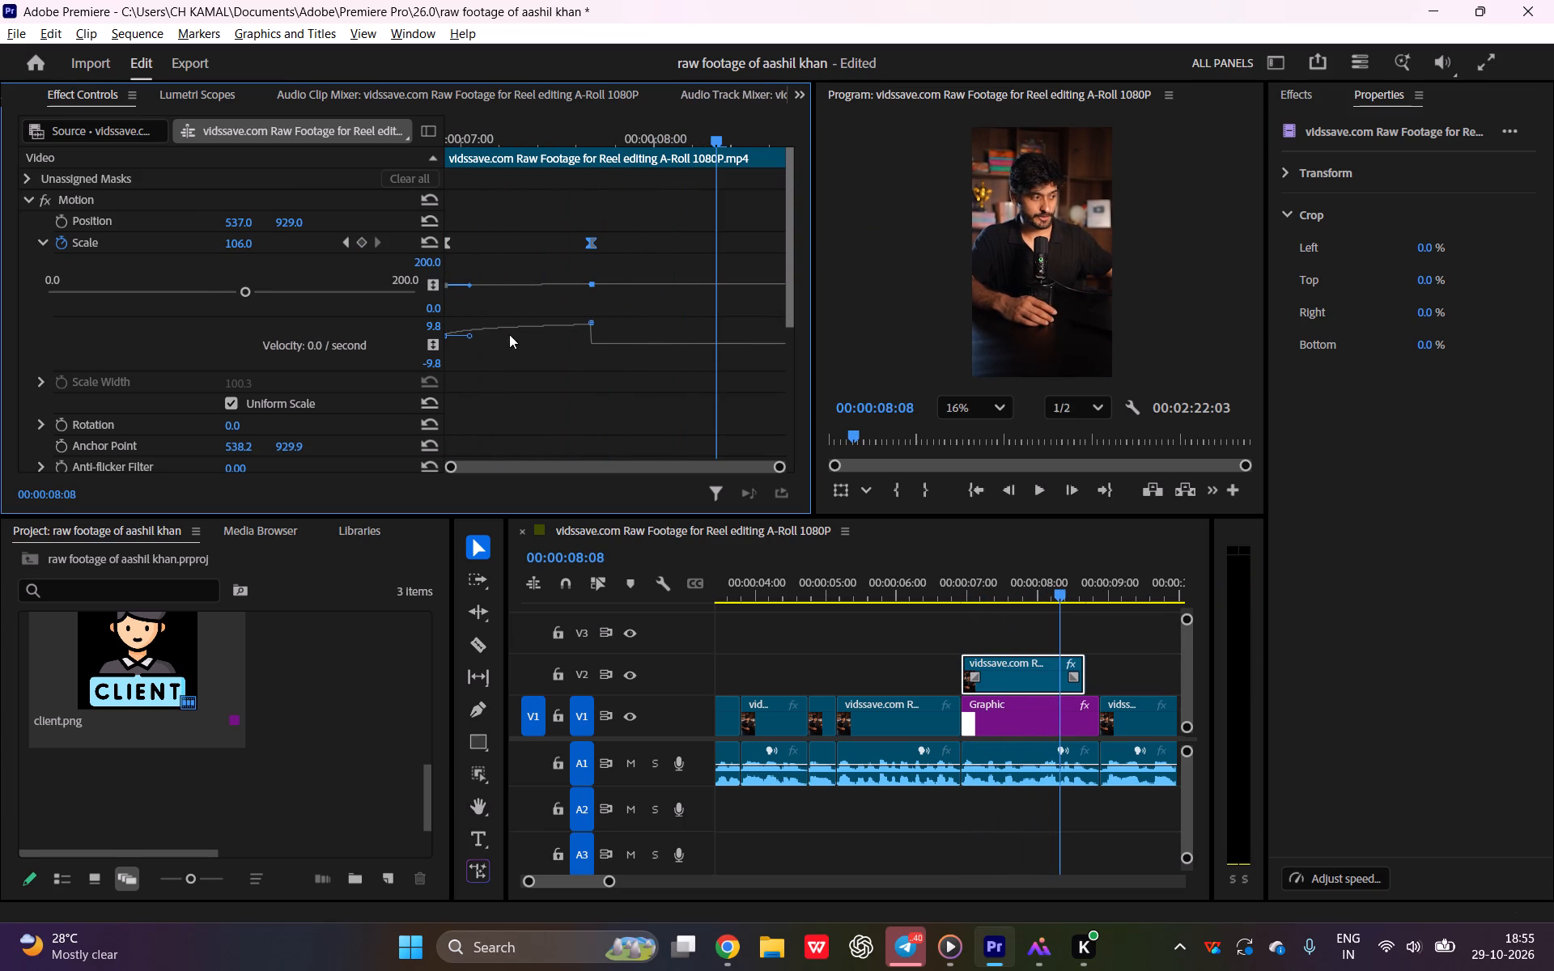
Lengthen the first Scale keyframe's outgoing ease handle and lower its velocity for a slower start, then replay from 00:00:06:23.
drag(469, 337, 506, 345)
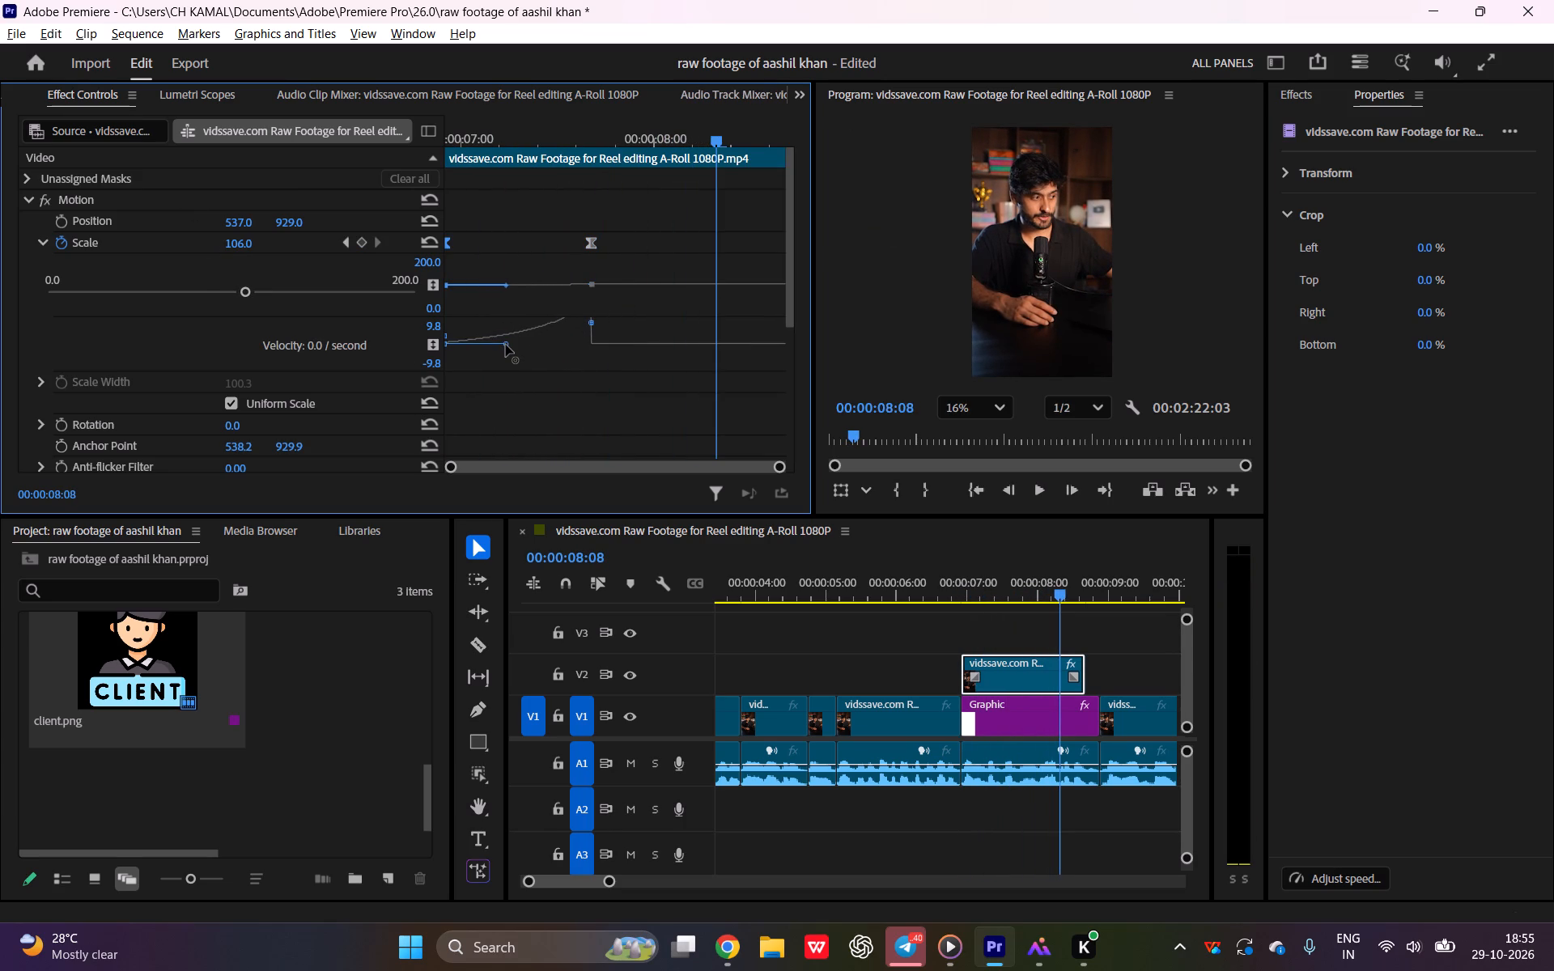
drag(506, 345, 512, 341)
drag(575, 146, 200, 143)
key(space)
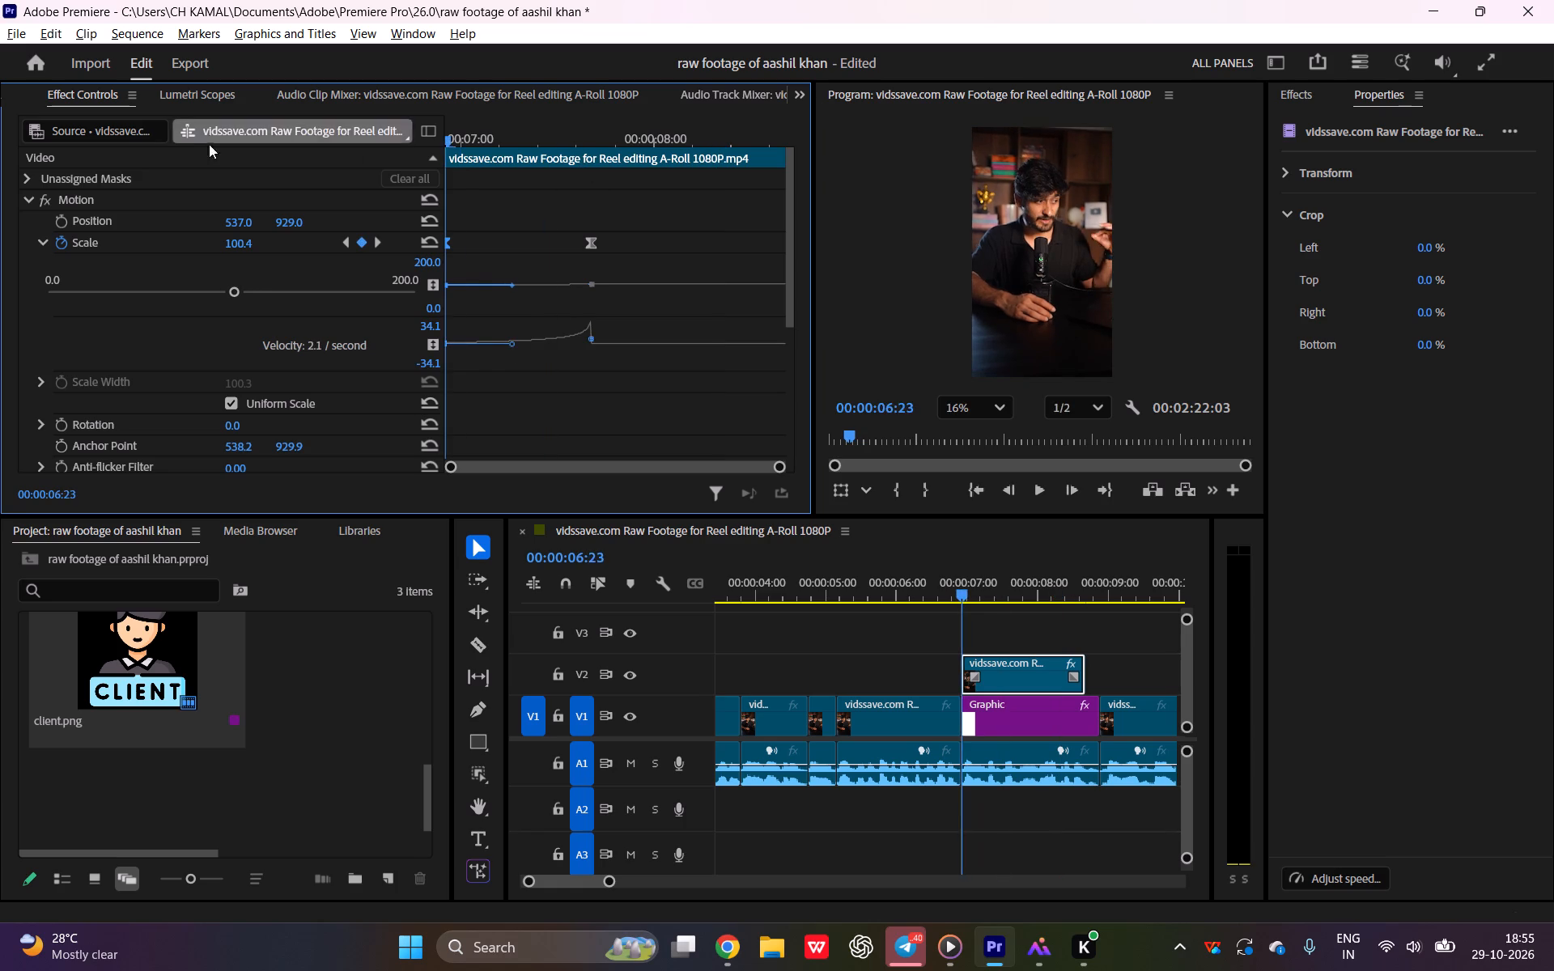
key(space)
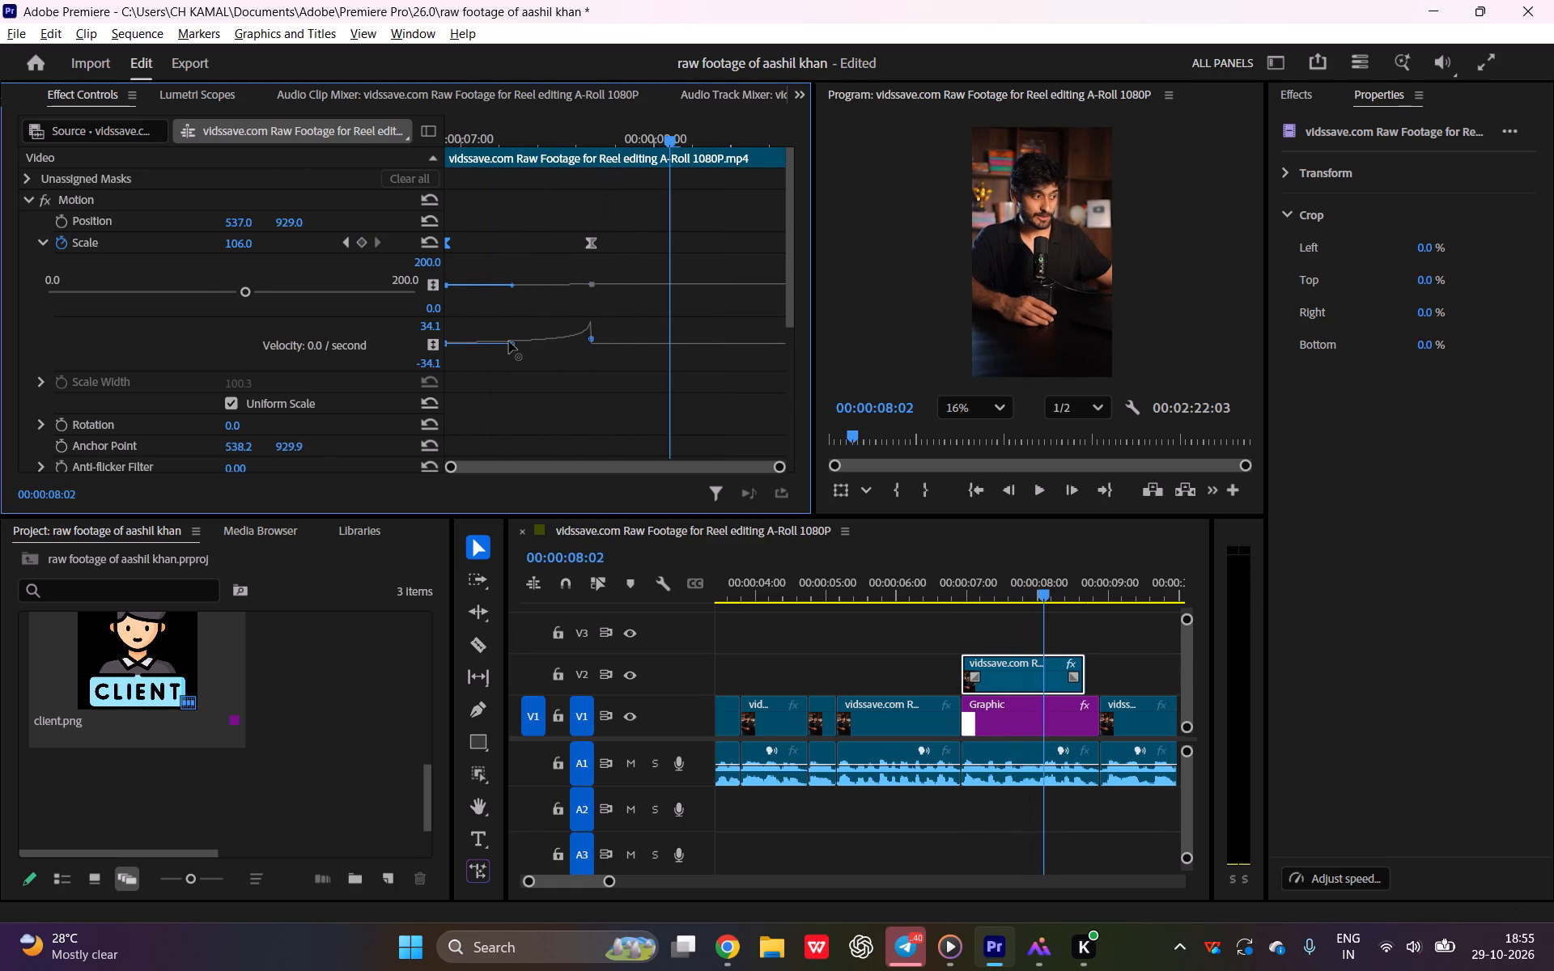
Pull the first Scale keyframe's outgoing handle slightly further and lower, and drop the end keyframe's incoming velocity to about zero.
drag(510, 341, 522, 352)
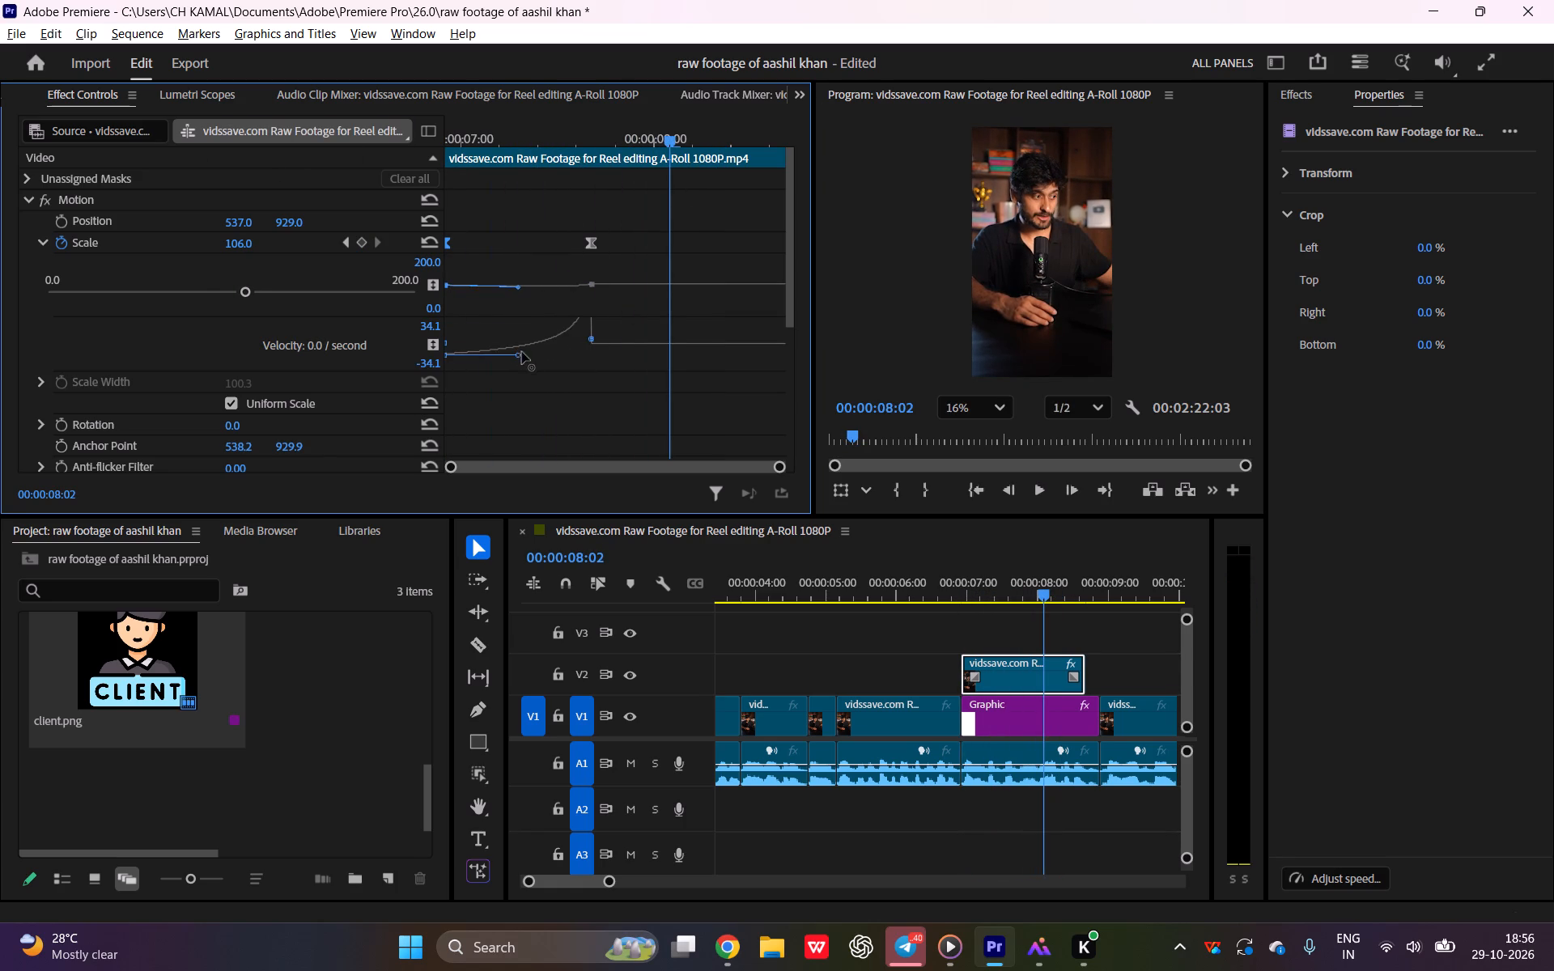
drag(522, 352, 583, 325)
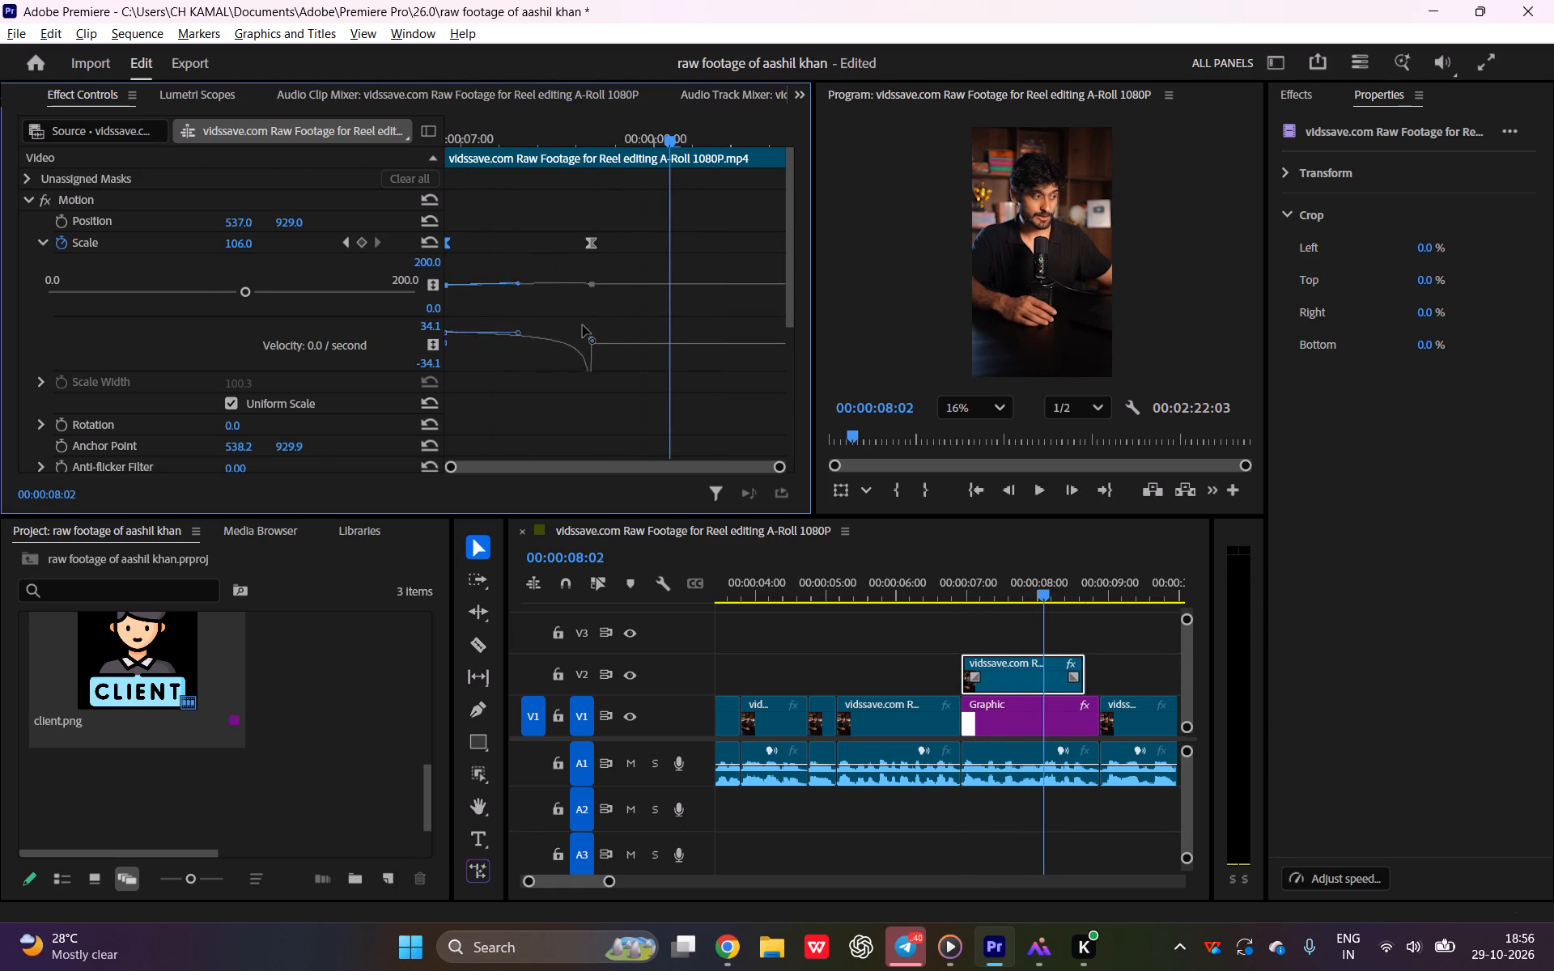
drag(583, 325, 573, 346)
drag(593, 341, 585, 341)
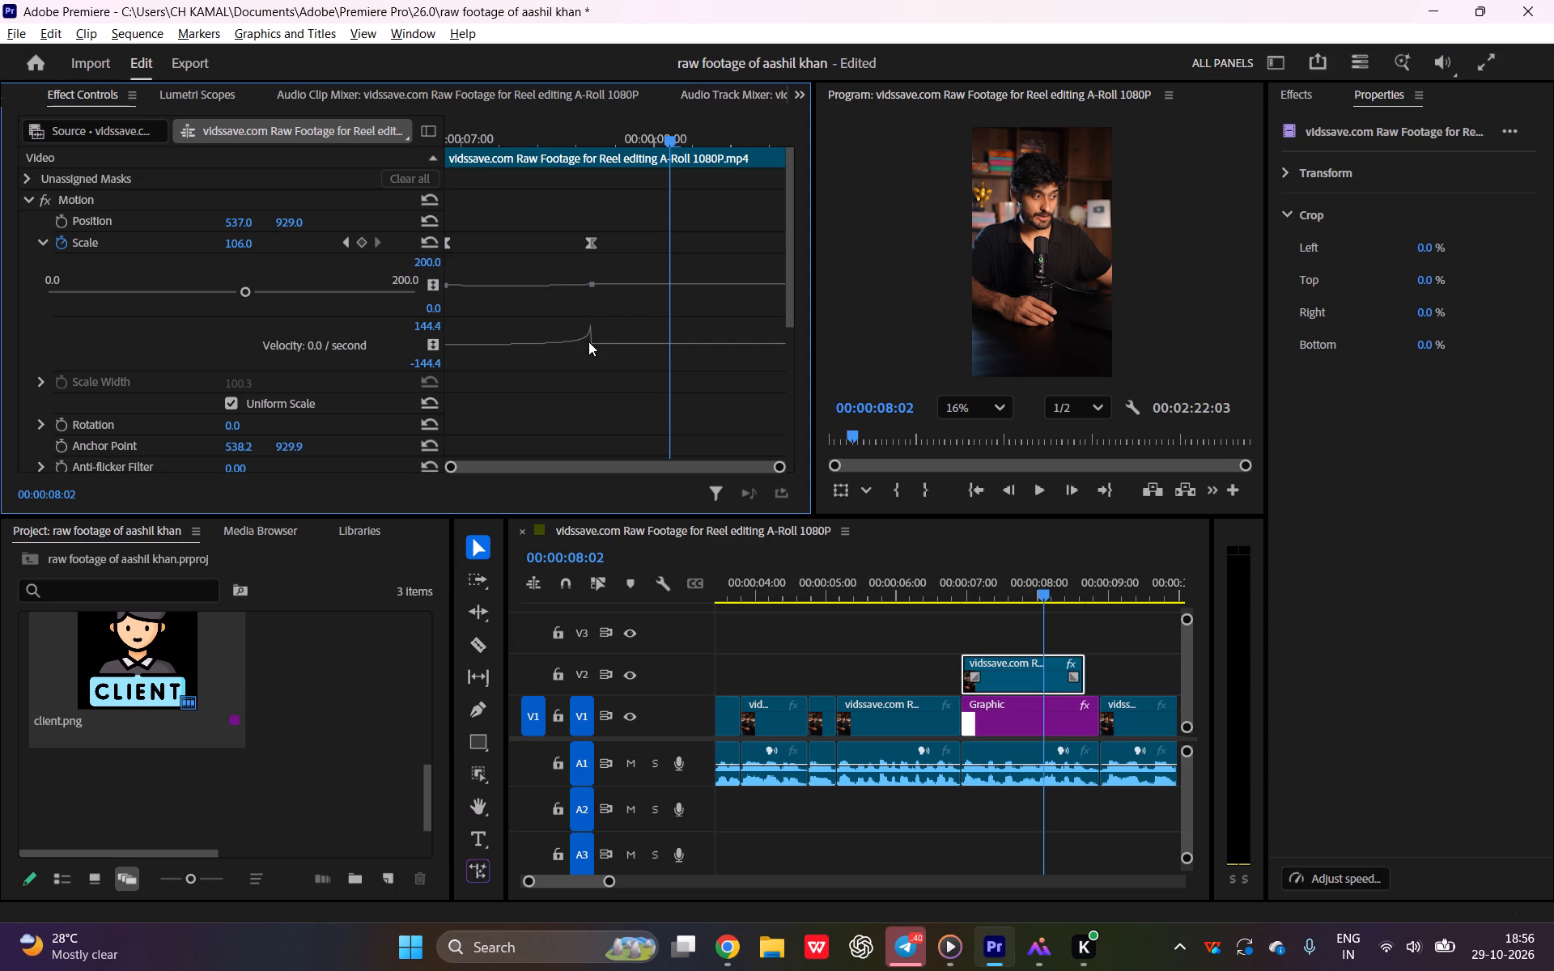
click(579, 329)
click(482, 336)
click(450, 346)
key(Escape)
click(462, 341)
click(470, 338)
Lengthen the 00:00:07:17 Scale keyframe's incoming ease handle and lower the first keyframe's outgoing velocity to form a bell-shaped speed curve.
click(595, 241)
drag(667, 138, 588, 158)
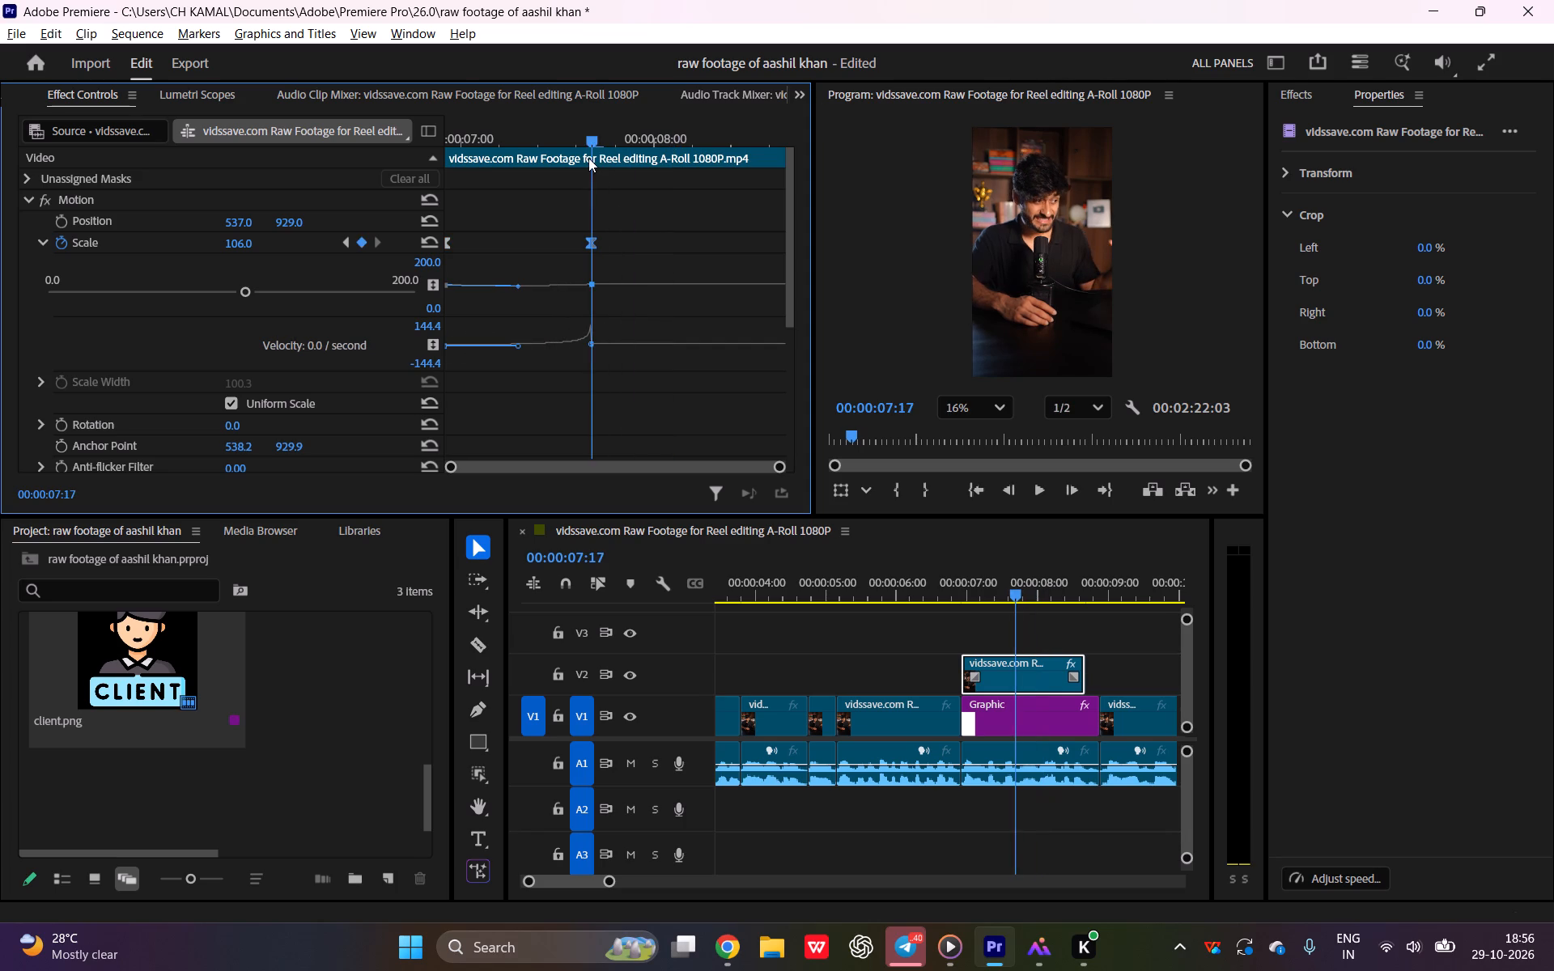
drag(588, 158, 585, 162)
drag(592, 343, 574, 344)
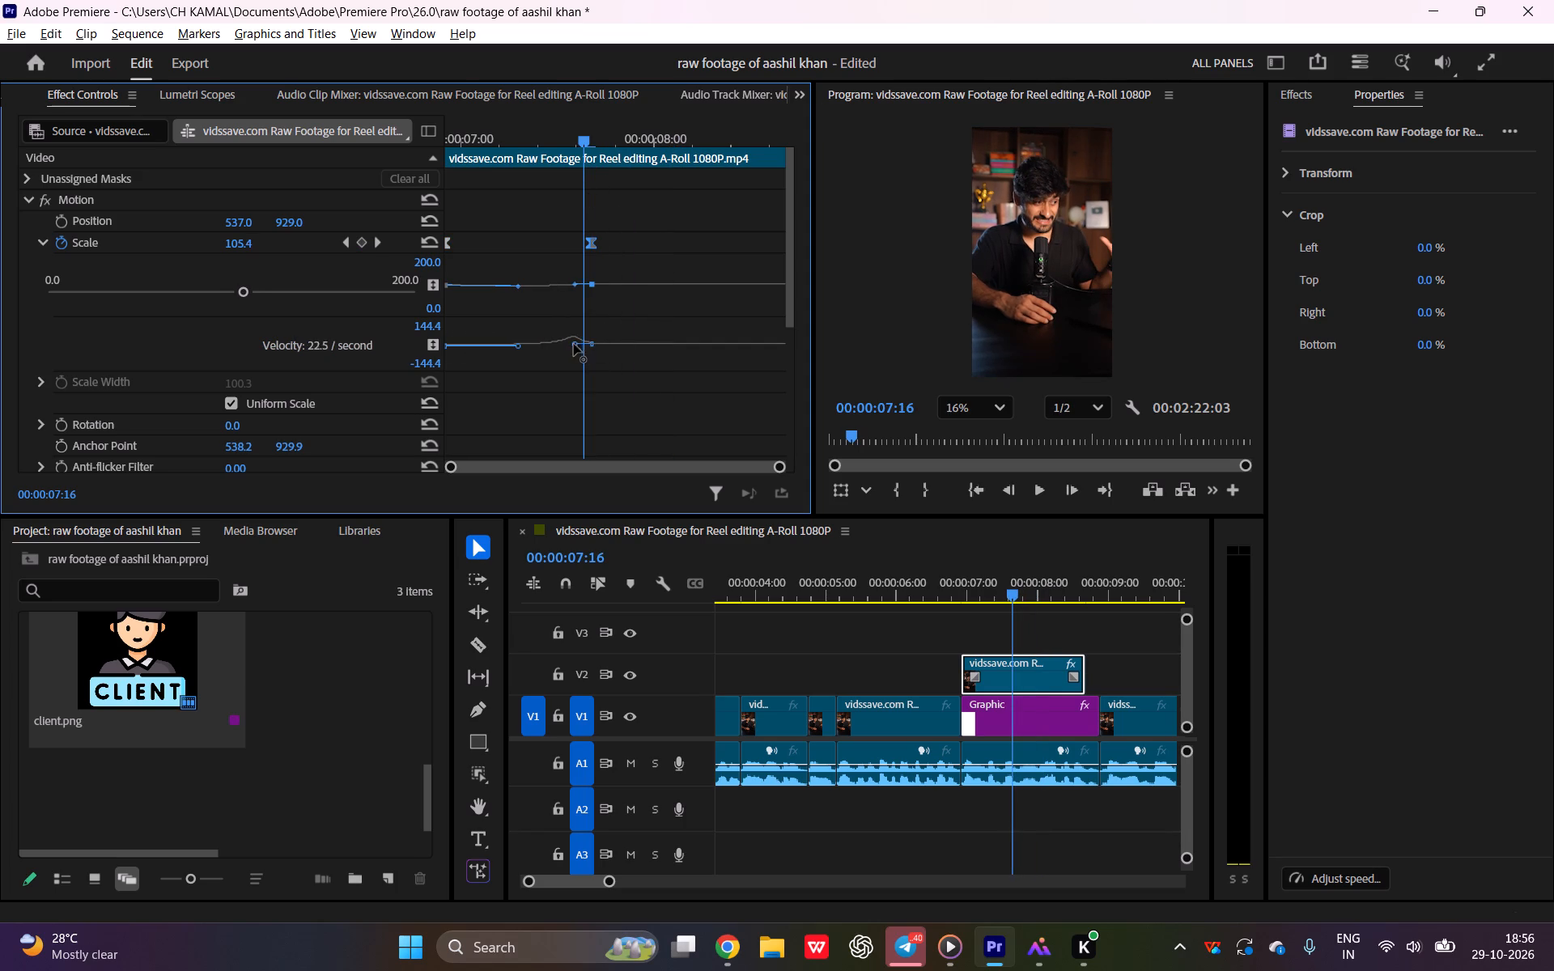
drag(574, 344, 575, 341)
drag(575, 341, 563, 344)
drag(518, 347, 527, 346)
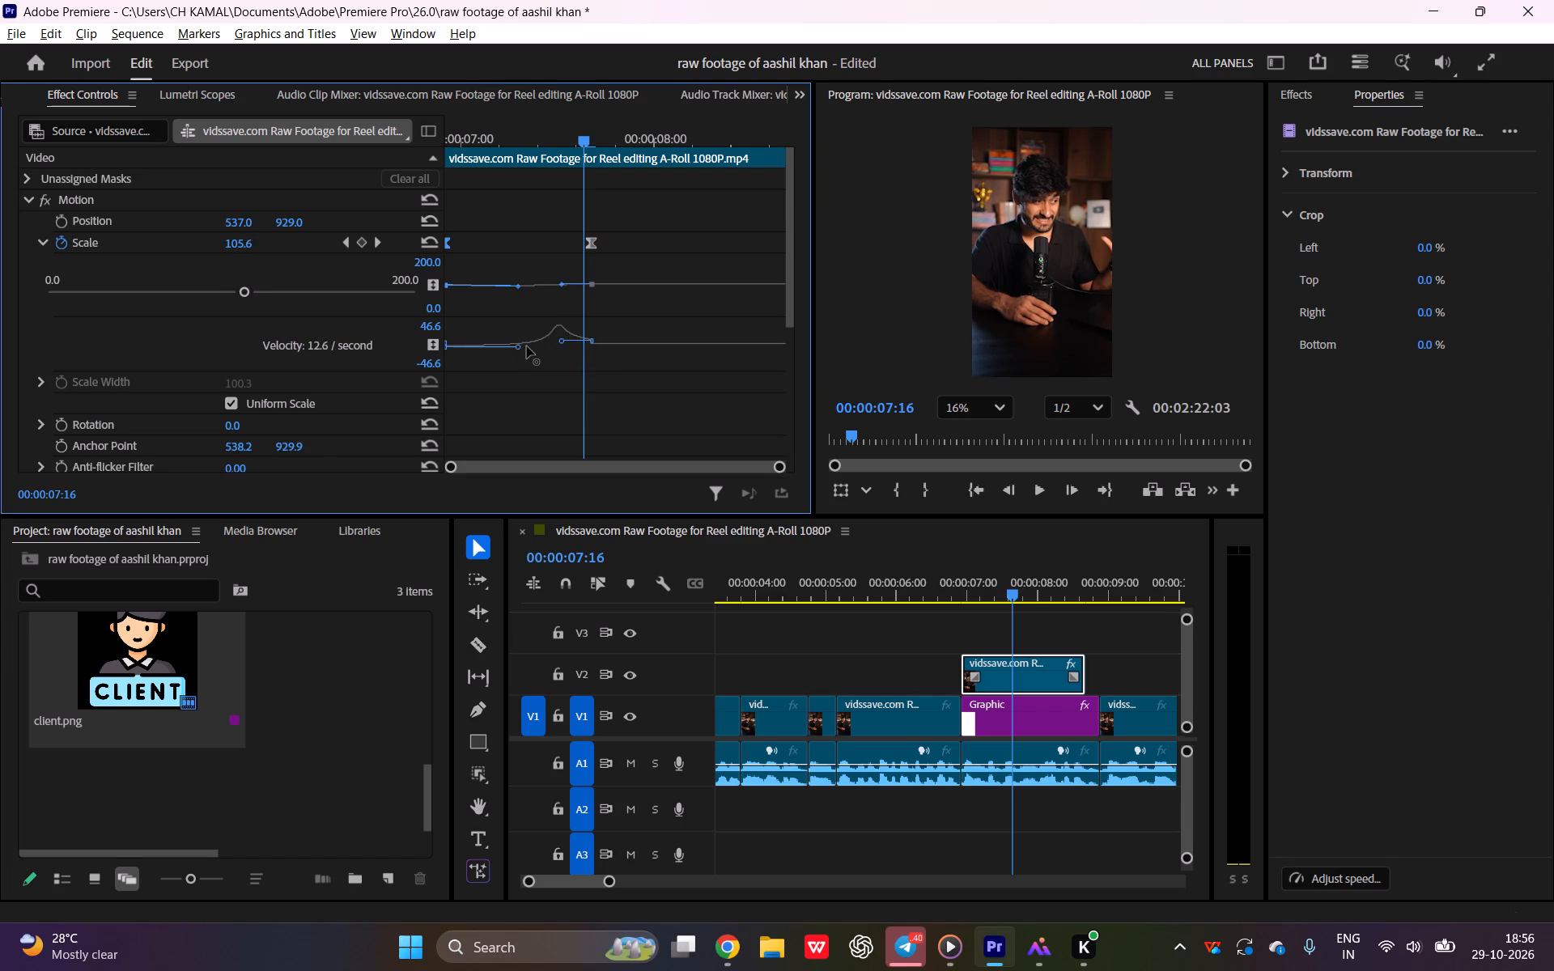
drag(527, 346, 526, 350)
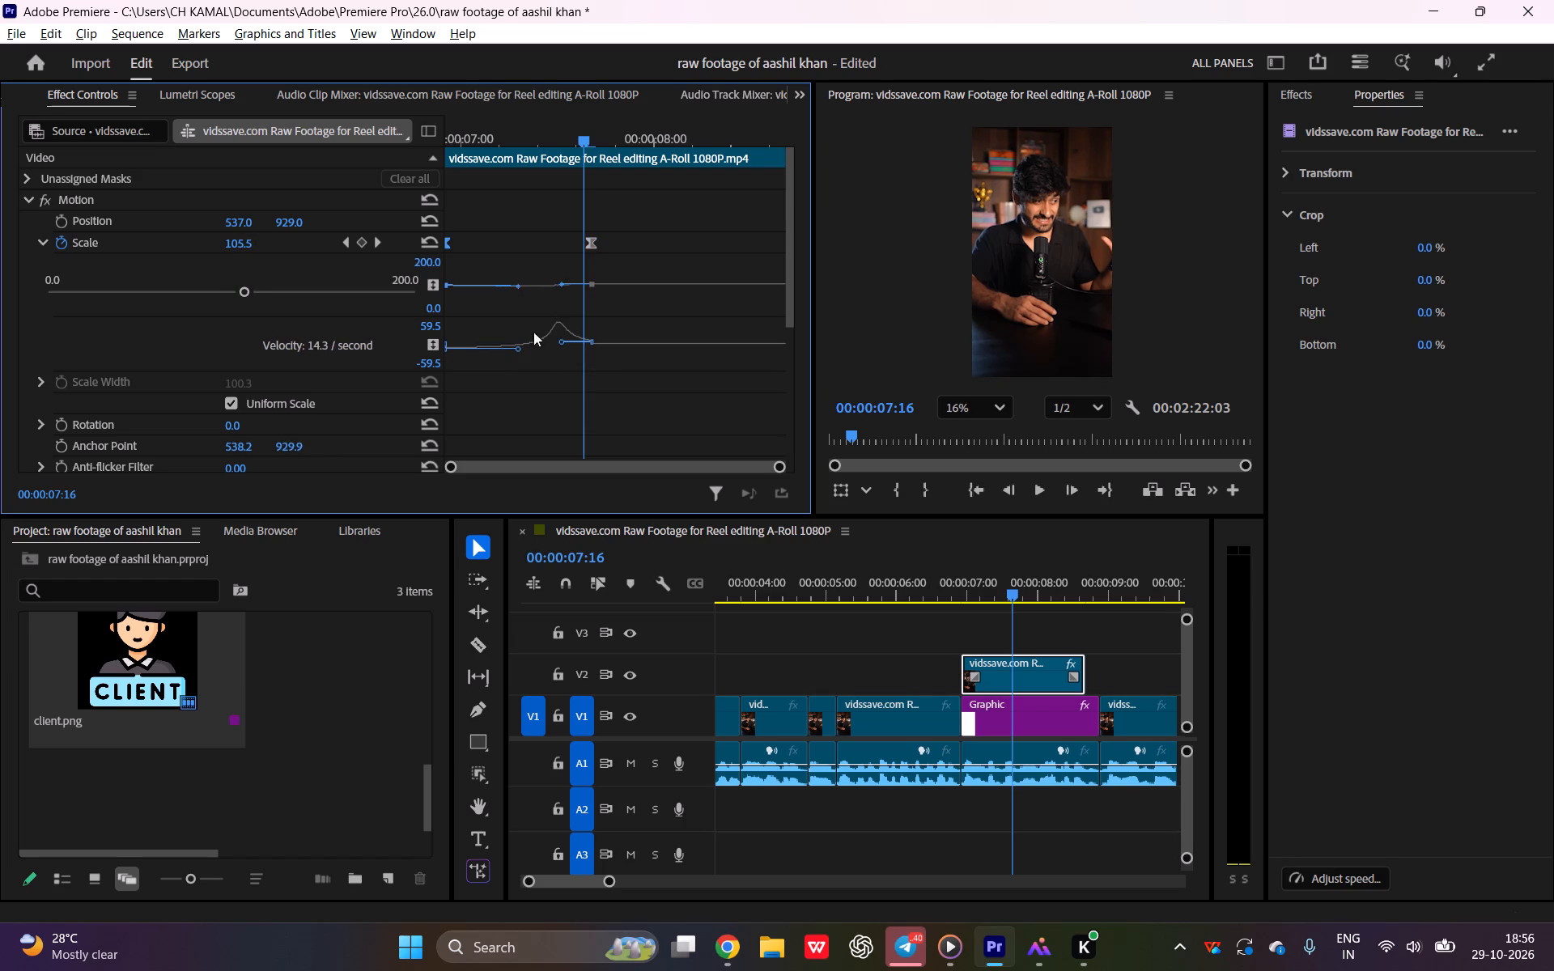
Replay the V2 footage's scale move from its start at 00:00:06:23 and check how the bell-shaped easing looks.
drag(582, 146, 223, 163)
key(c)
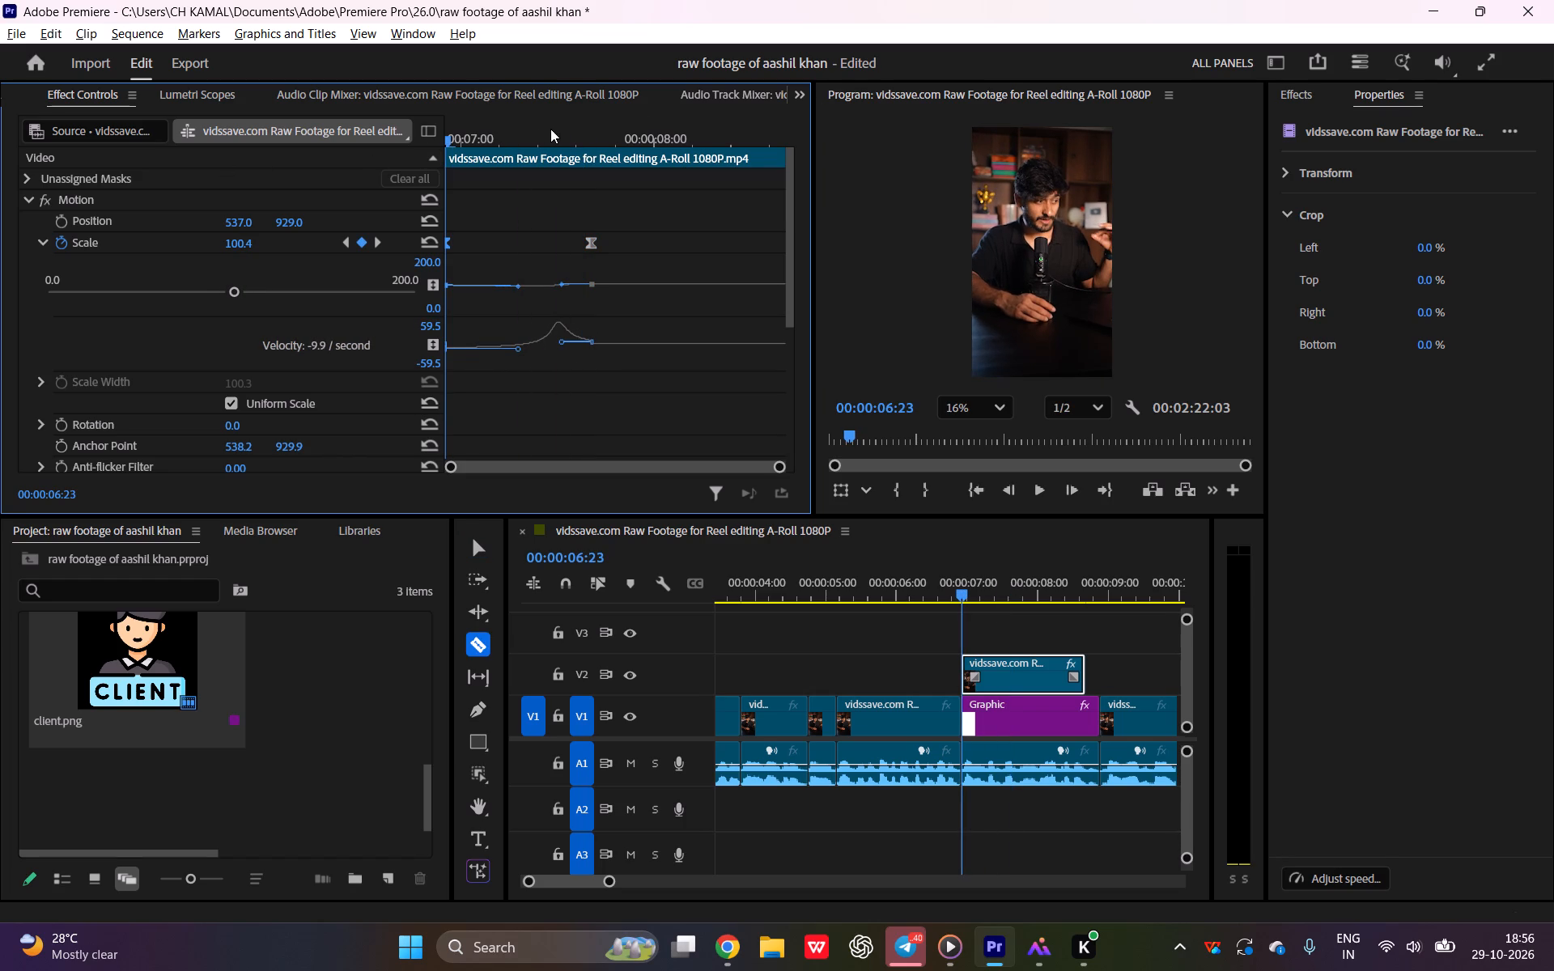
key(space)
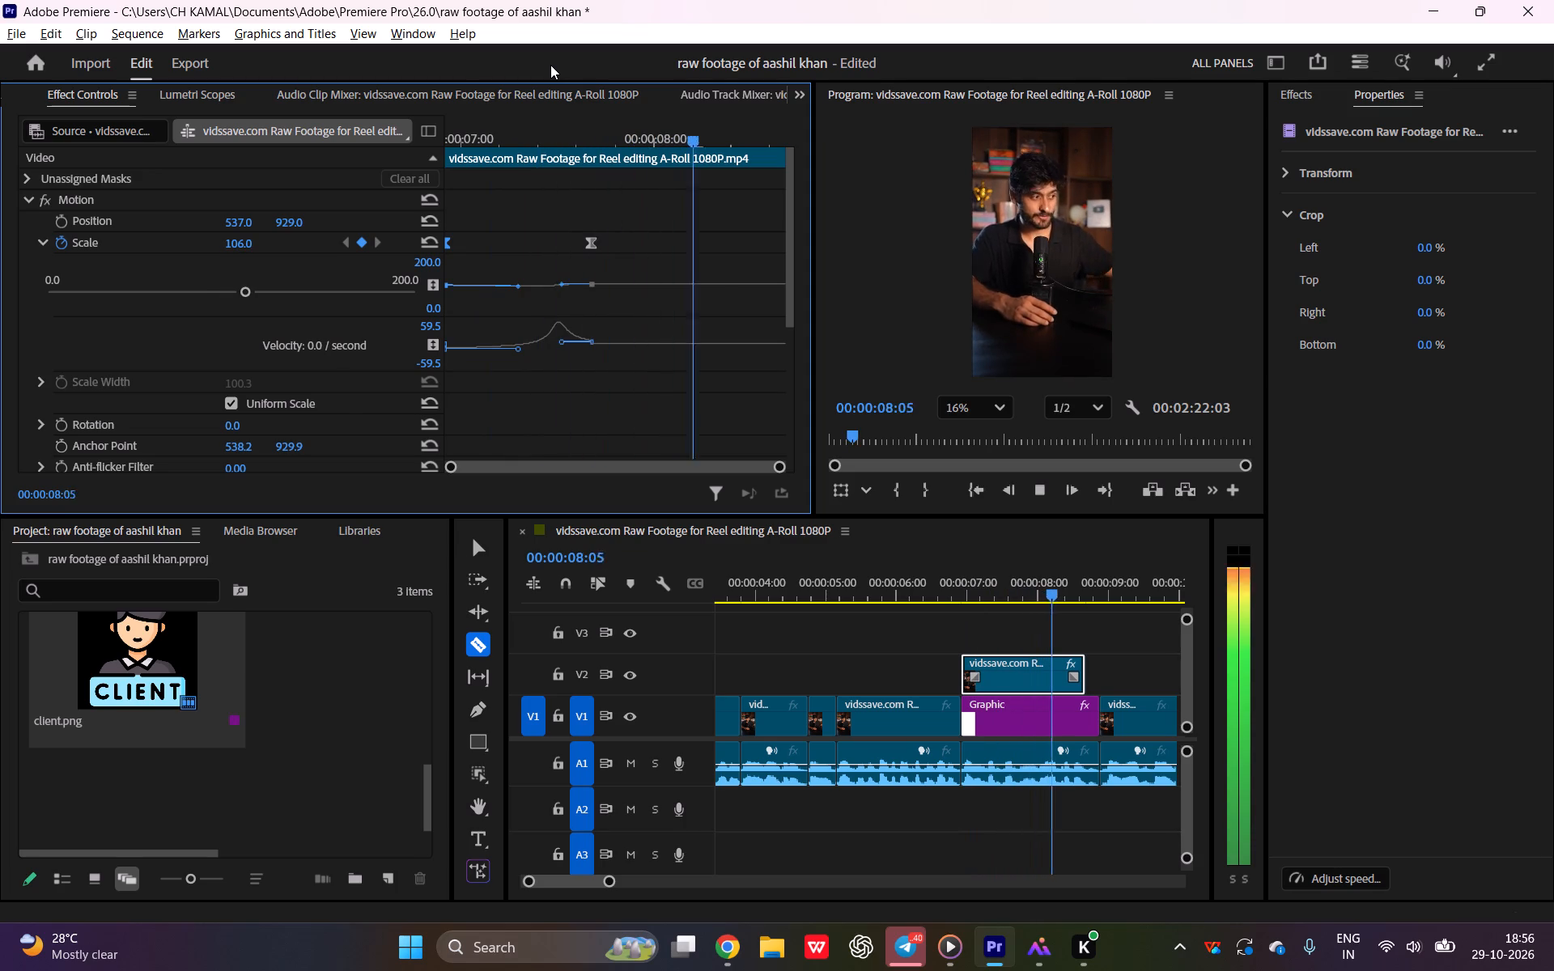
key(a)
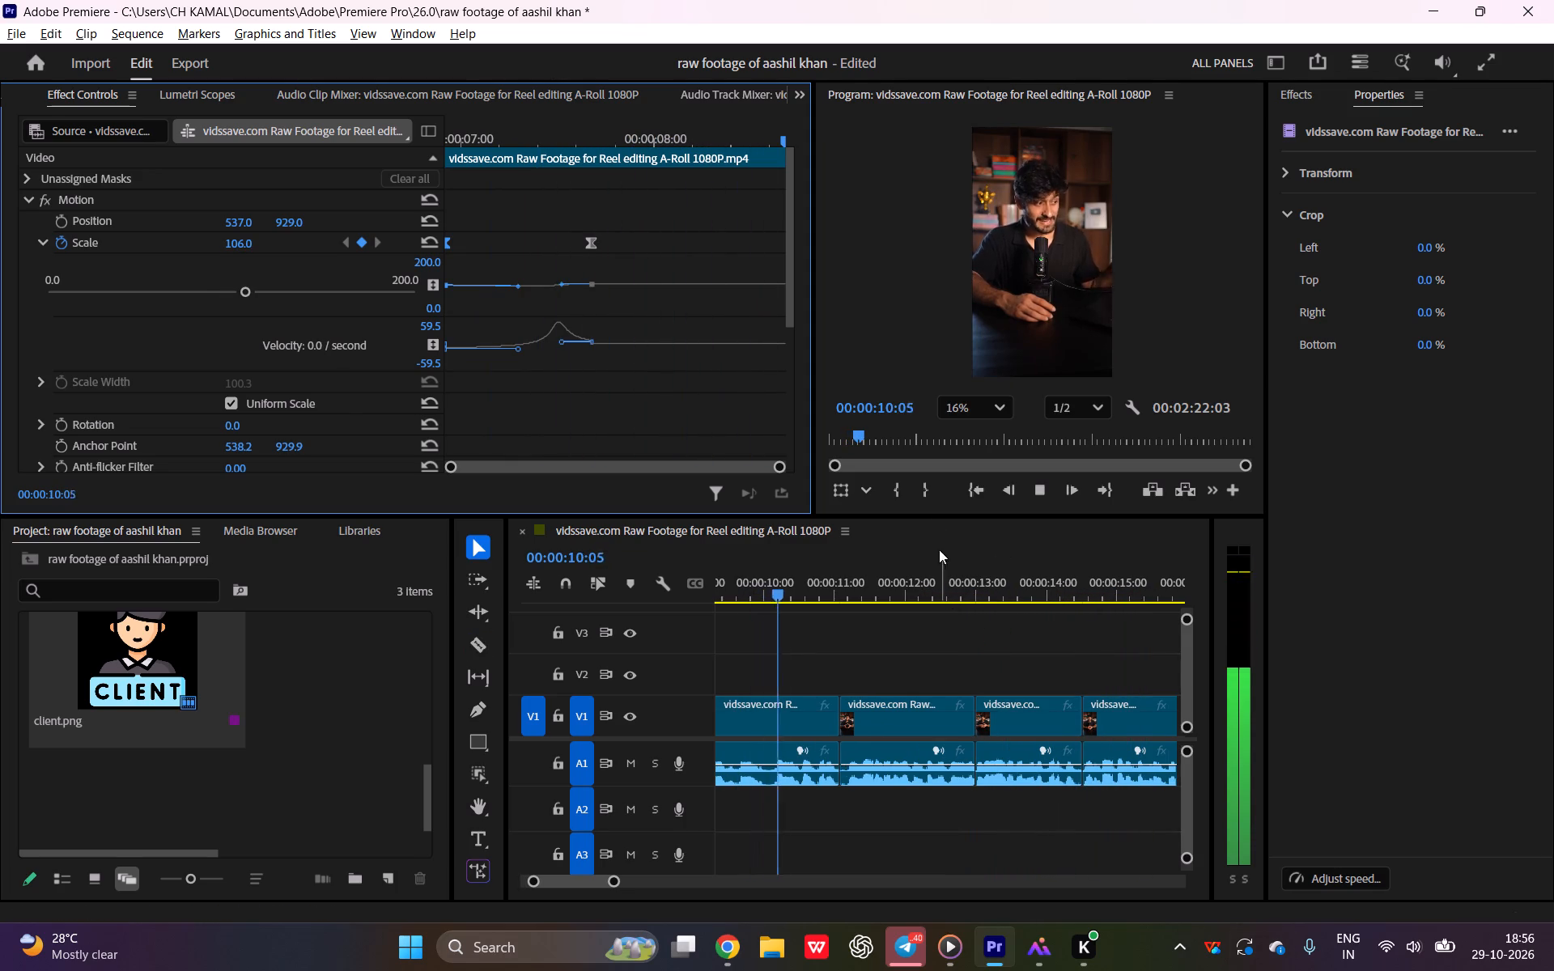
key(space)
drag(844, 598, 680, 600)
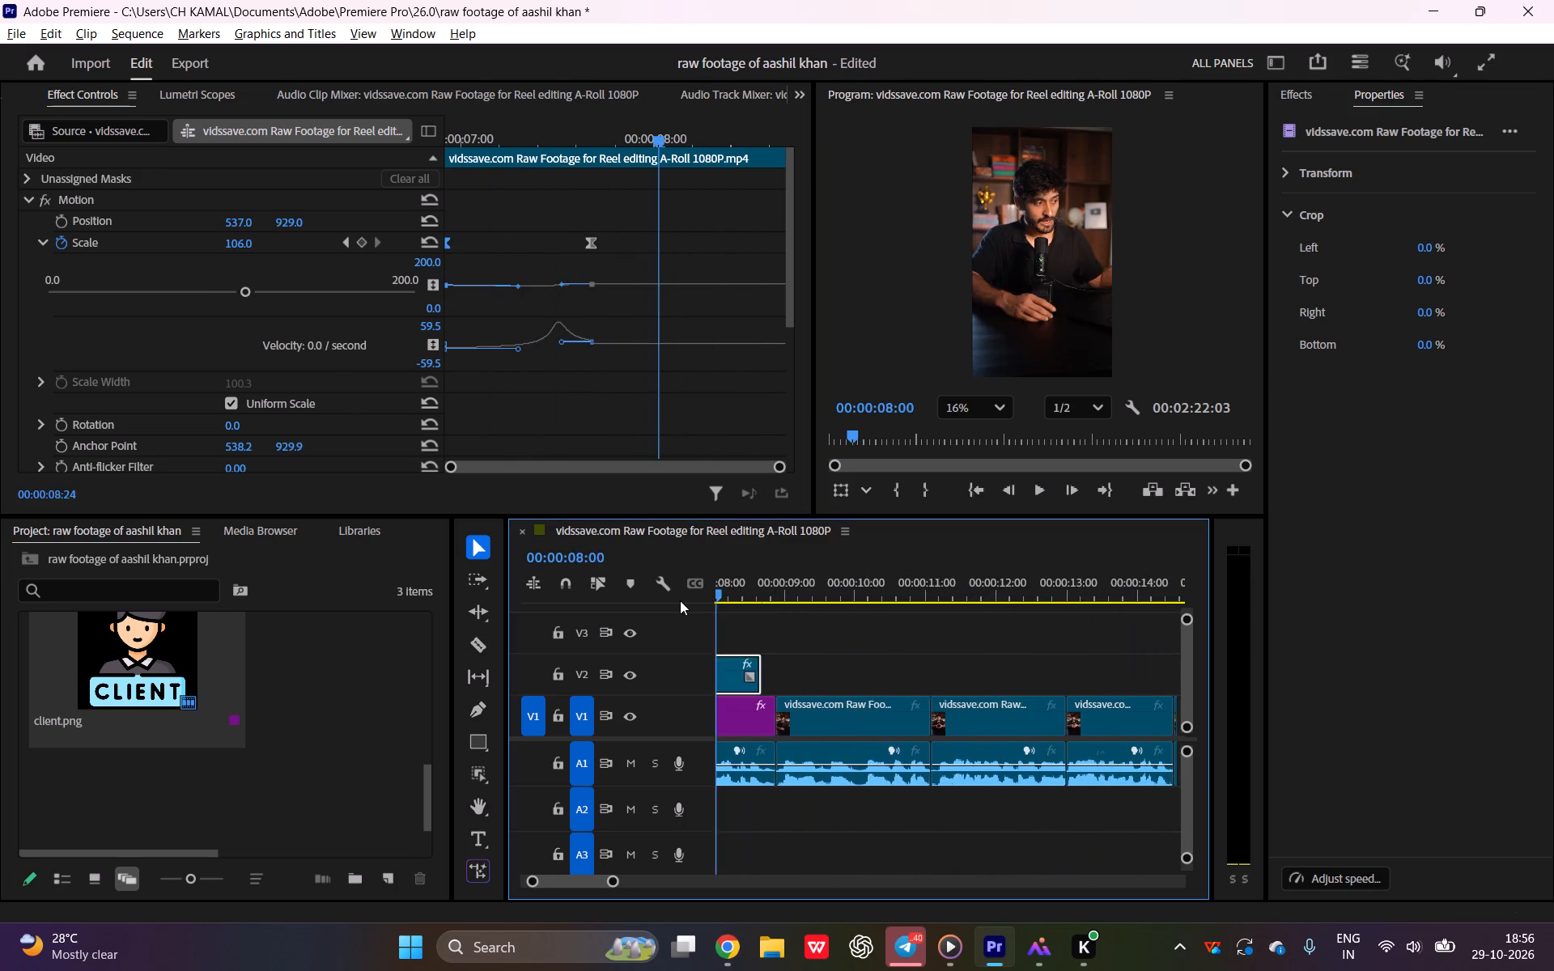
drag(680, 600, 1148, 597)
key(space)
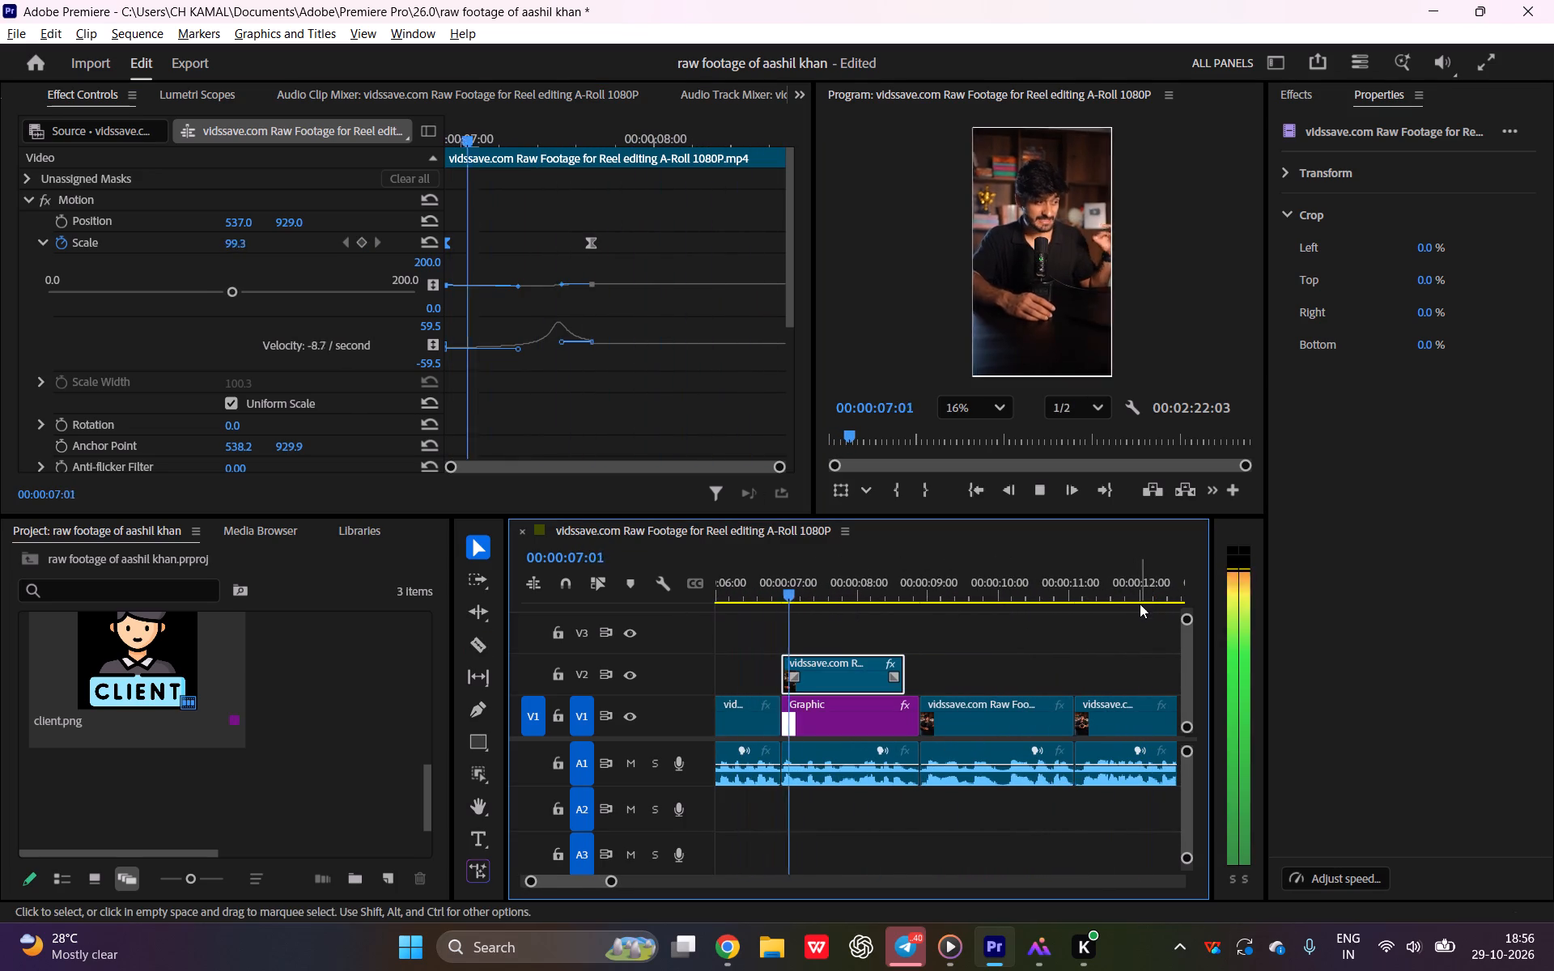
key(space)
click(1050, 312)
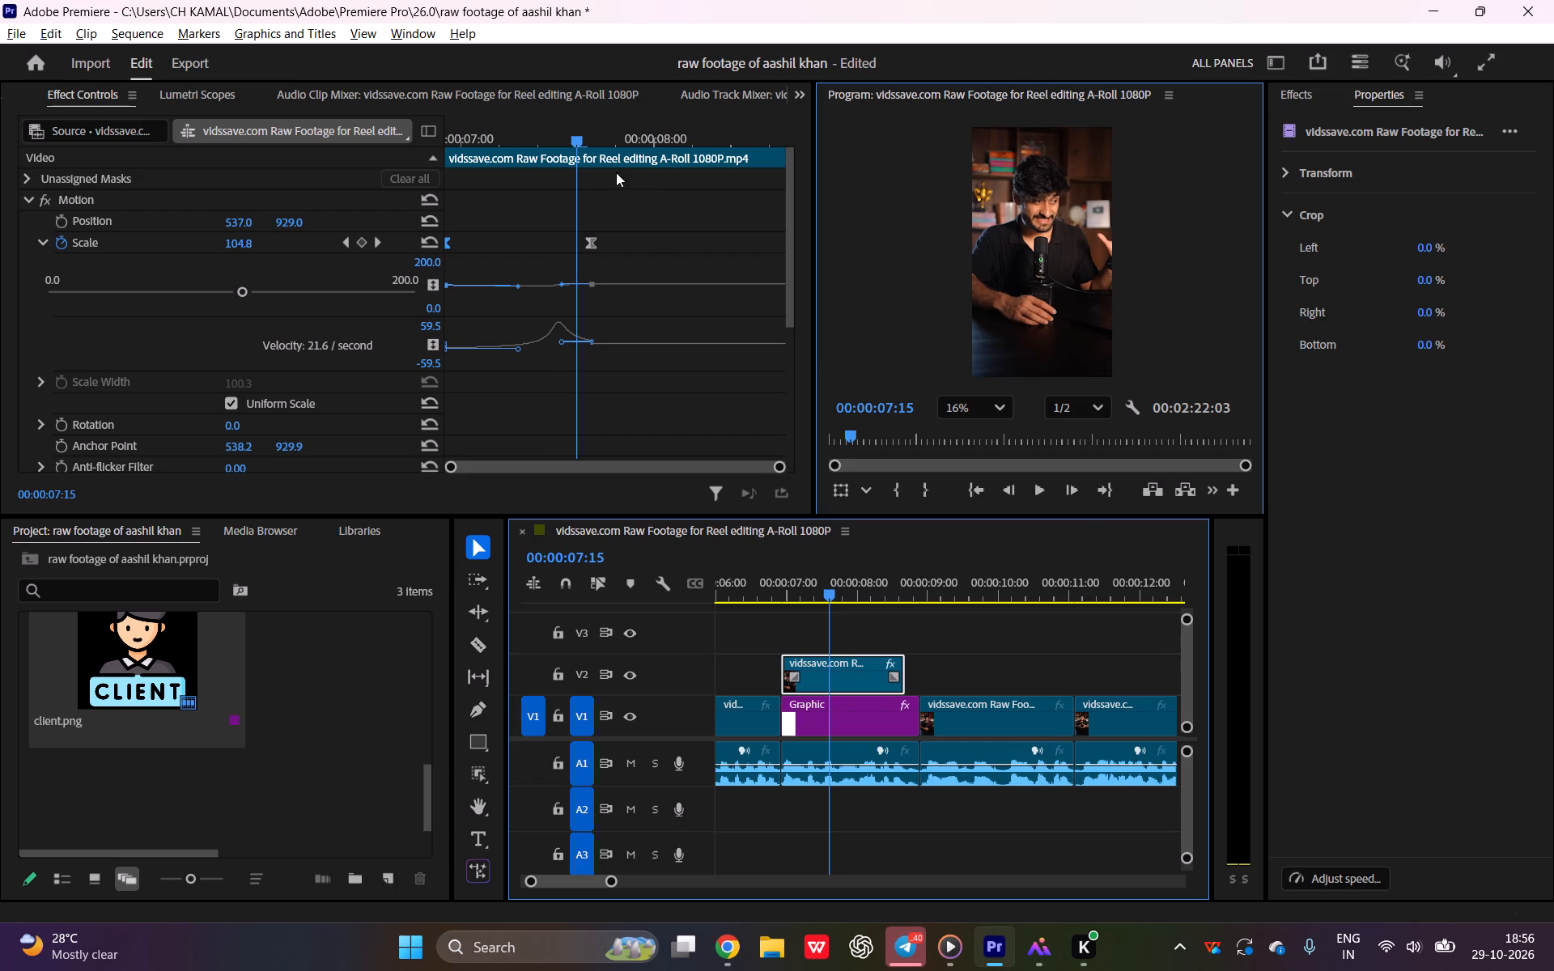
Raise both Scale ease handles so velocity starts low and steps up to a short plateau before the end keyframe, then replay.
drag(579, 138, 335, 194)
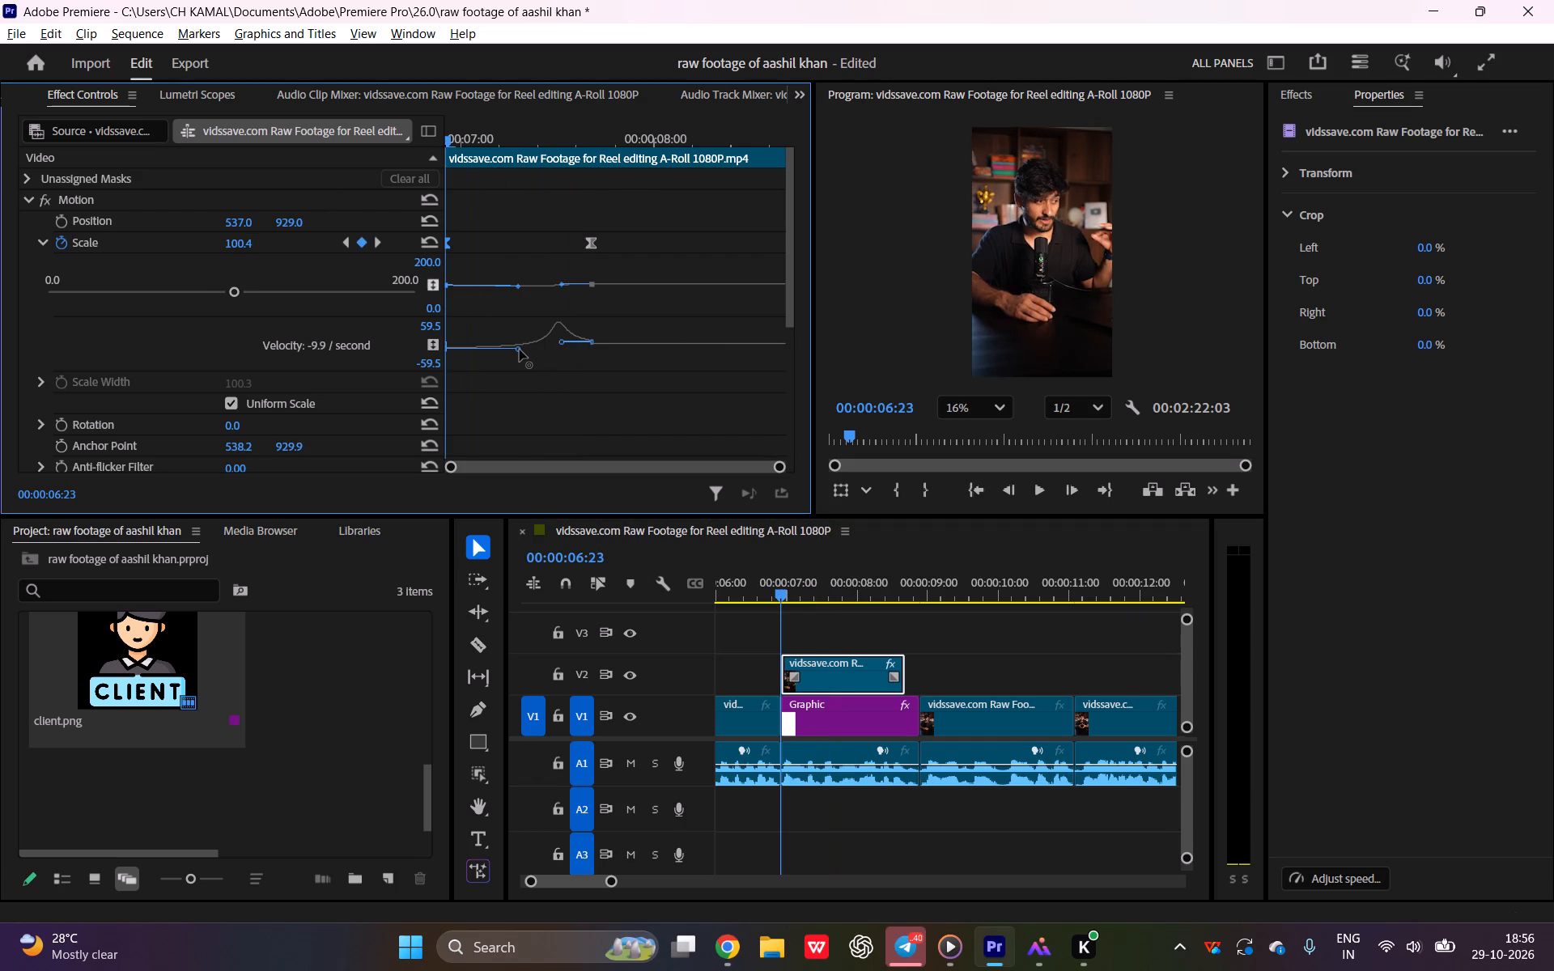
click(520, 350)
drag(561, 329, 579, 313)
drag(541, 147, 444, 147)
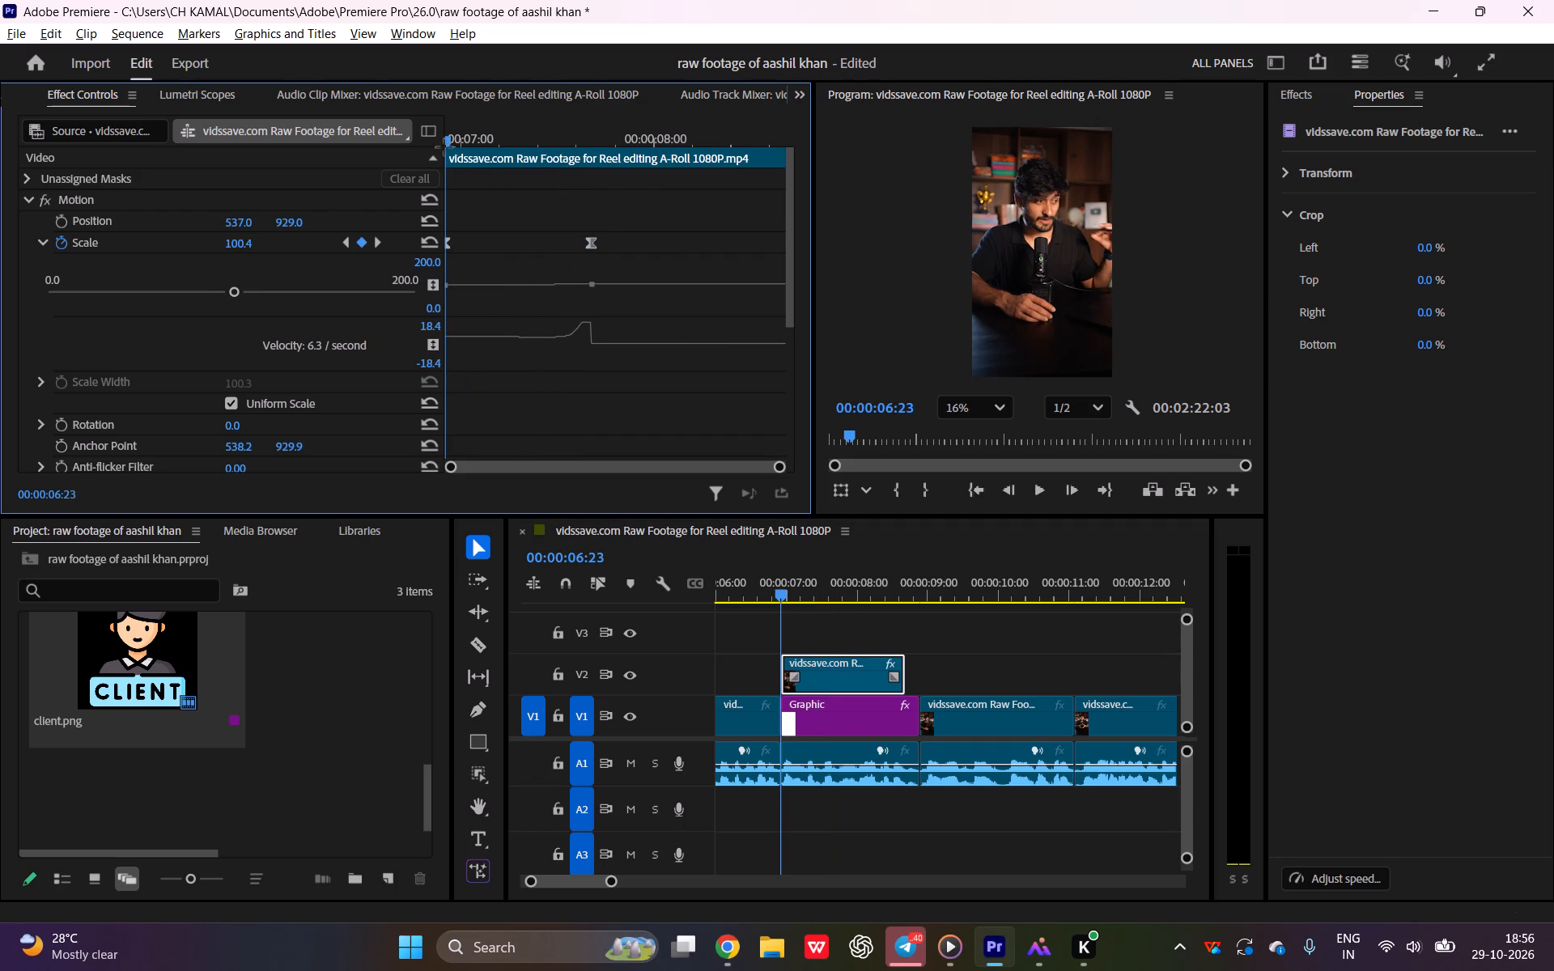
drag(444, 147, 440, 148)
drag(494, 142, 308, 142)
key(space)
key(space)
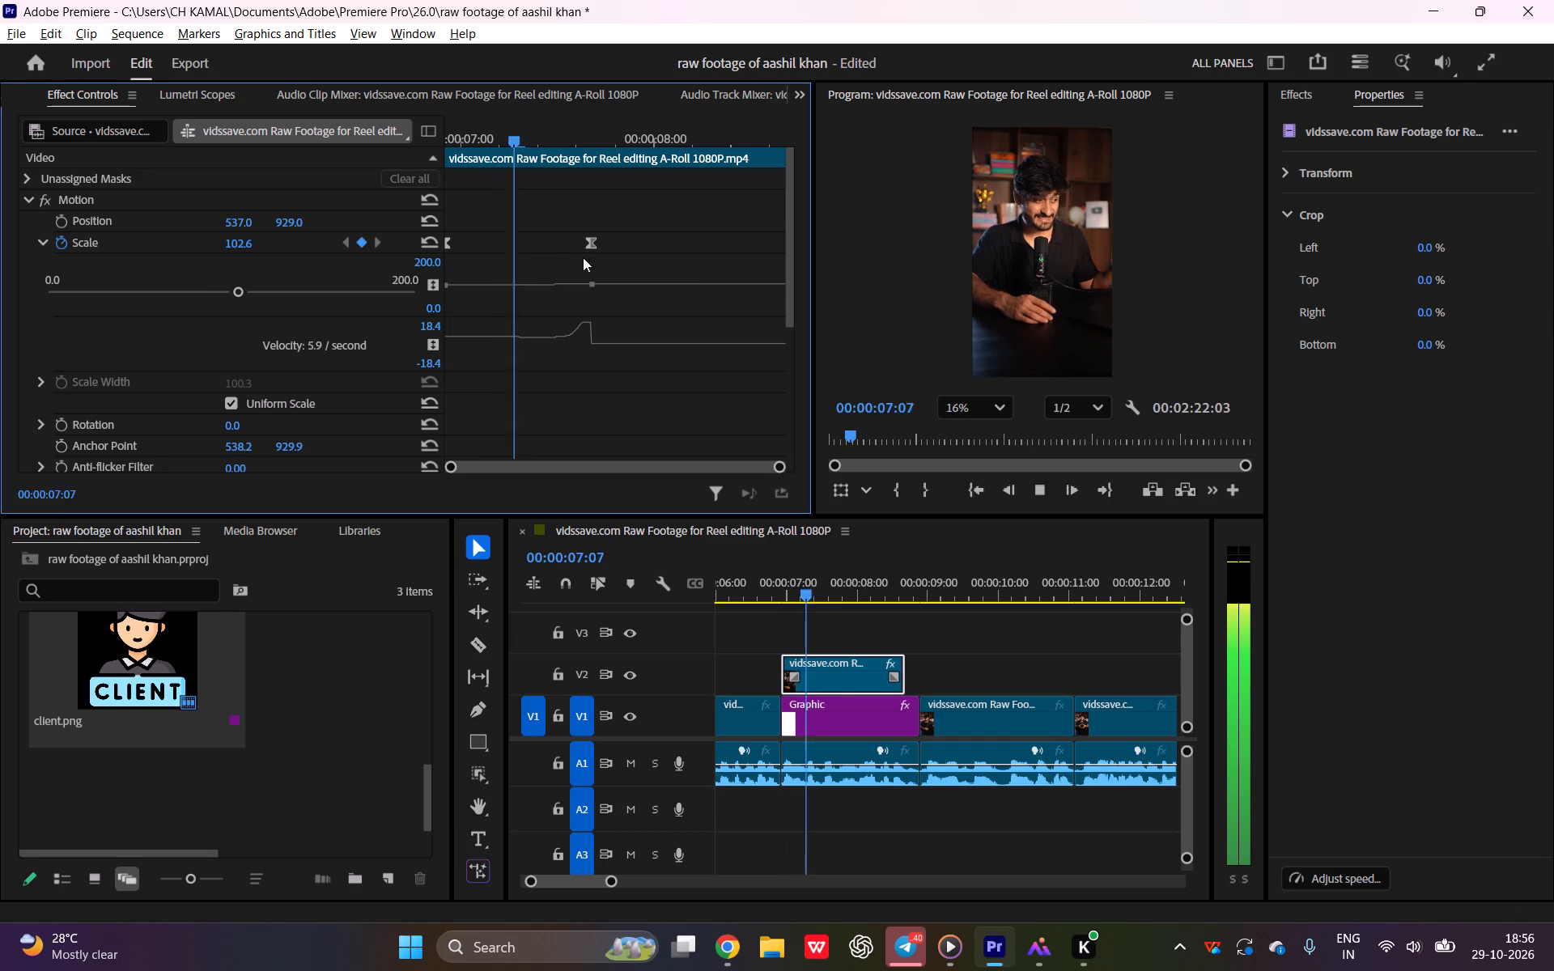
key(space)
Shorten and raise the 00:00:07:17 Scale keyframe's incoming ease handle so velocity spikes sharply at the keyframe.
click(598, 348)
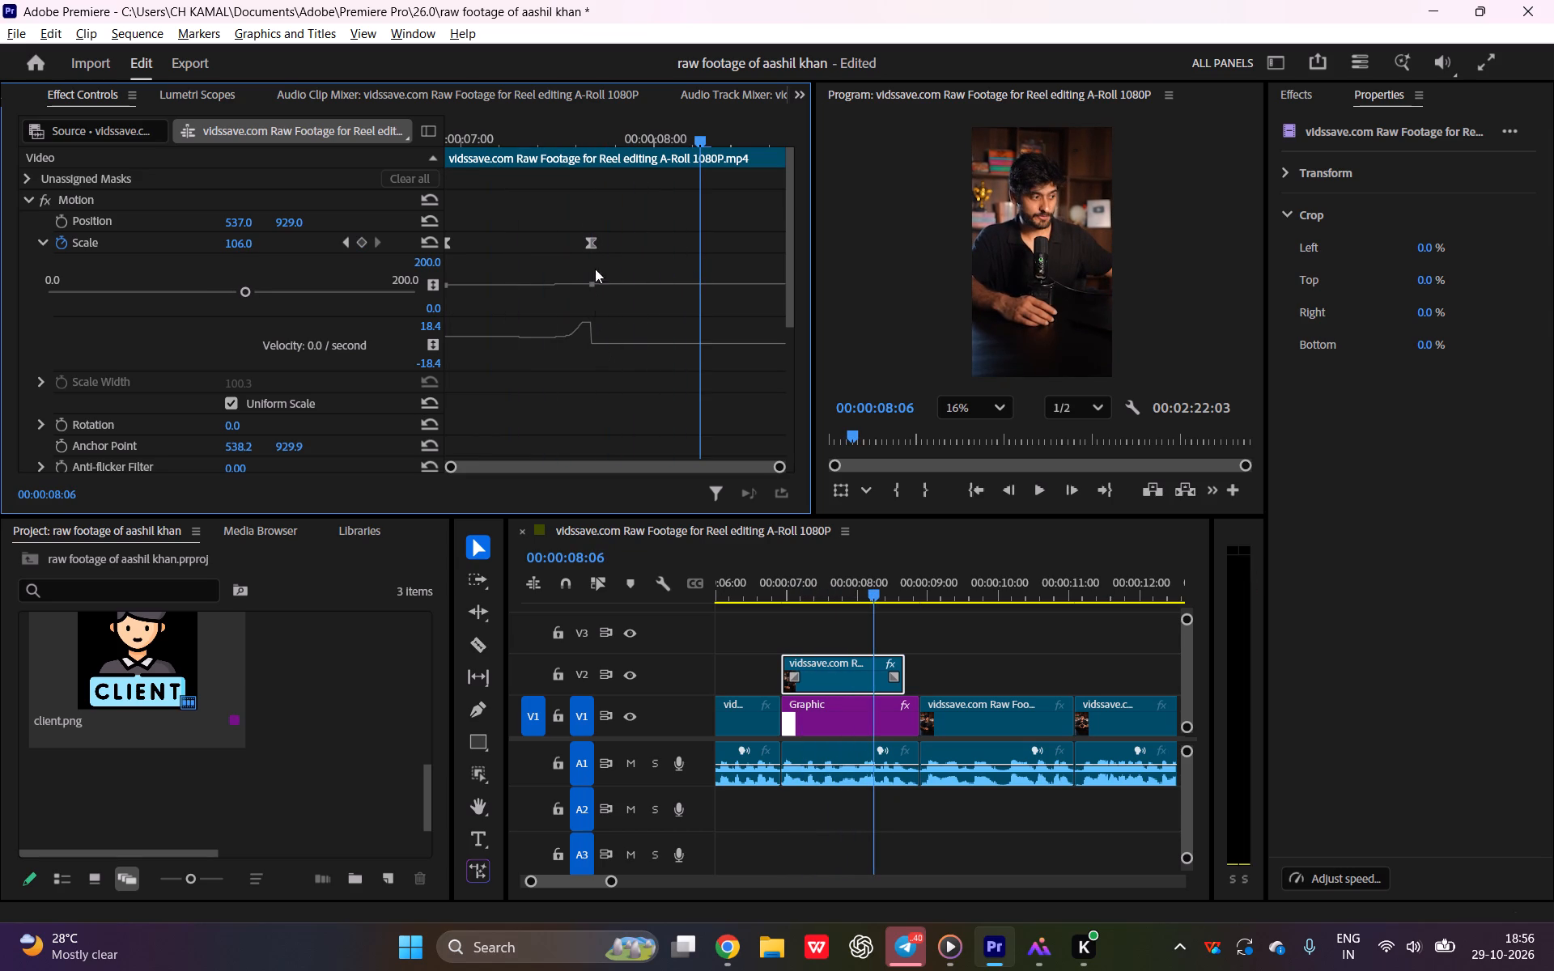
click(589, 235)
drag(581, 324, 601, 311)
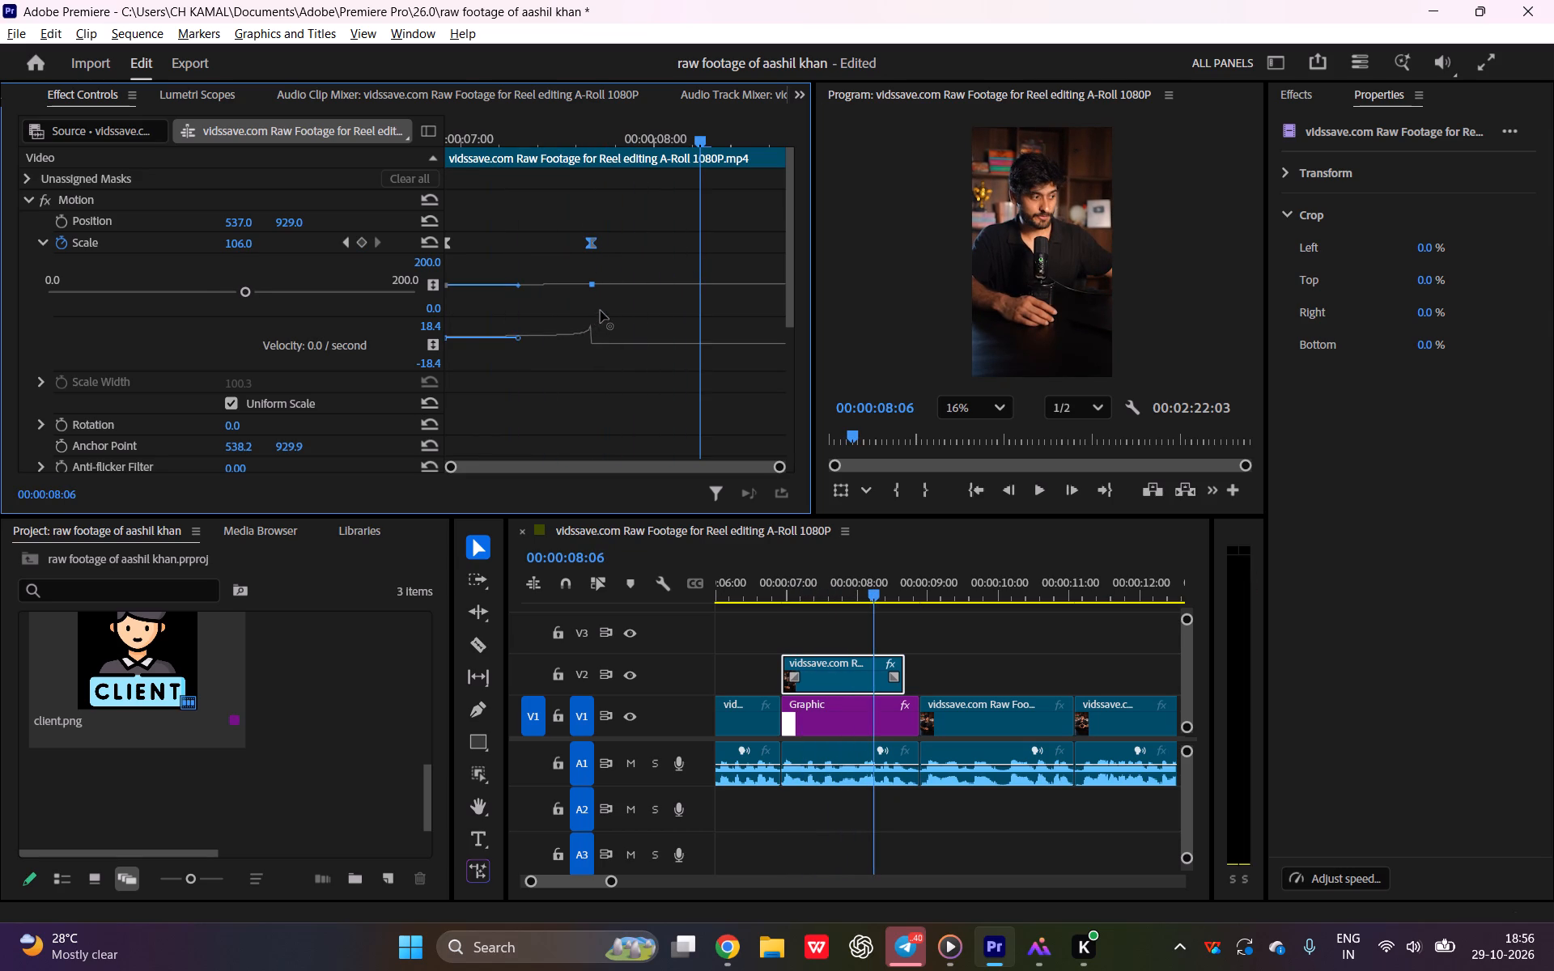
drag(601, 311, 585, 314)
drag(585, 314, 589, 285)
drag(589, 285, 589, 283)
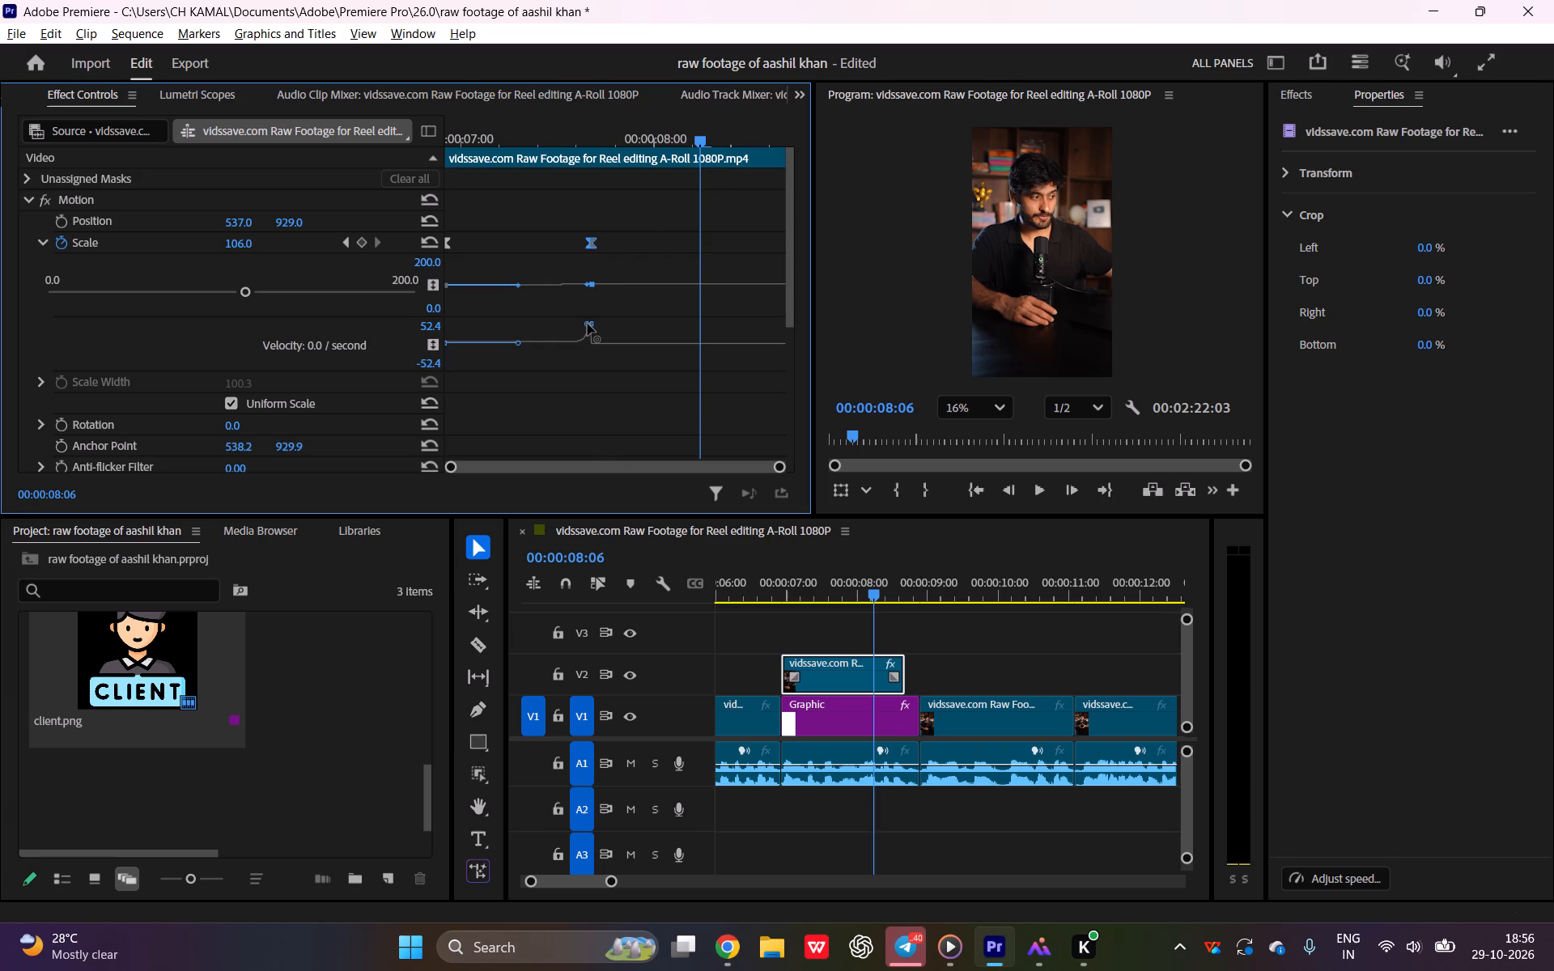
Move the V2 footage's Scale keyframe from 00:00:07:17 to just before 00:00:08:00.
drag(594, 243, 642, 243)
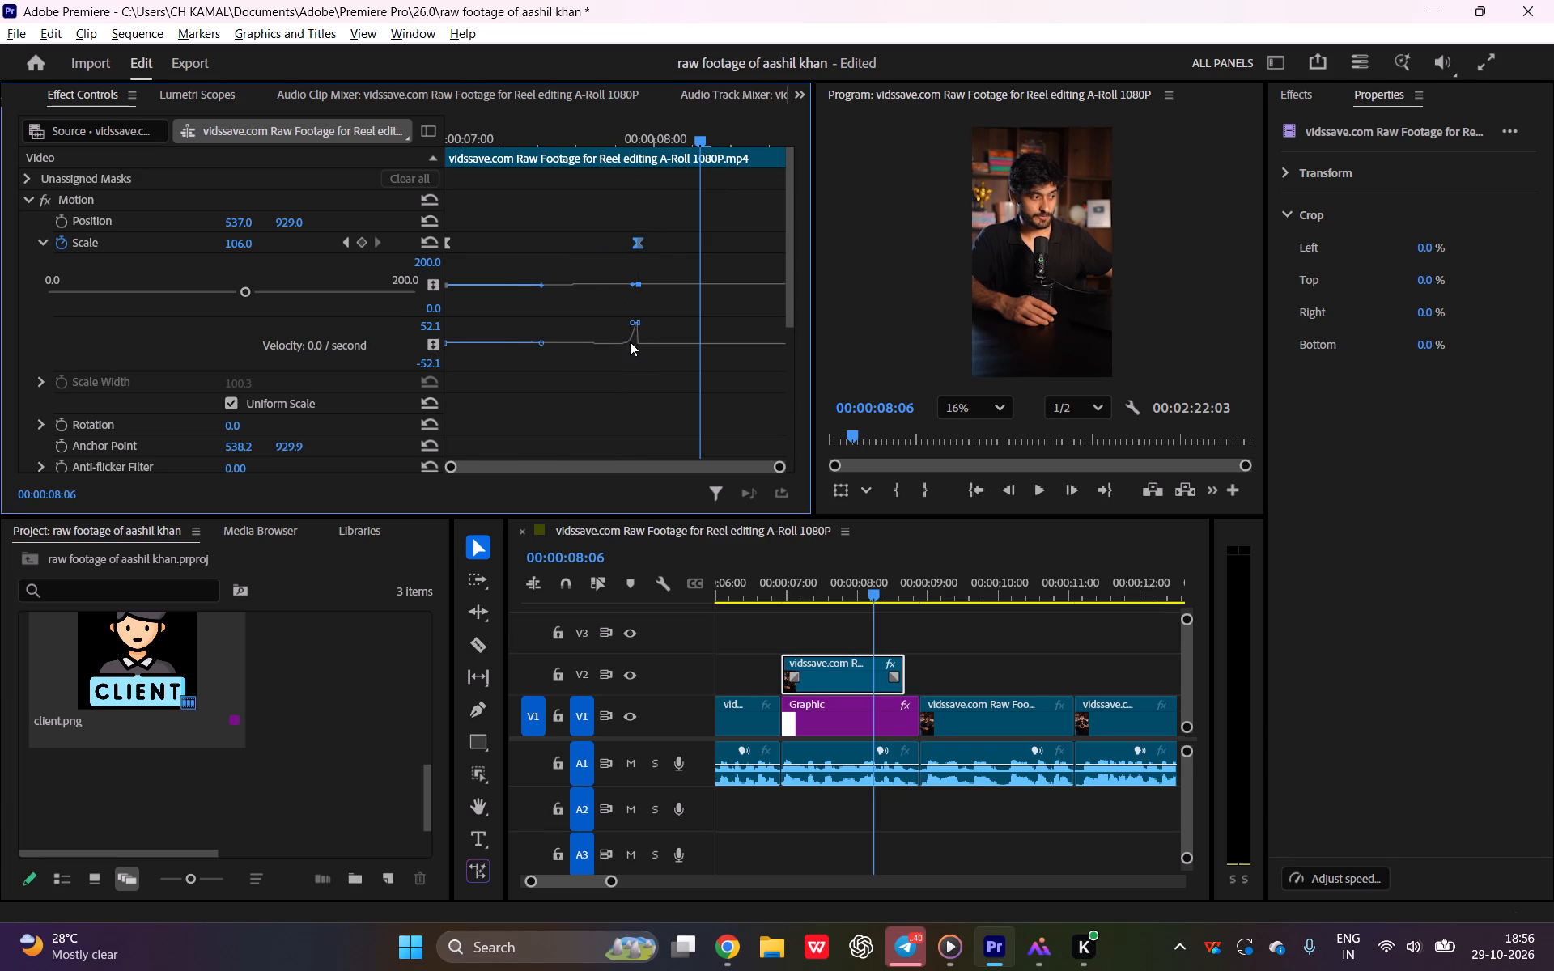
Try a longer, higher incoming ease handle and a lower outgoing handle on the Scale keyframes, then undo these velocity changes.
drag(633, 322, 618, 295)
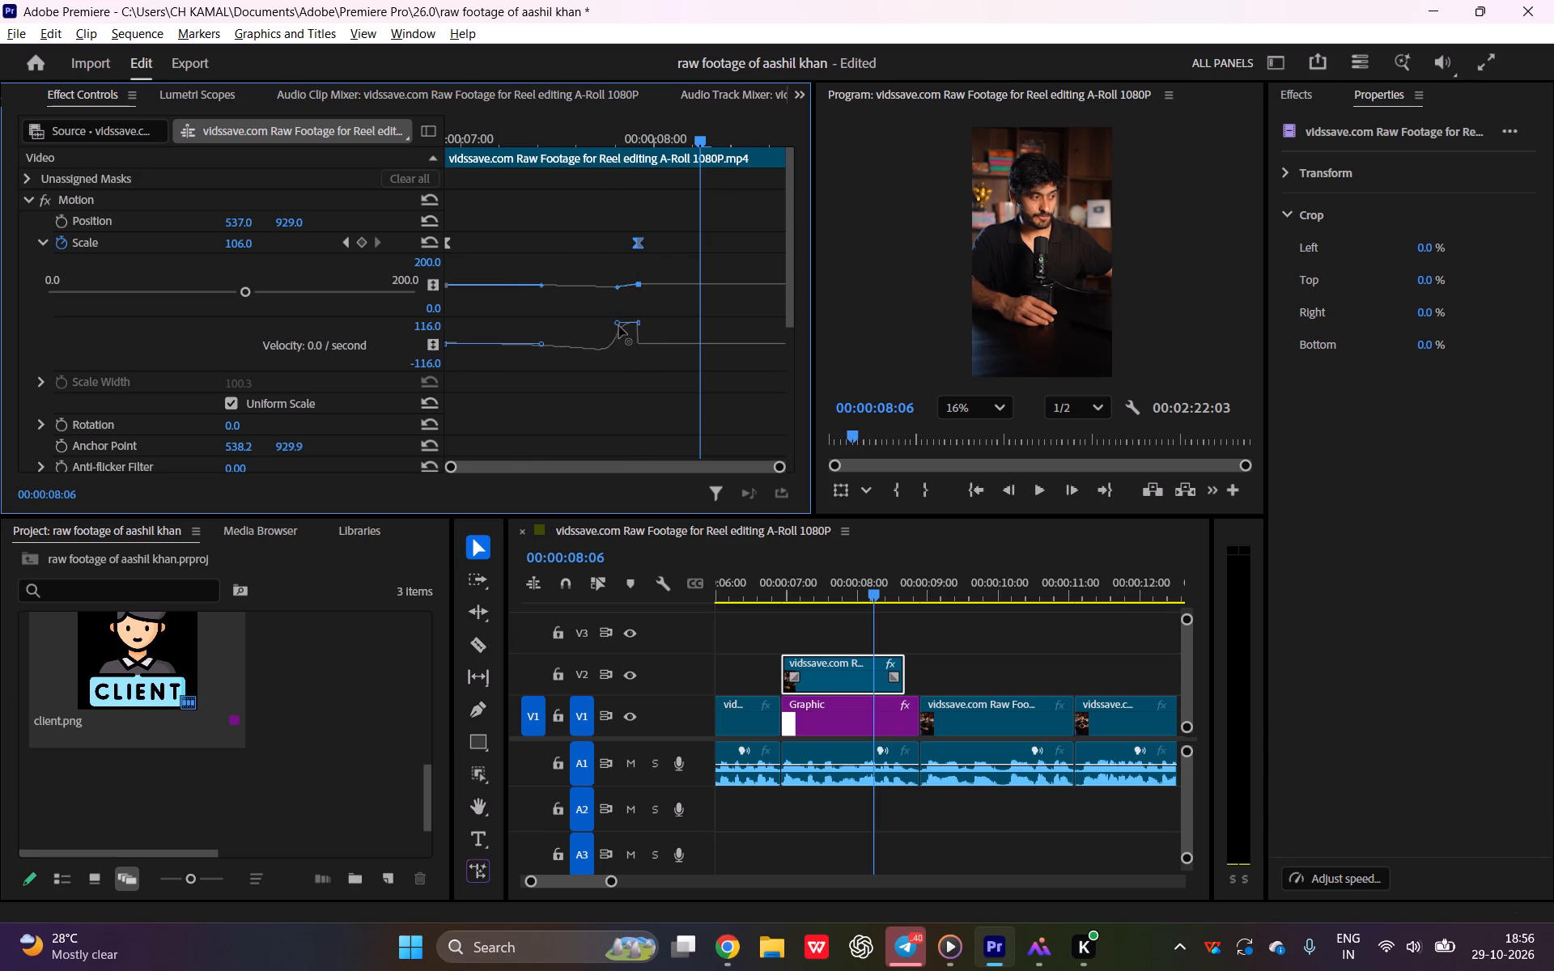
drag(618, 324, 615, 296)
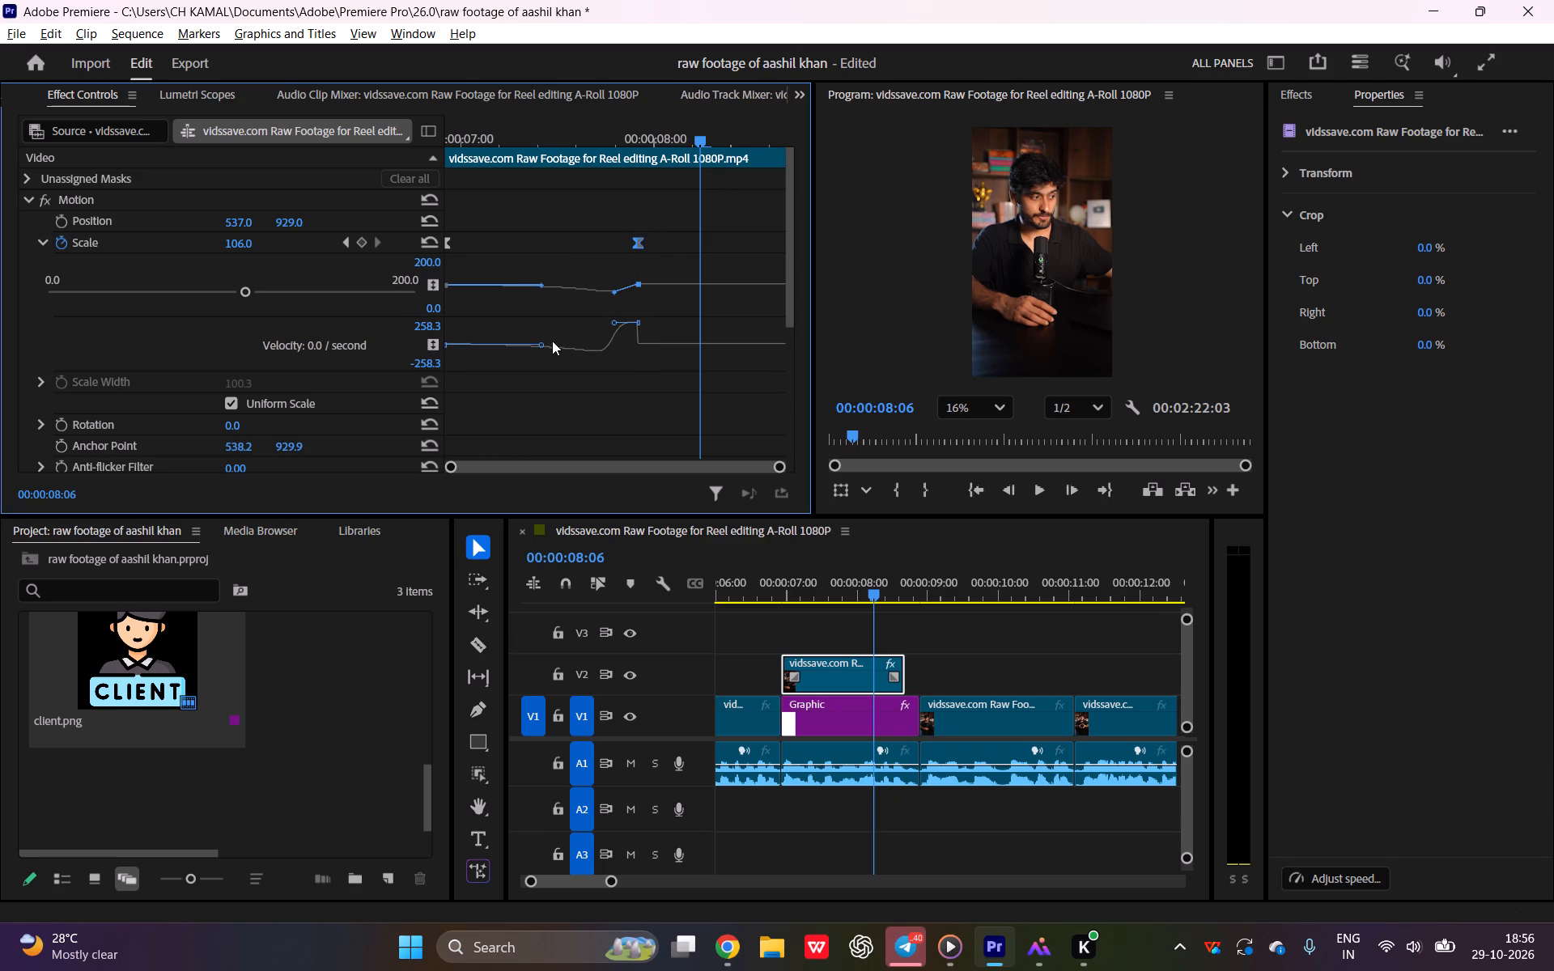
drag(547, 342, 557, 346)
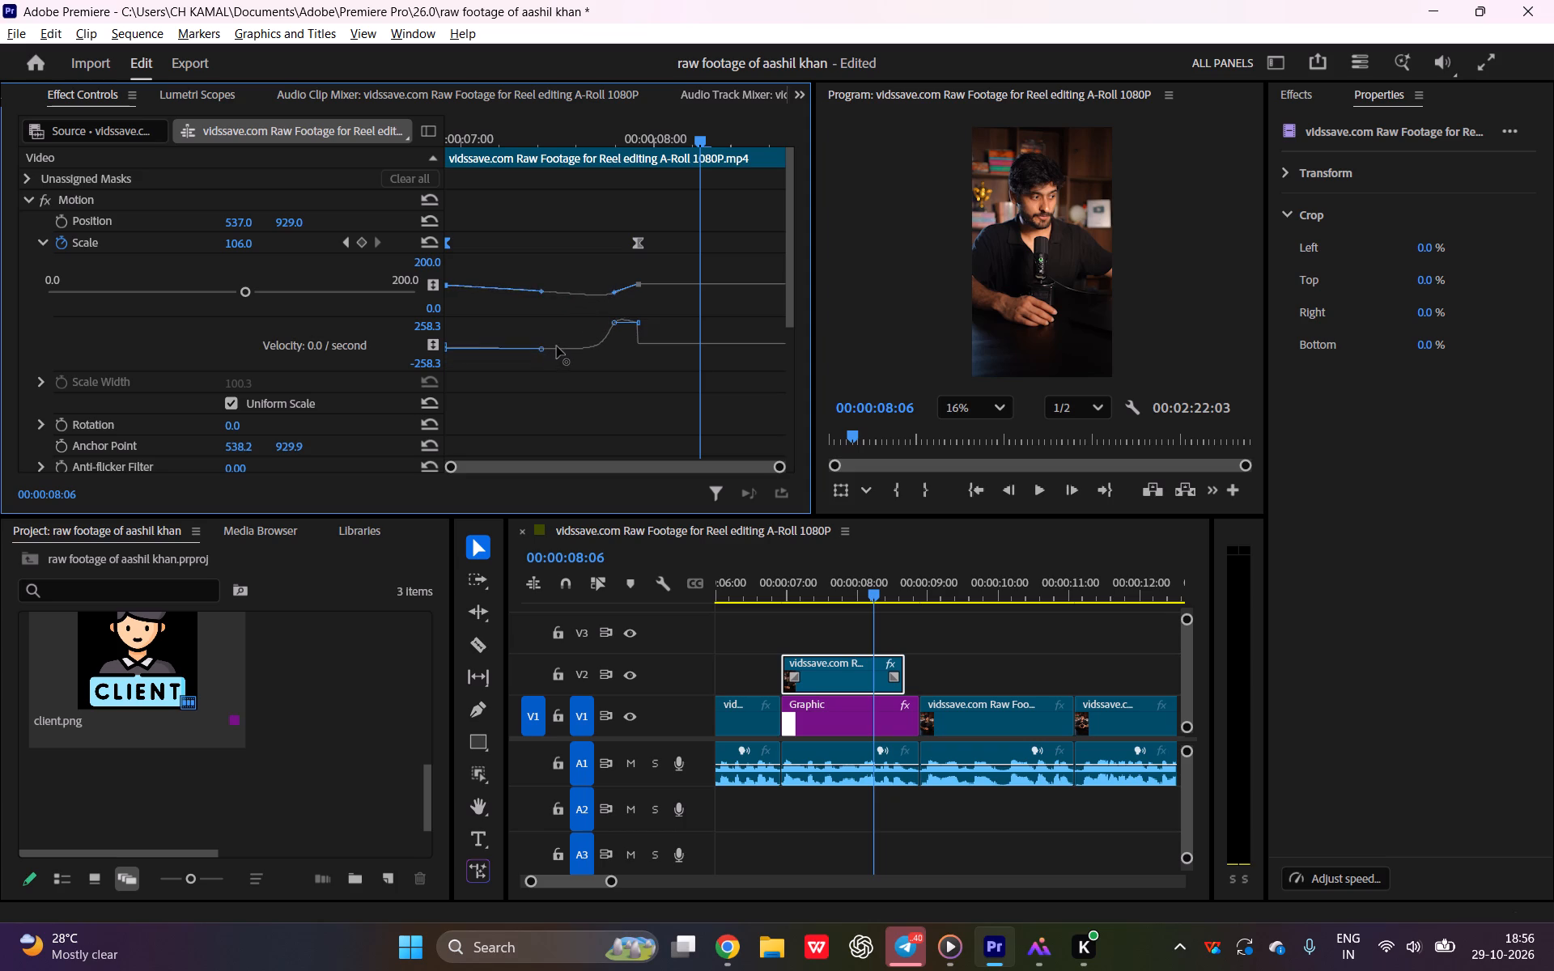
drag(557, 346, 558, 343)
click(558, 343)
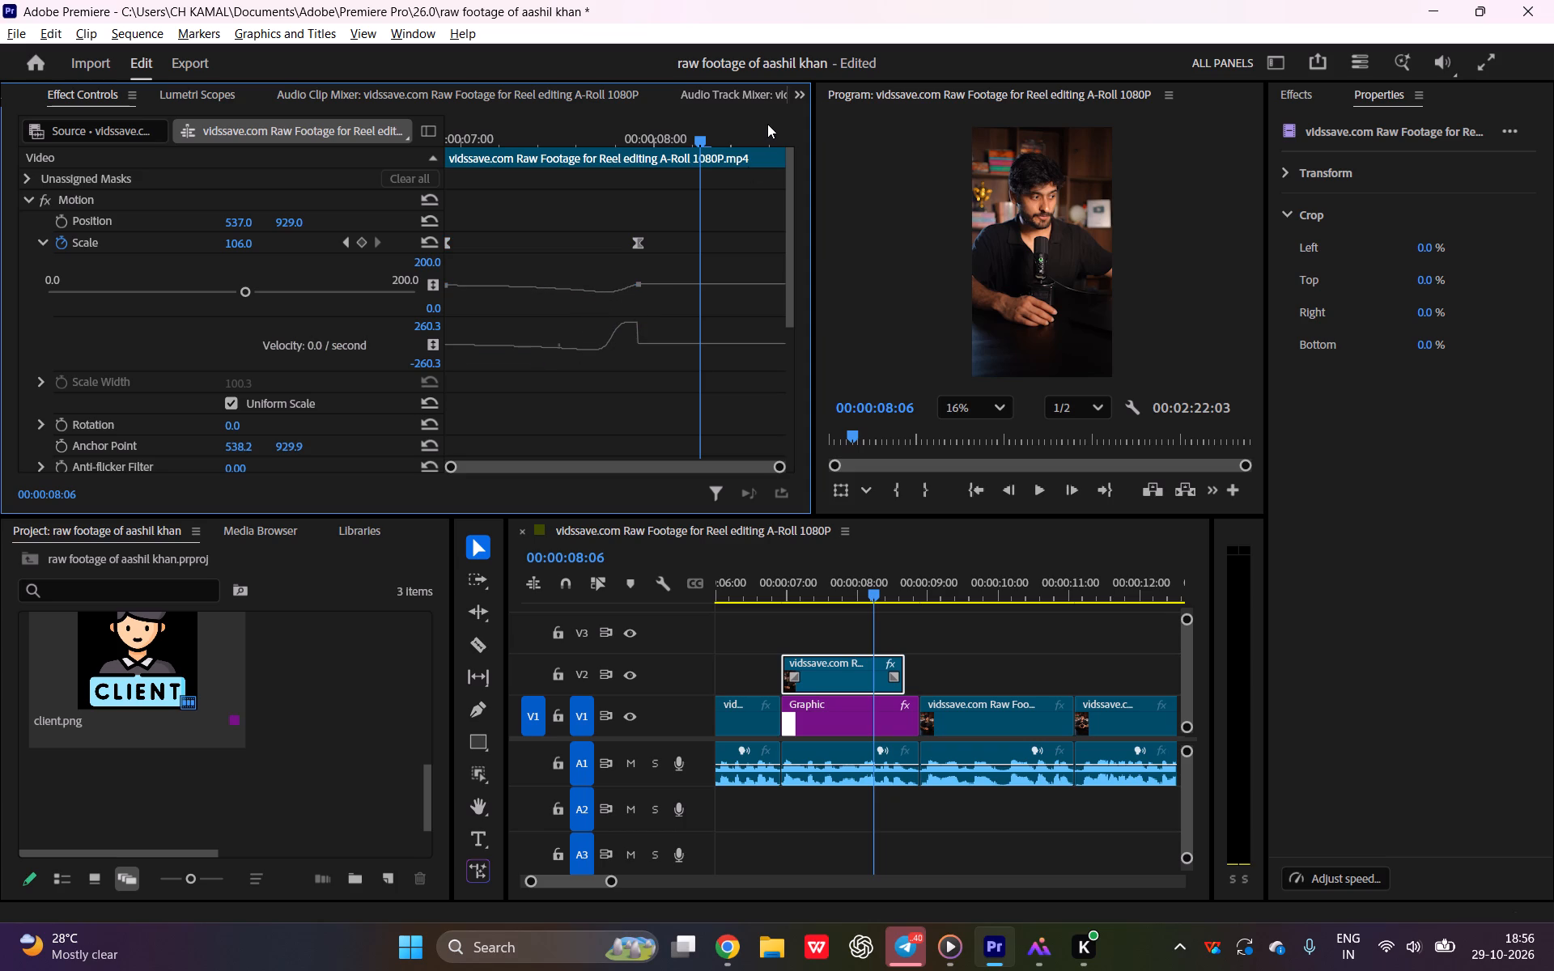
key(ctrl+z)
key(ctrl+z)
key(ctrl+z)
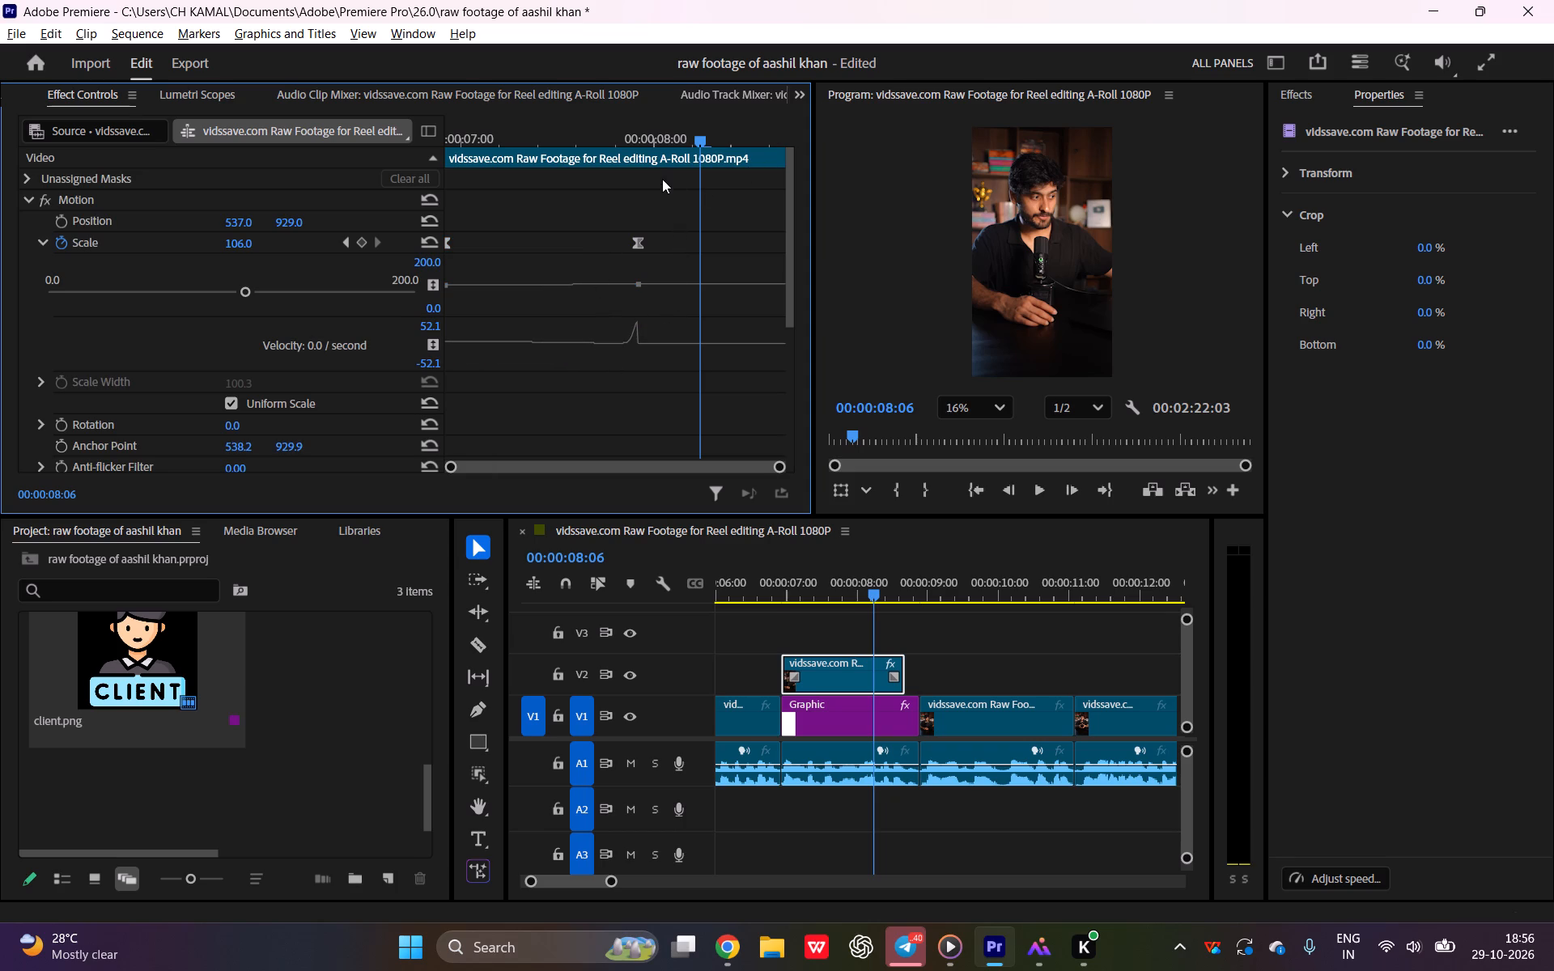
Replay the V2 footage's scale-in animation from the start of the clip through to the following footage.
drag(624, 134, 352, 129)
key(space)
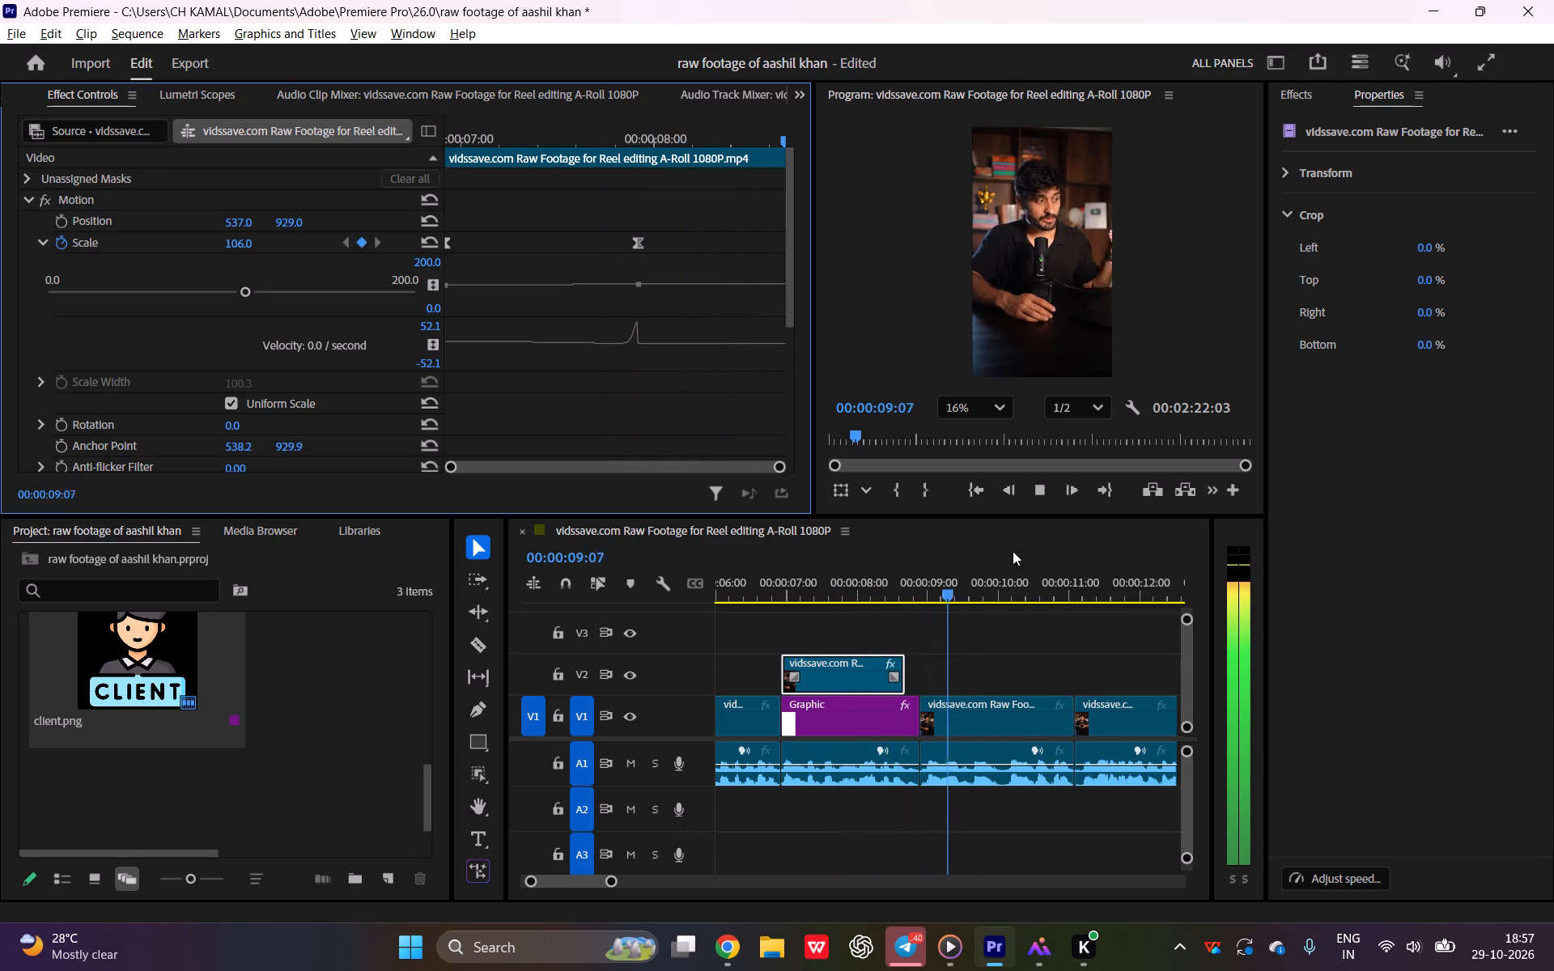
key(space)
Split the white Graphic clip on V1 where the V2 footage ends, delete the leftover piece, and replay the cut.
key(c)
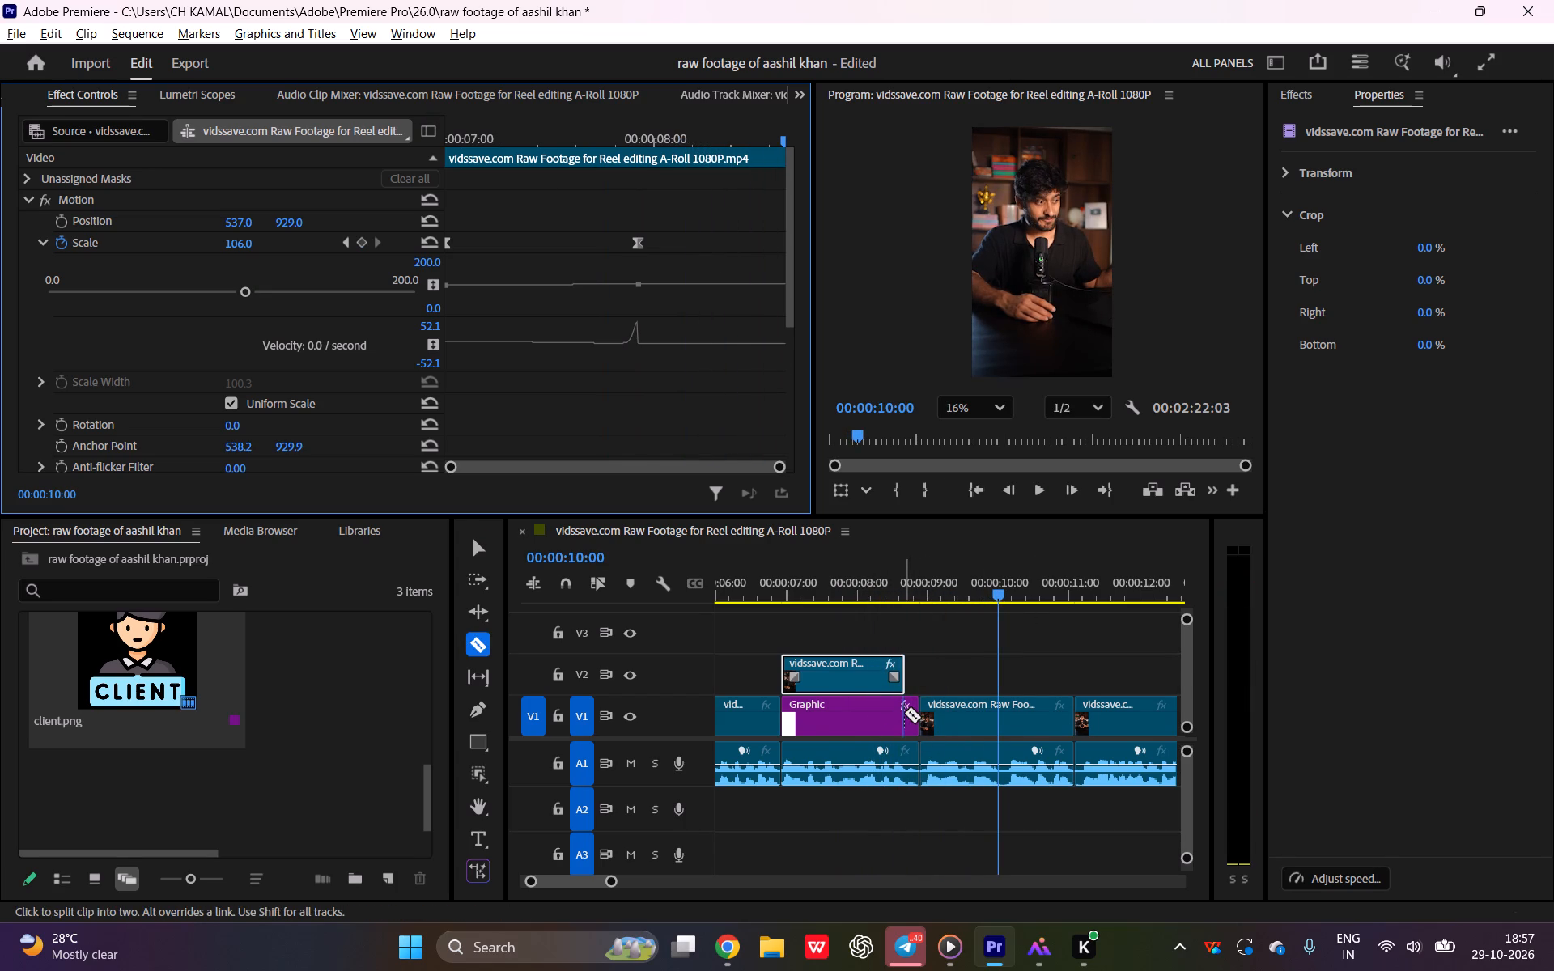
double_click(904, 713)
key(ctrl+z)
ctrl+click(923, 695)
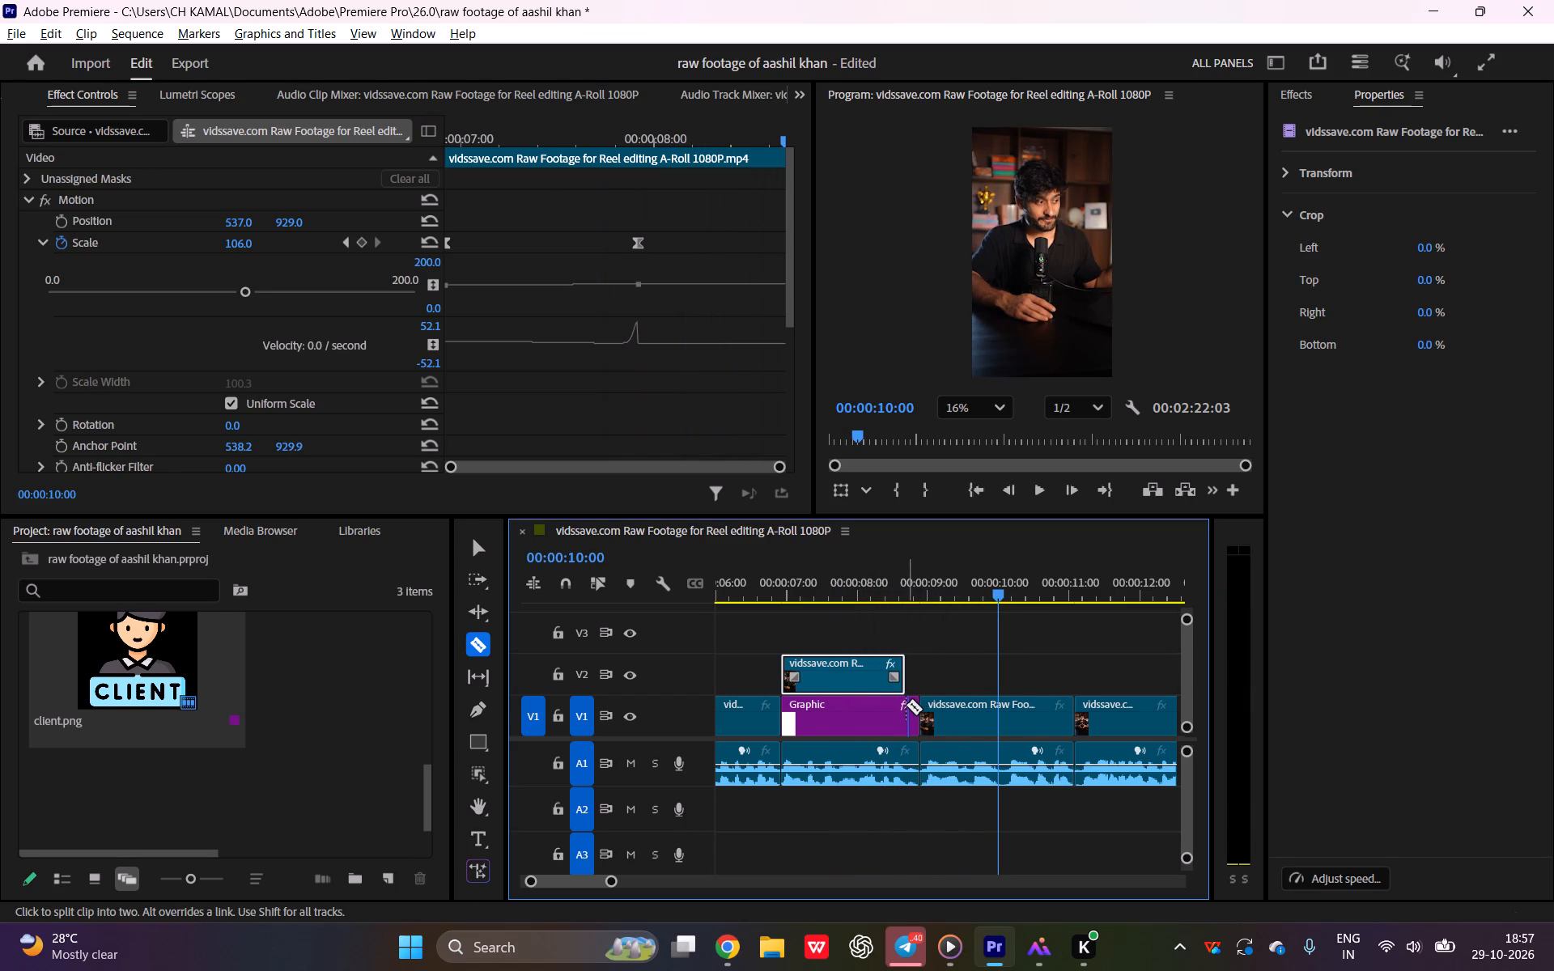
click(906, 706)
key(a)
click(908, 714)
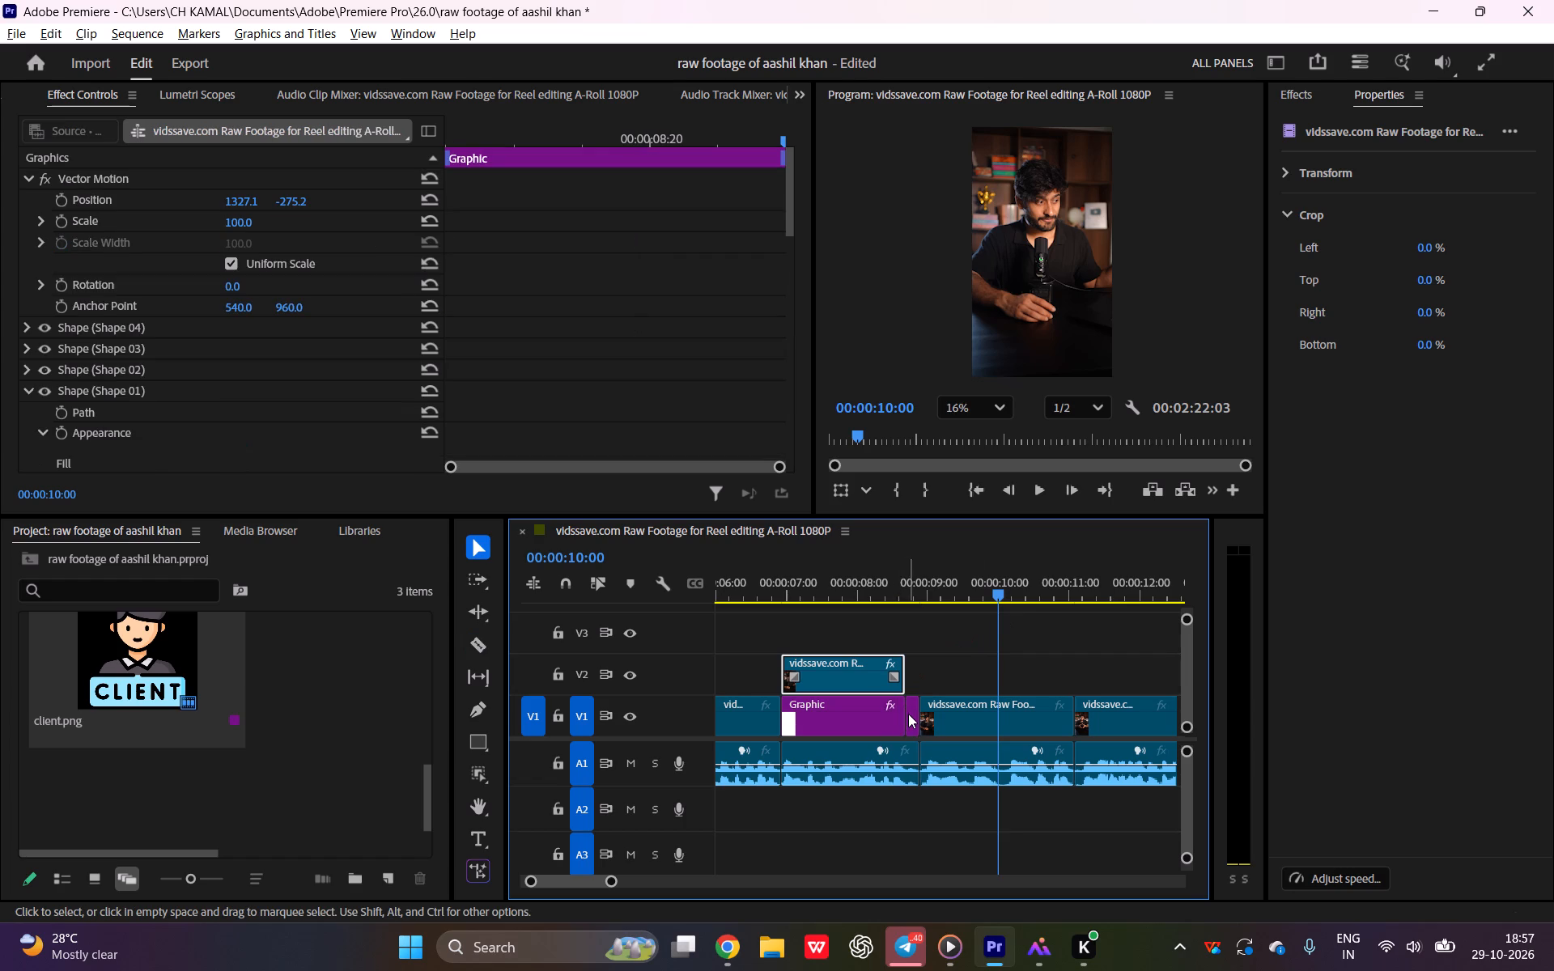
key(Delete)
drag(818, 578, 771, 589)
key(space)
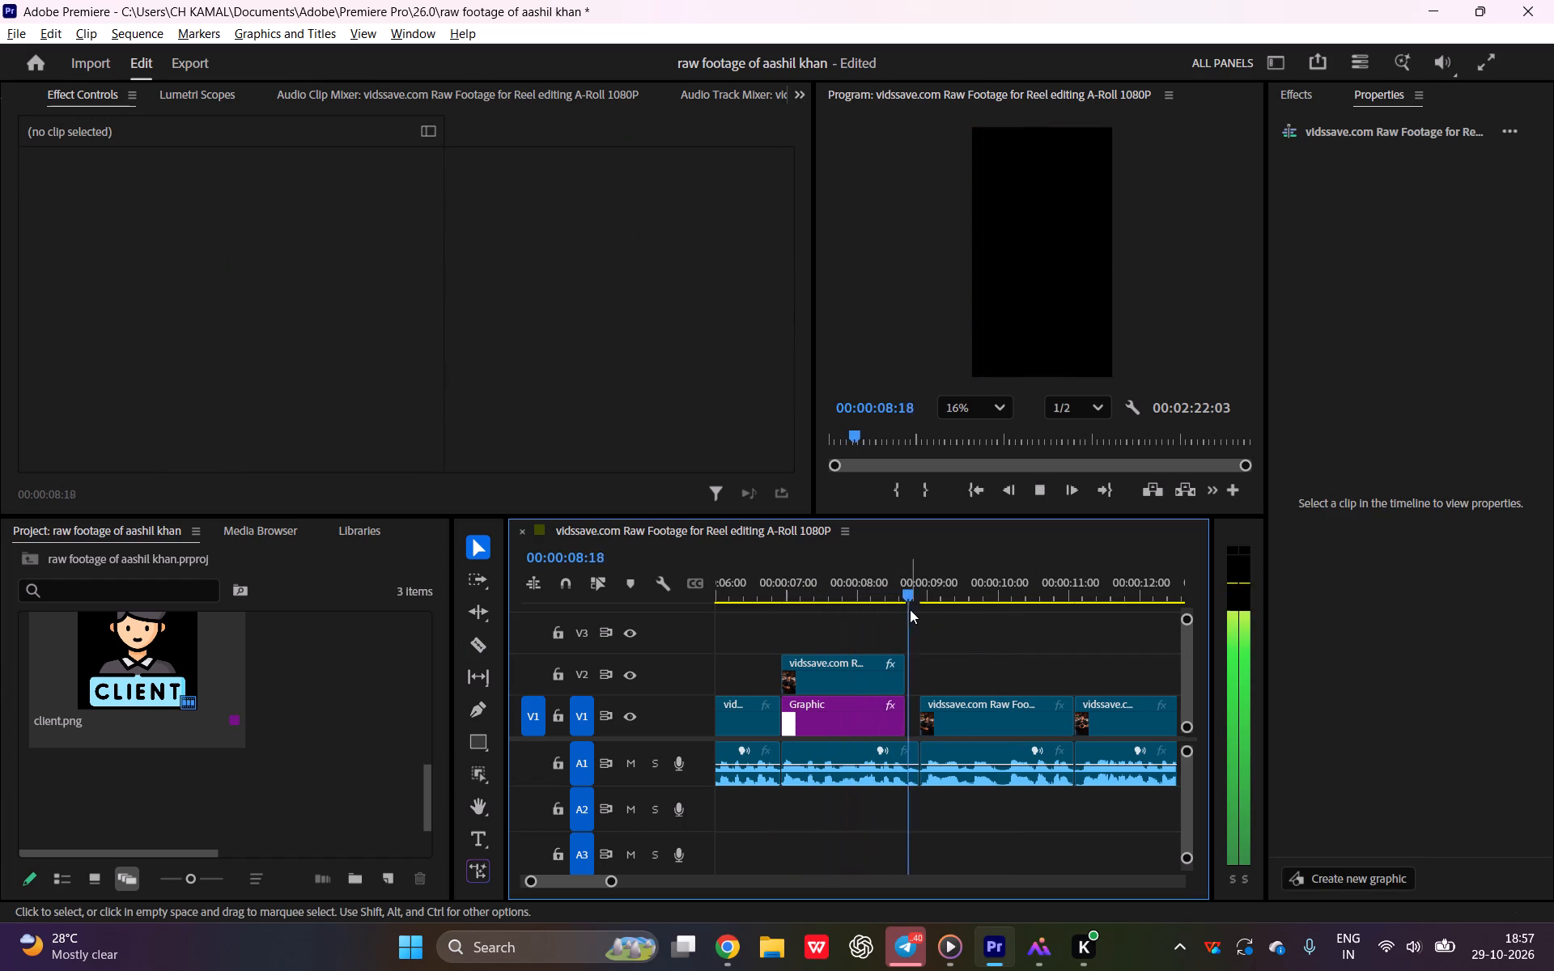
key(space)
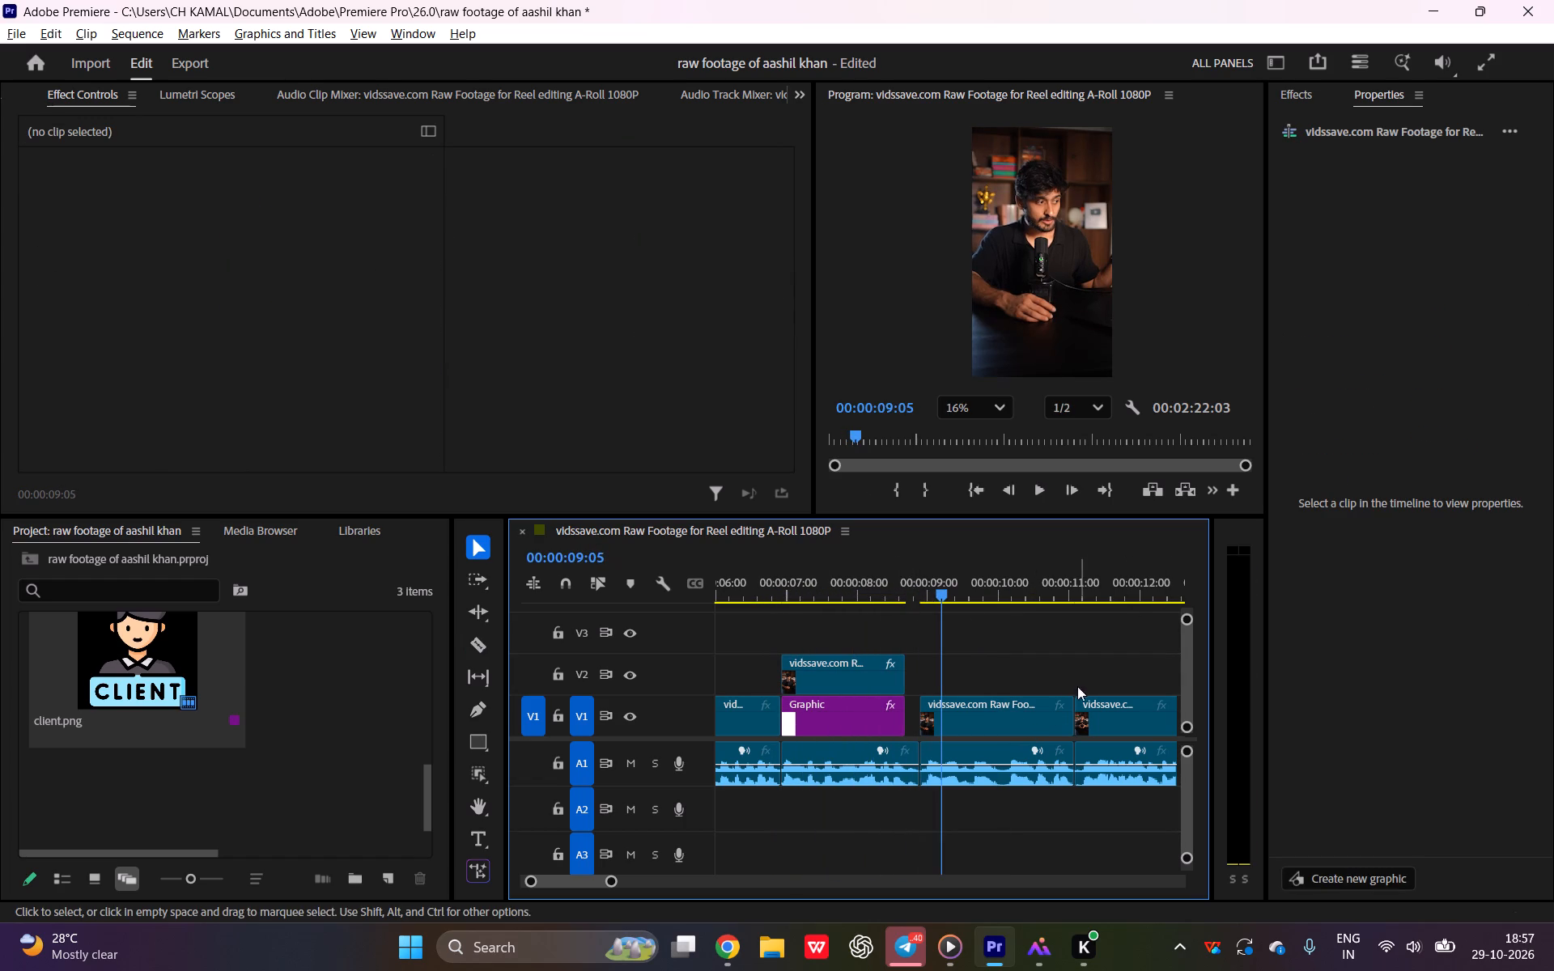
Split the A1 audio where the V2 footage and Graphic end, and delete the short leftover piece before the next clip.
key(c)
click(905, 752)
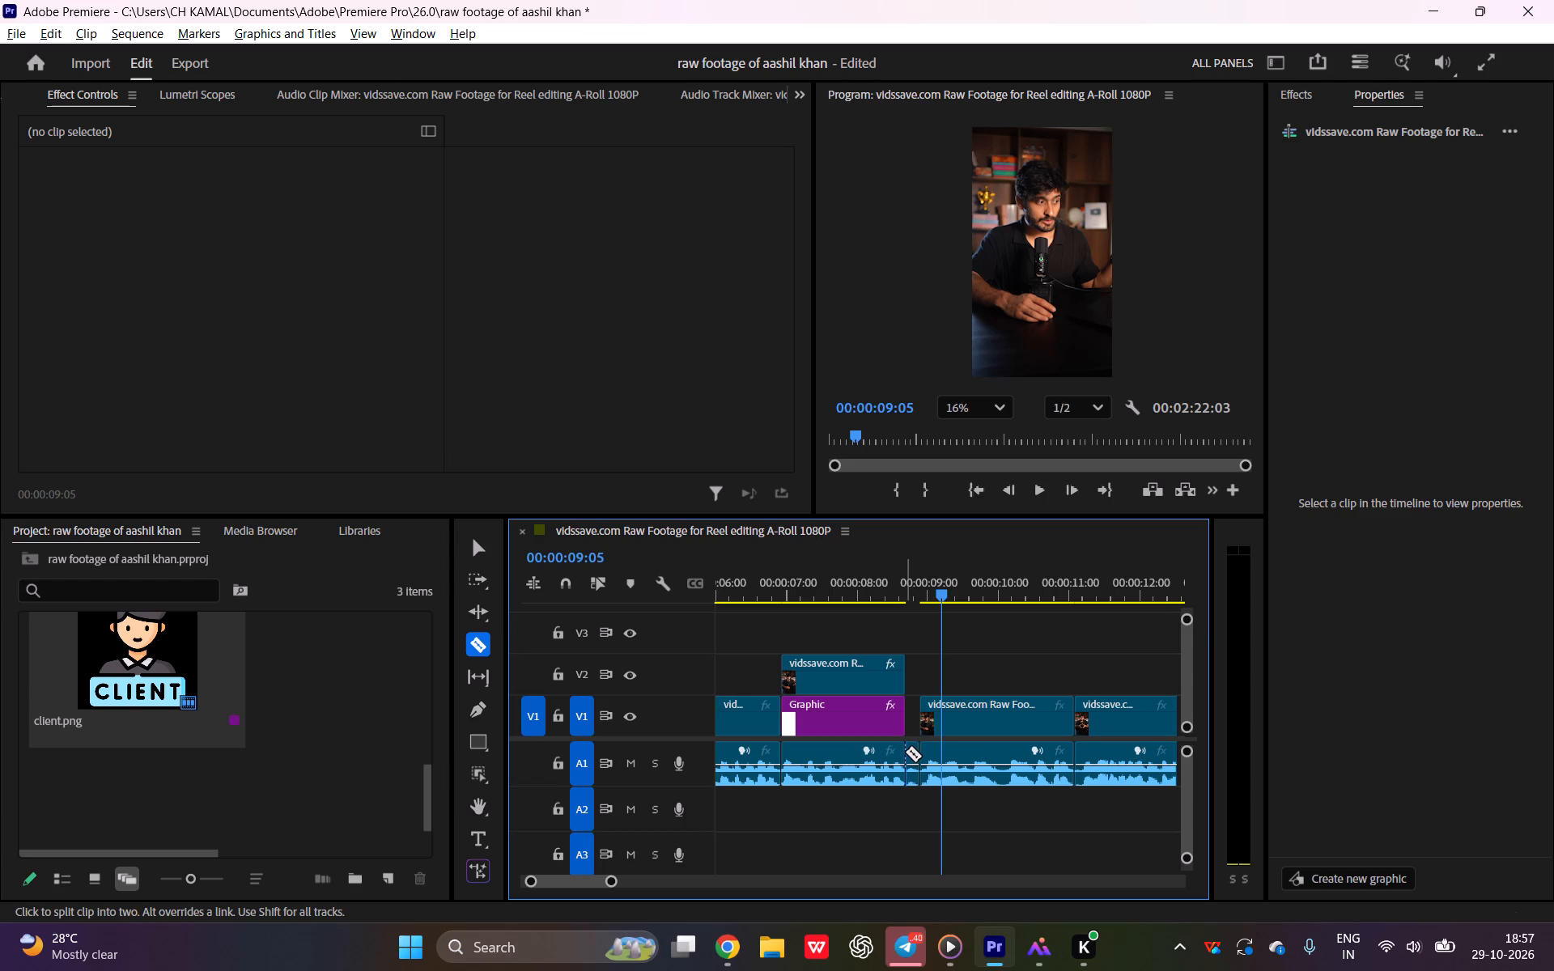
key(a)
click(911, 752)
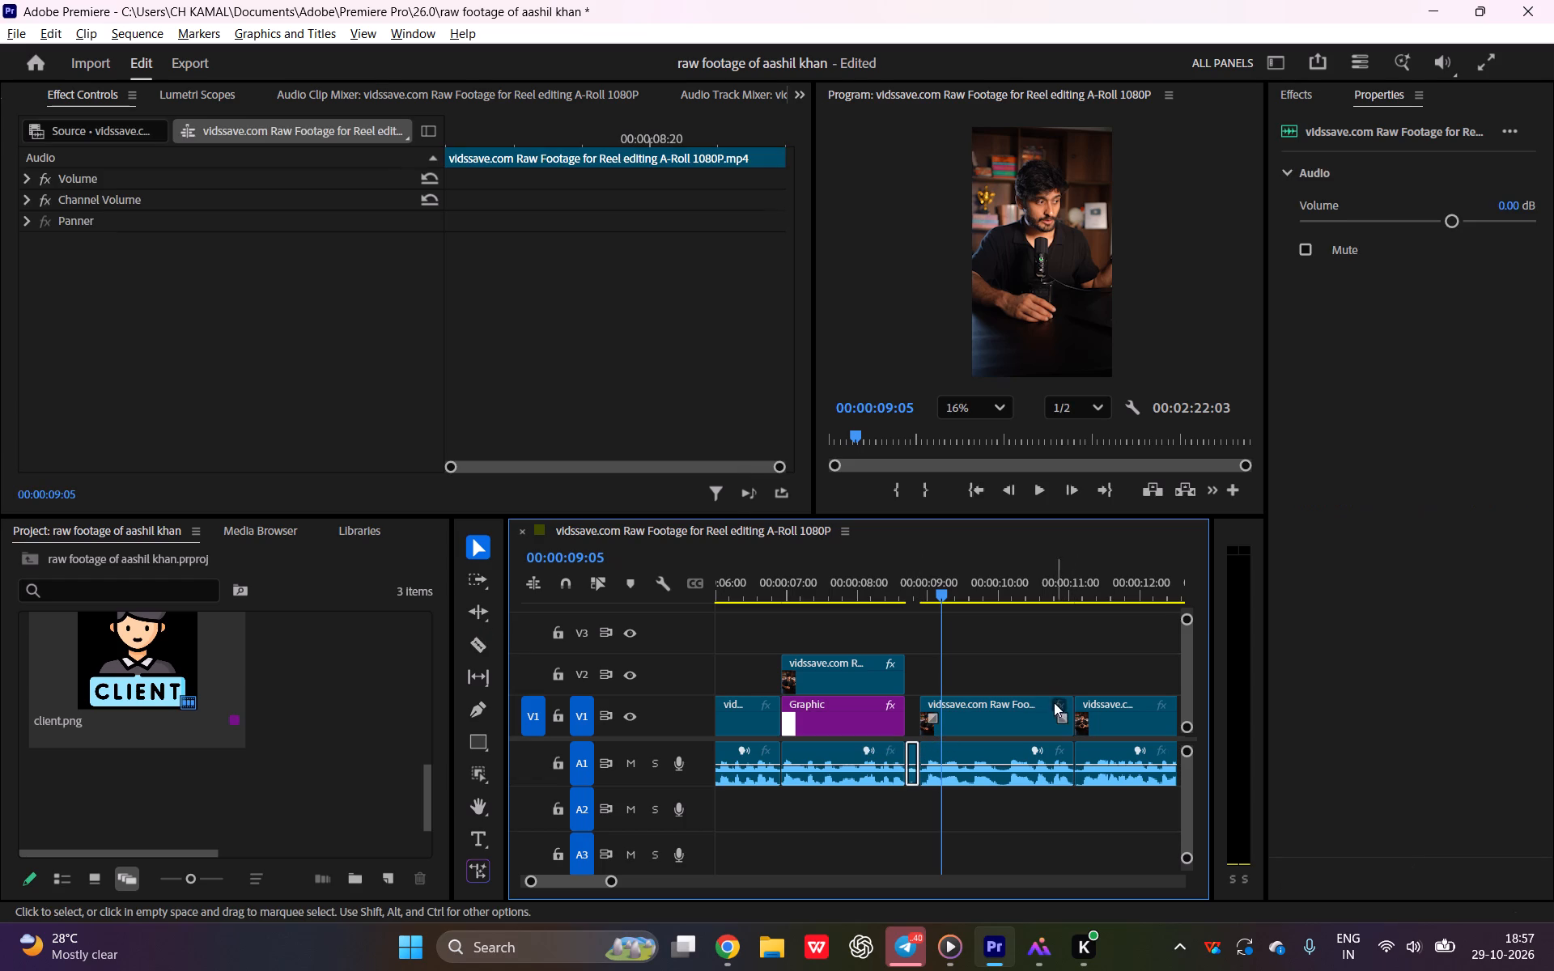
key(Delete)
Select all V1 and A1 clips after the gap, move them earlier against the Graphic's end, and play through the join.
drag(953, 617, 1219, 830)
scroll(995, 720, up, 13)
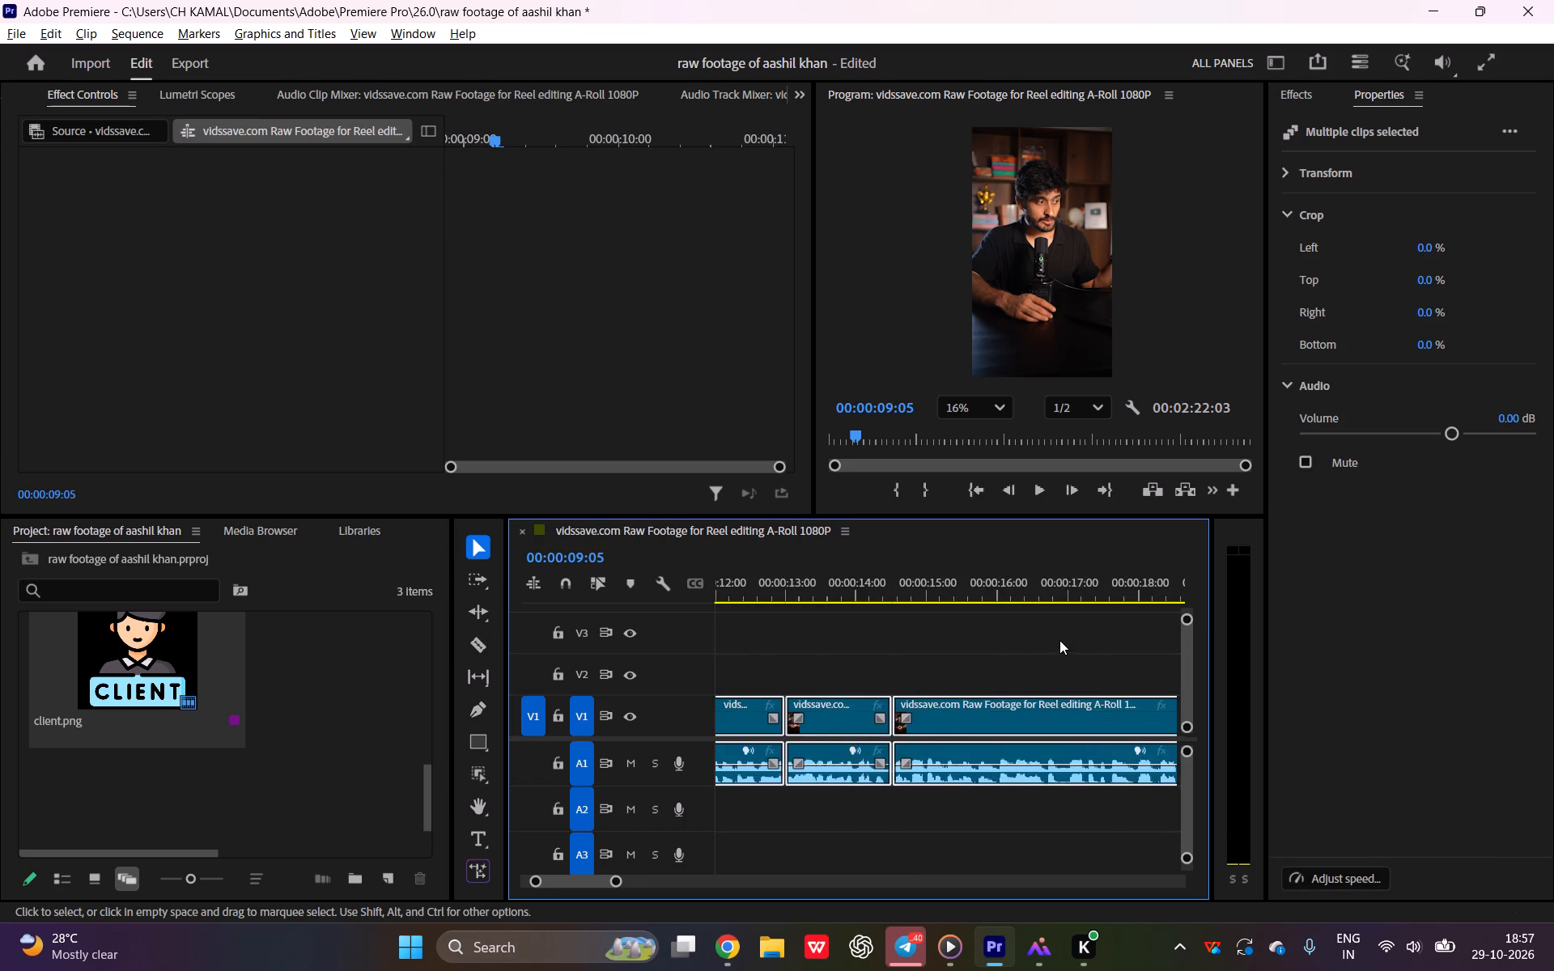
scroll(1059, 640, up, 14)
drag(1016, 709, 980, 710)
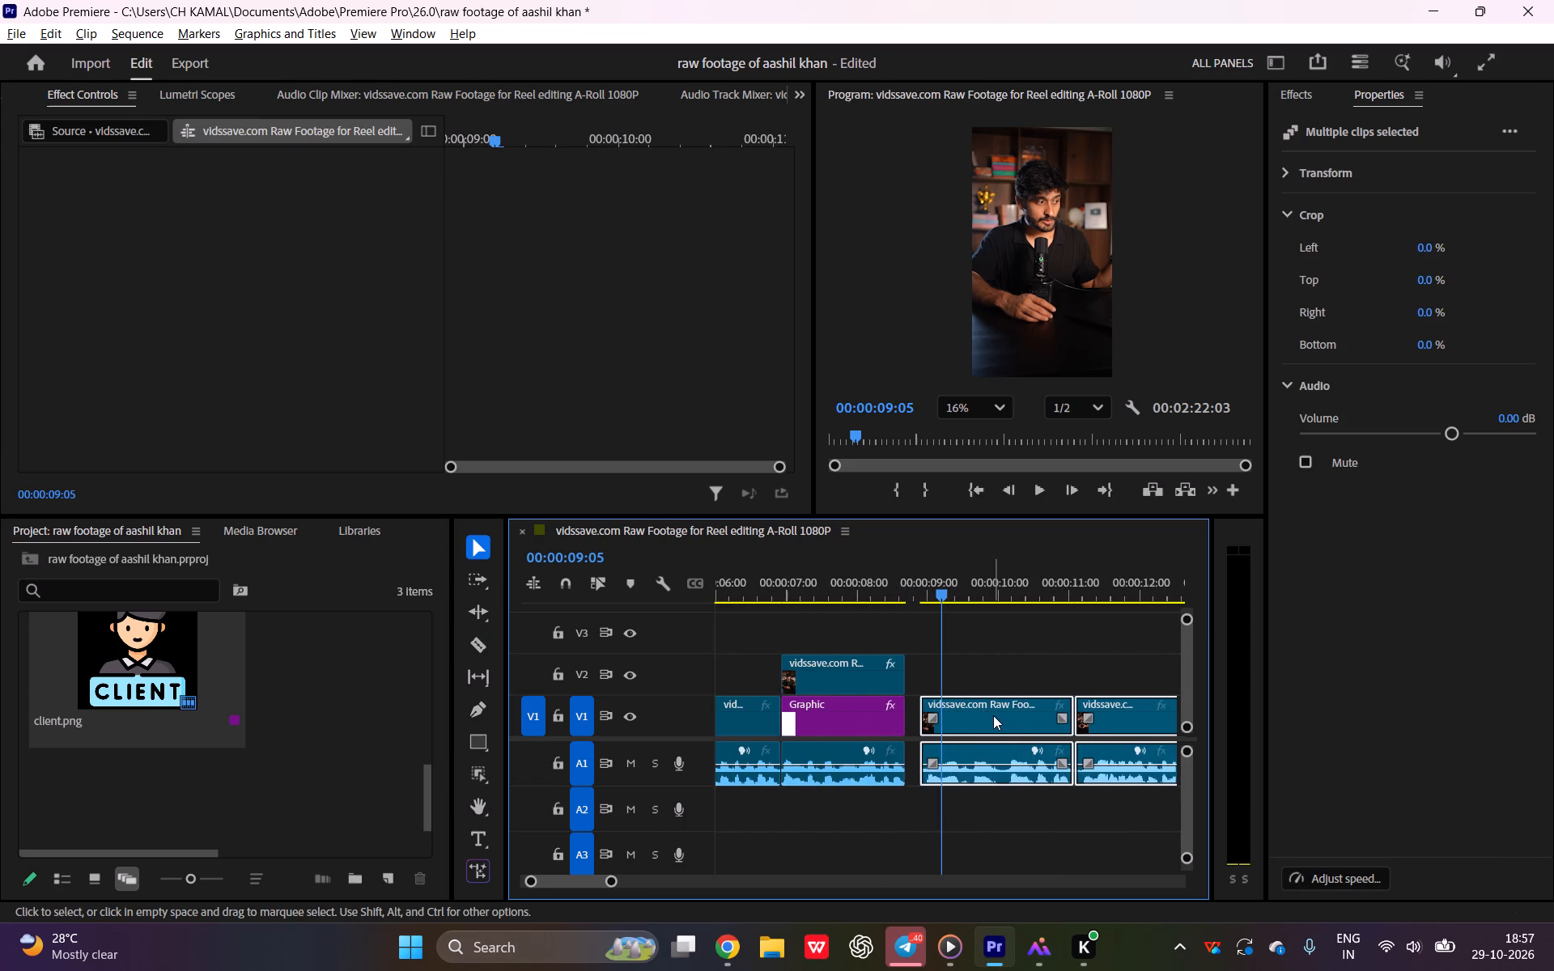
drag(993, 715, 976, 716)
drag(902, 591, 877, 592)
key(space)
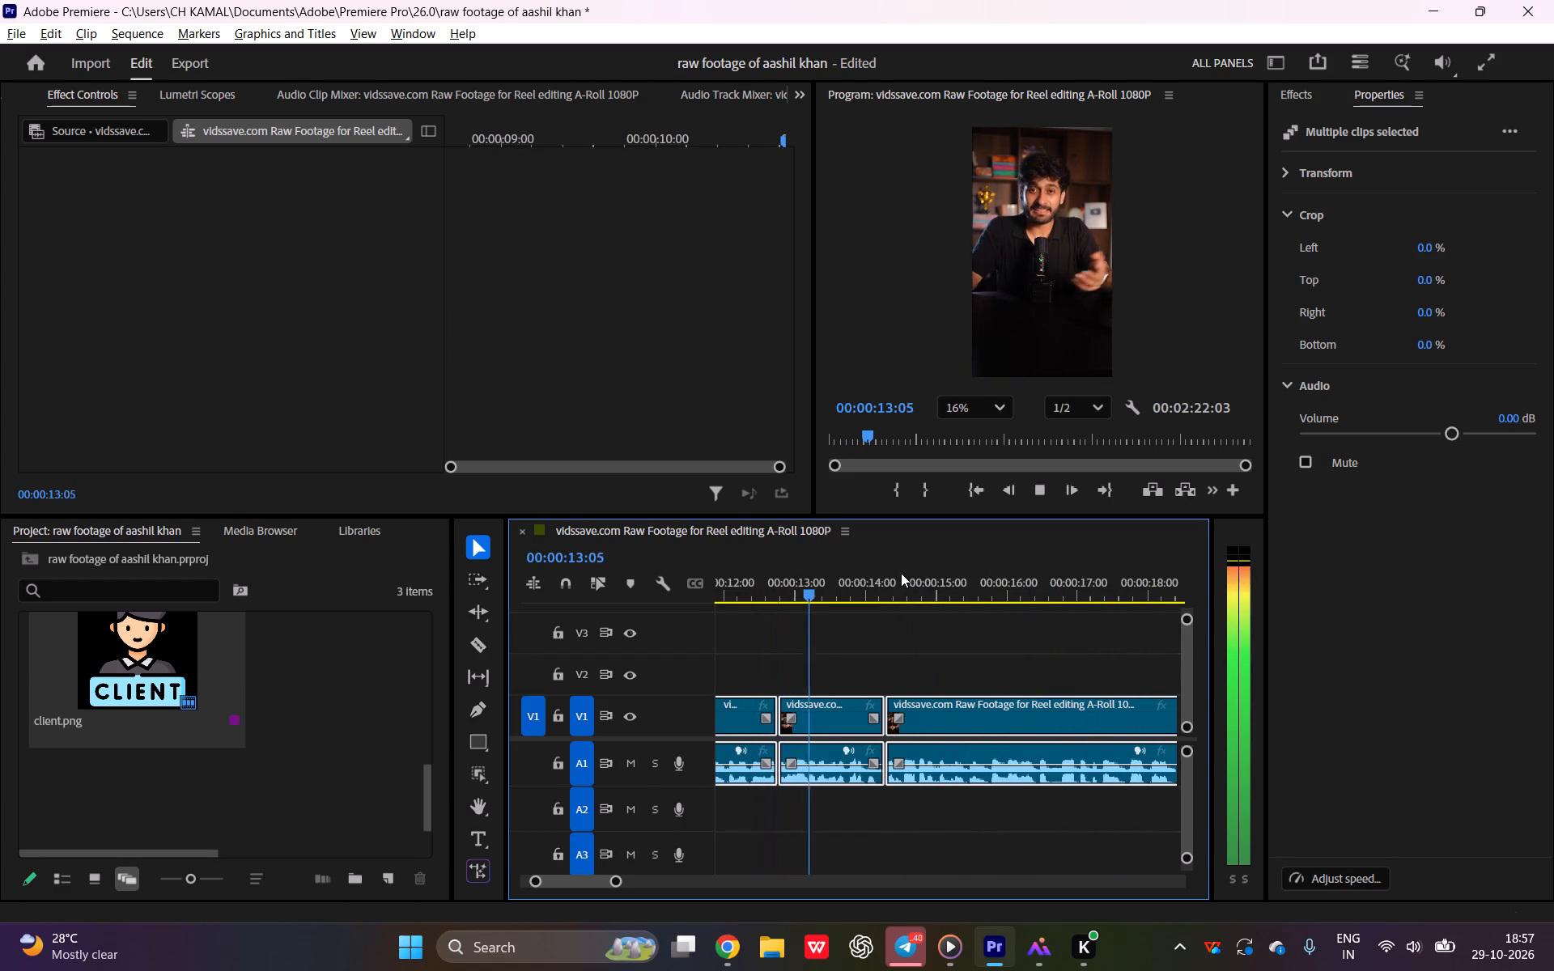
key(space)
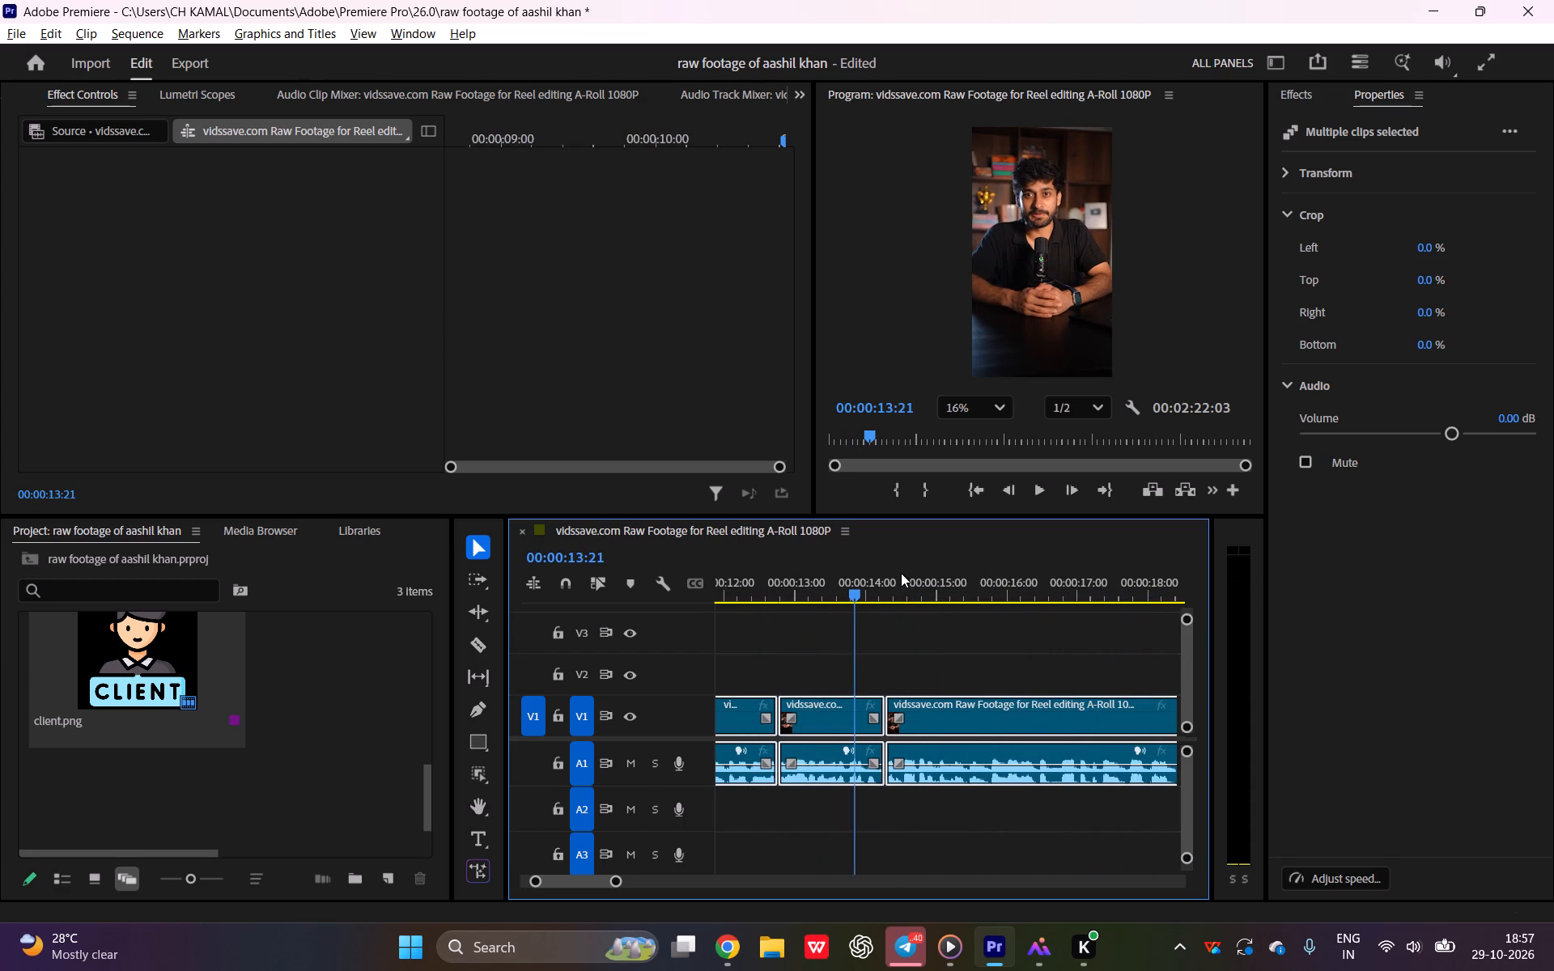